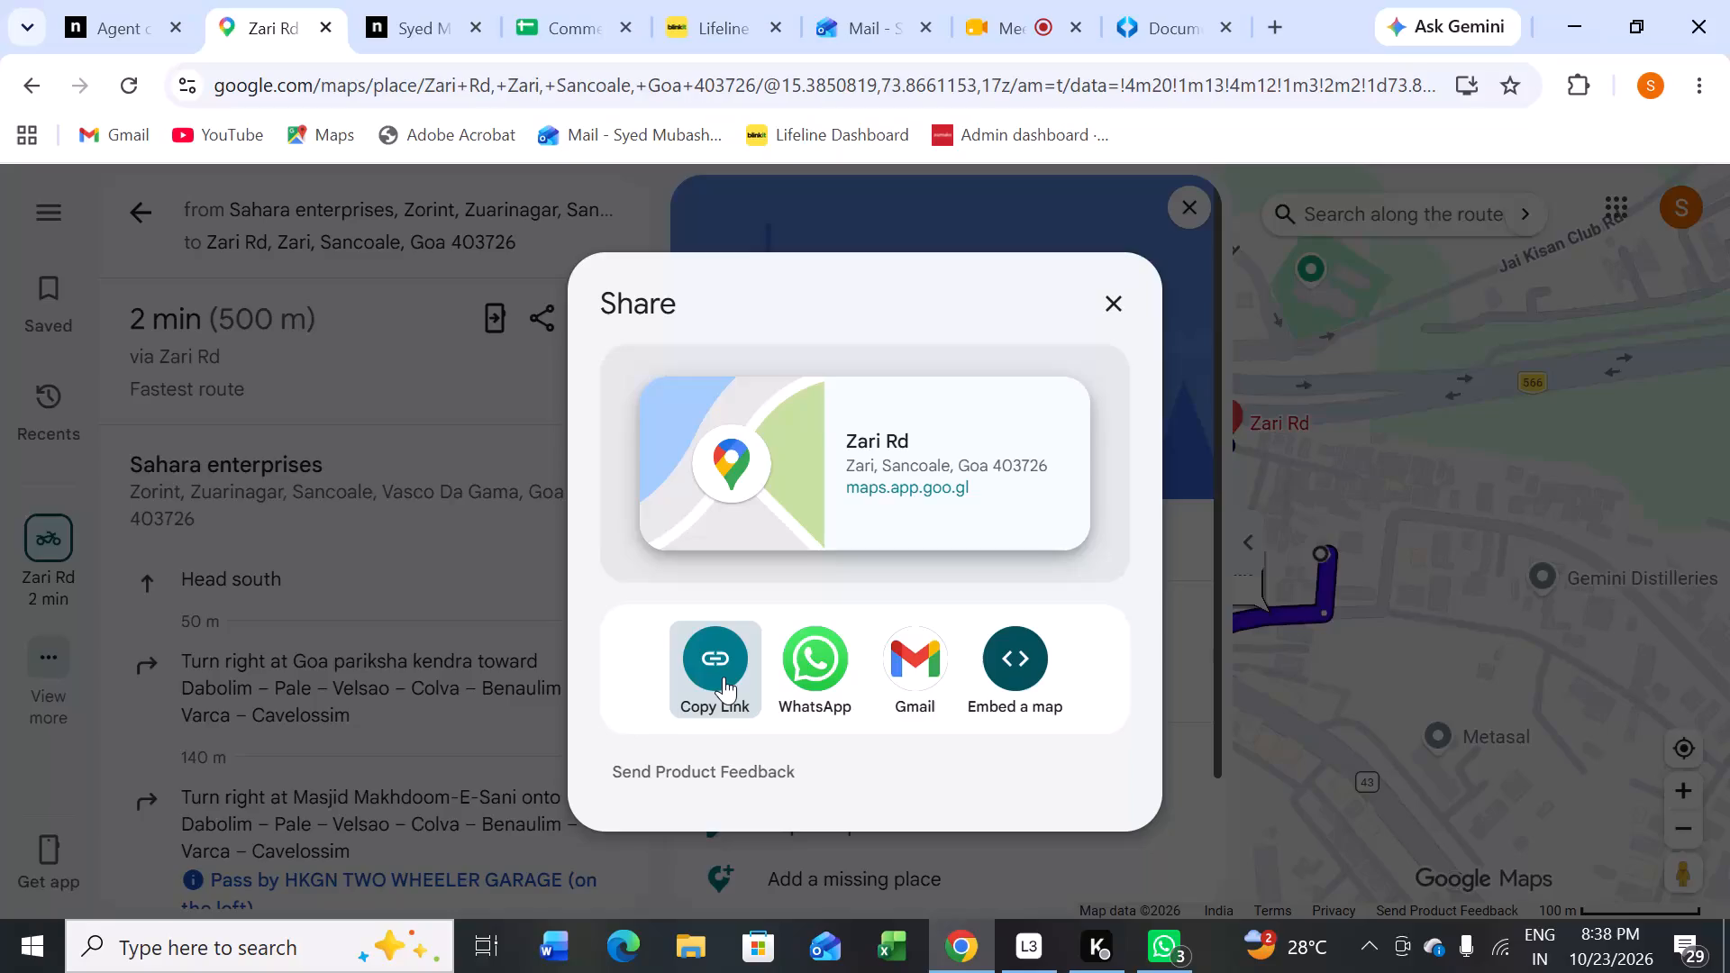
{"action": "left_click", "coordinate": [724, 677]}
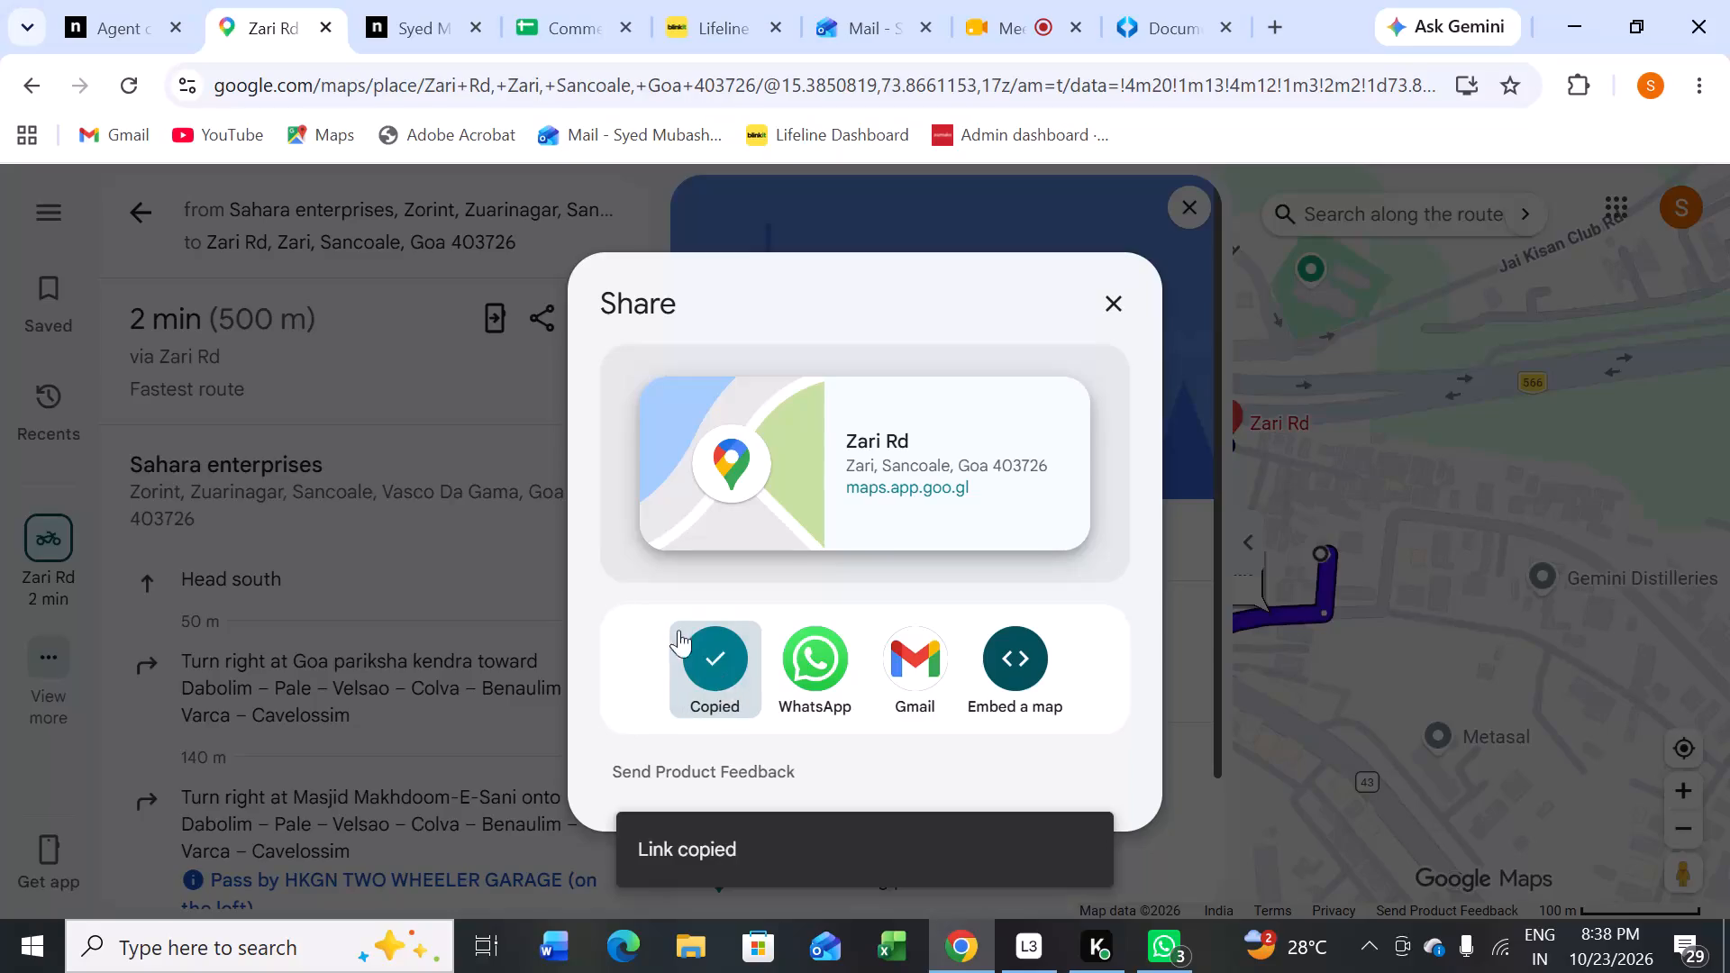
{"action": "left_click", "coordinate": [93, 27]}
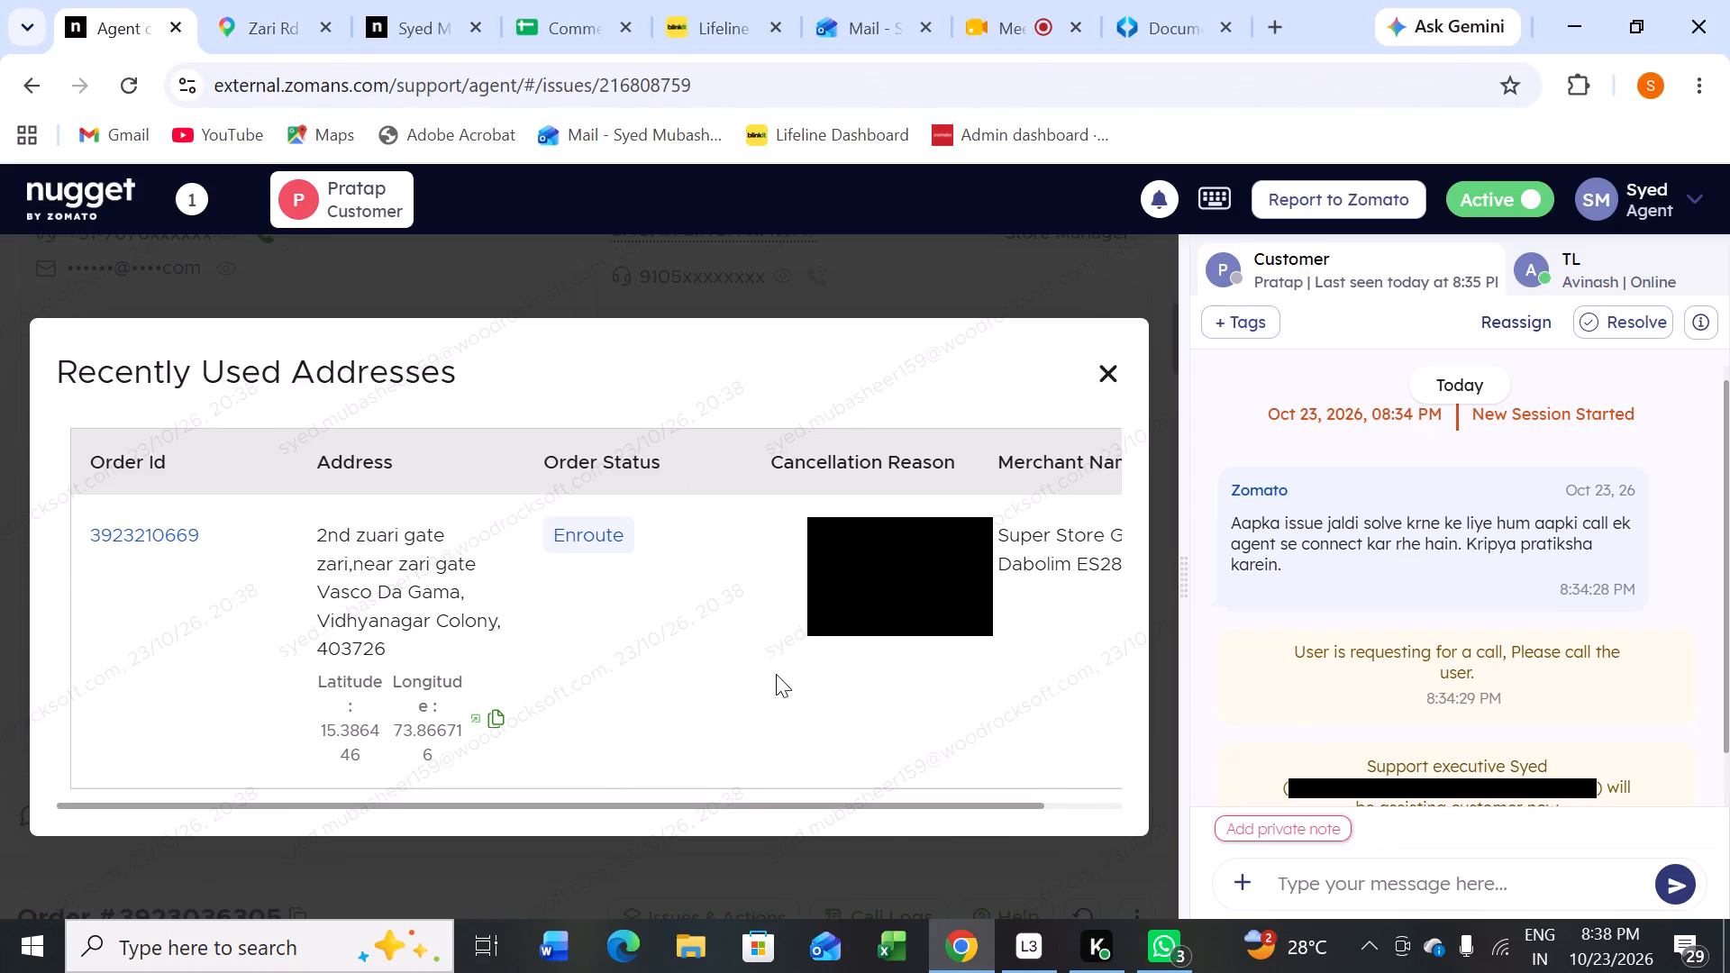
{"action": "left_click", "coordinate": [1345, 887]}
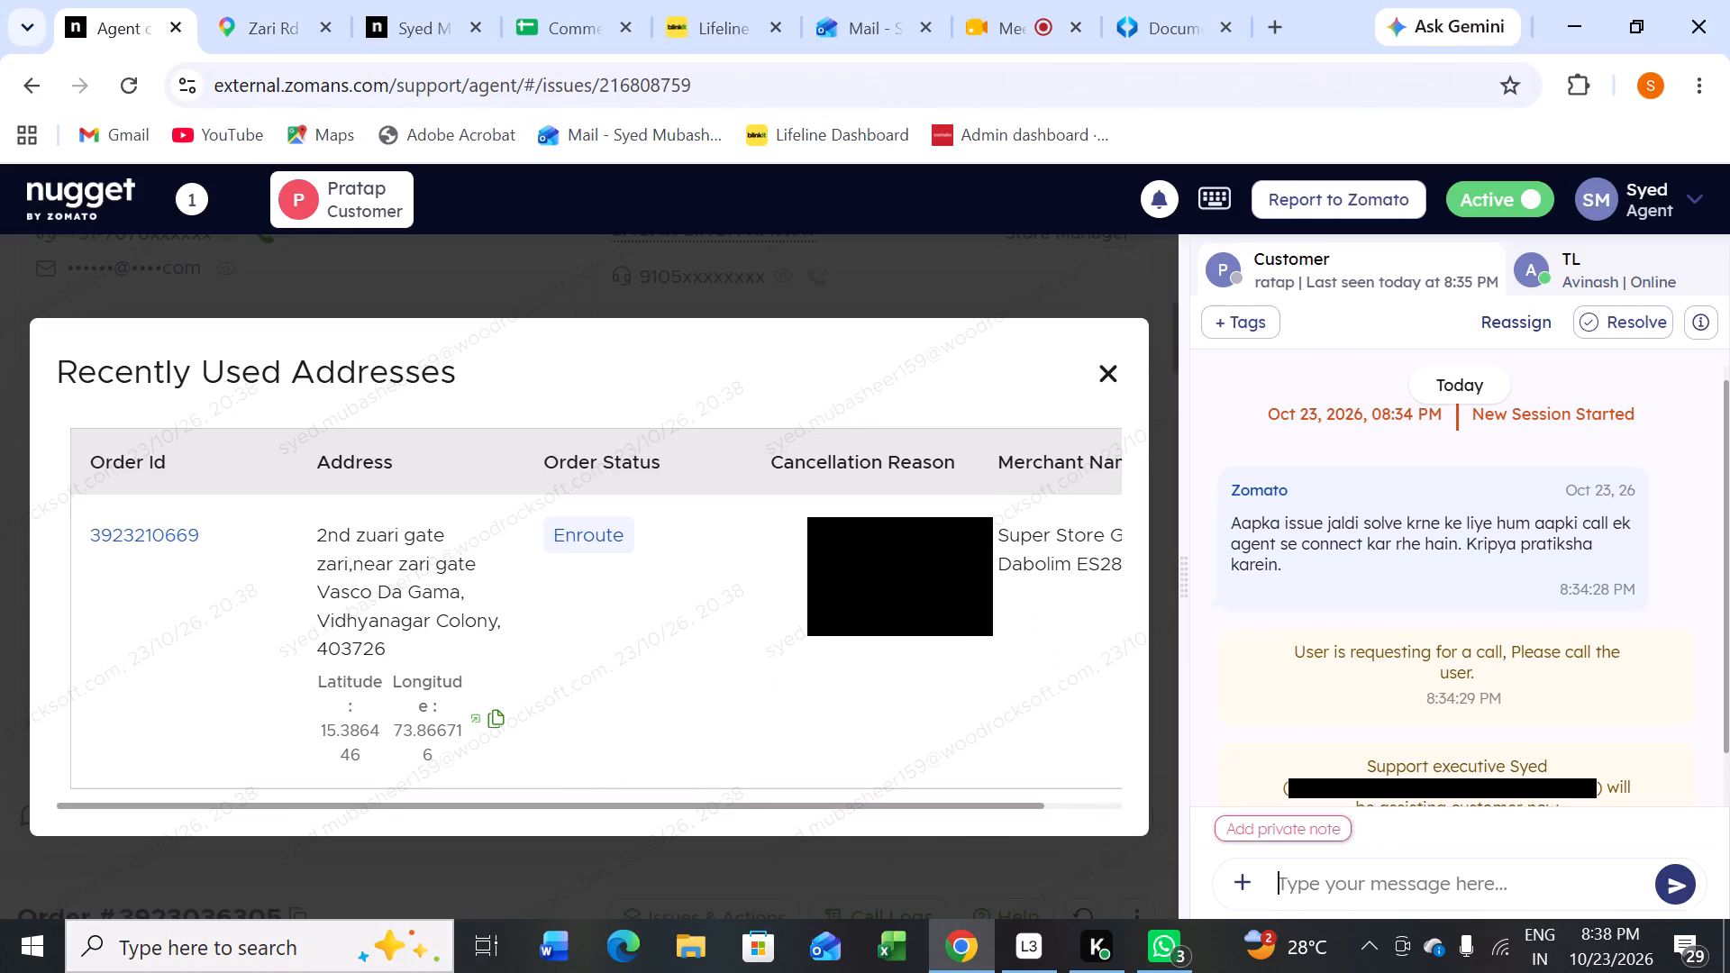
{"action": "key", "text": "ctrl+v"}
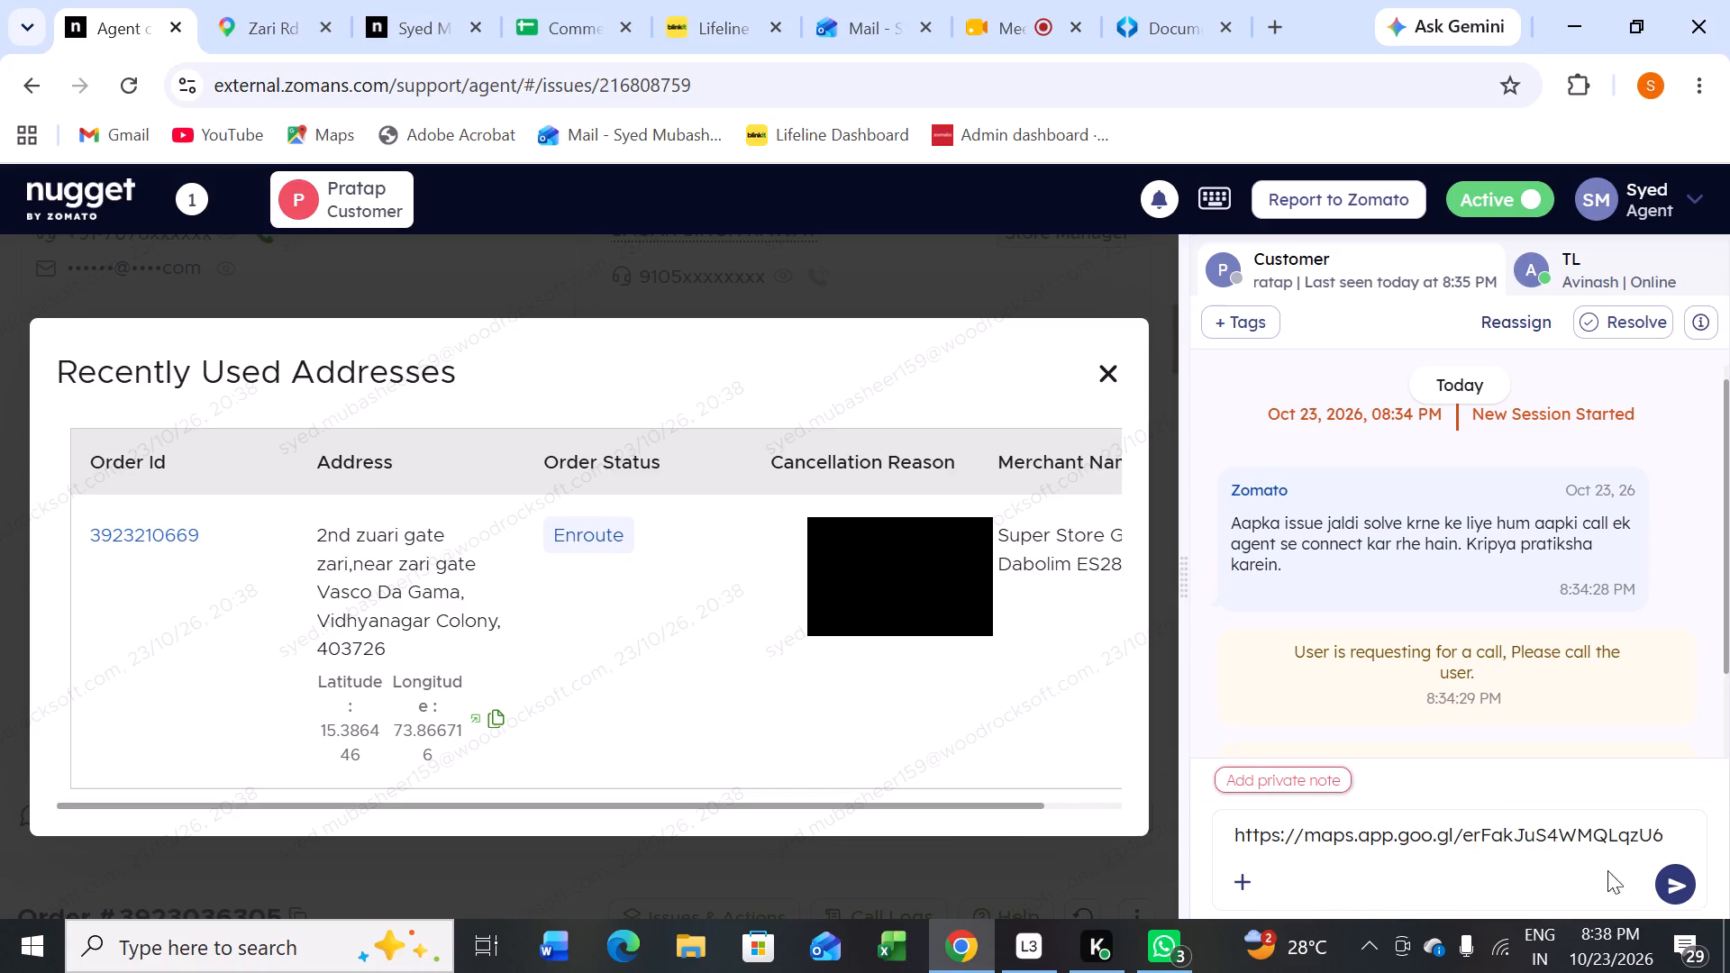
{"action": "left_click", "coordinate": [1668, 872]}
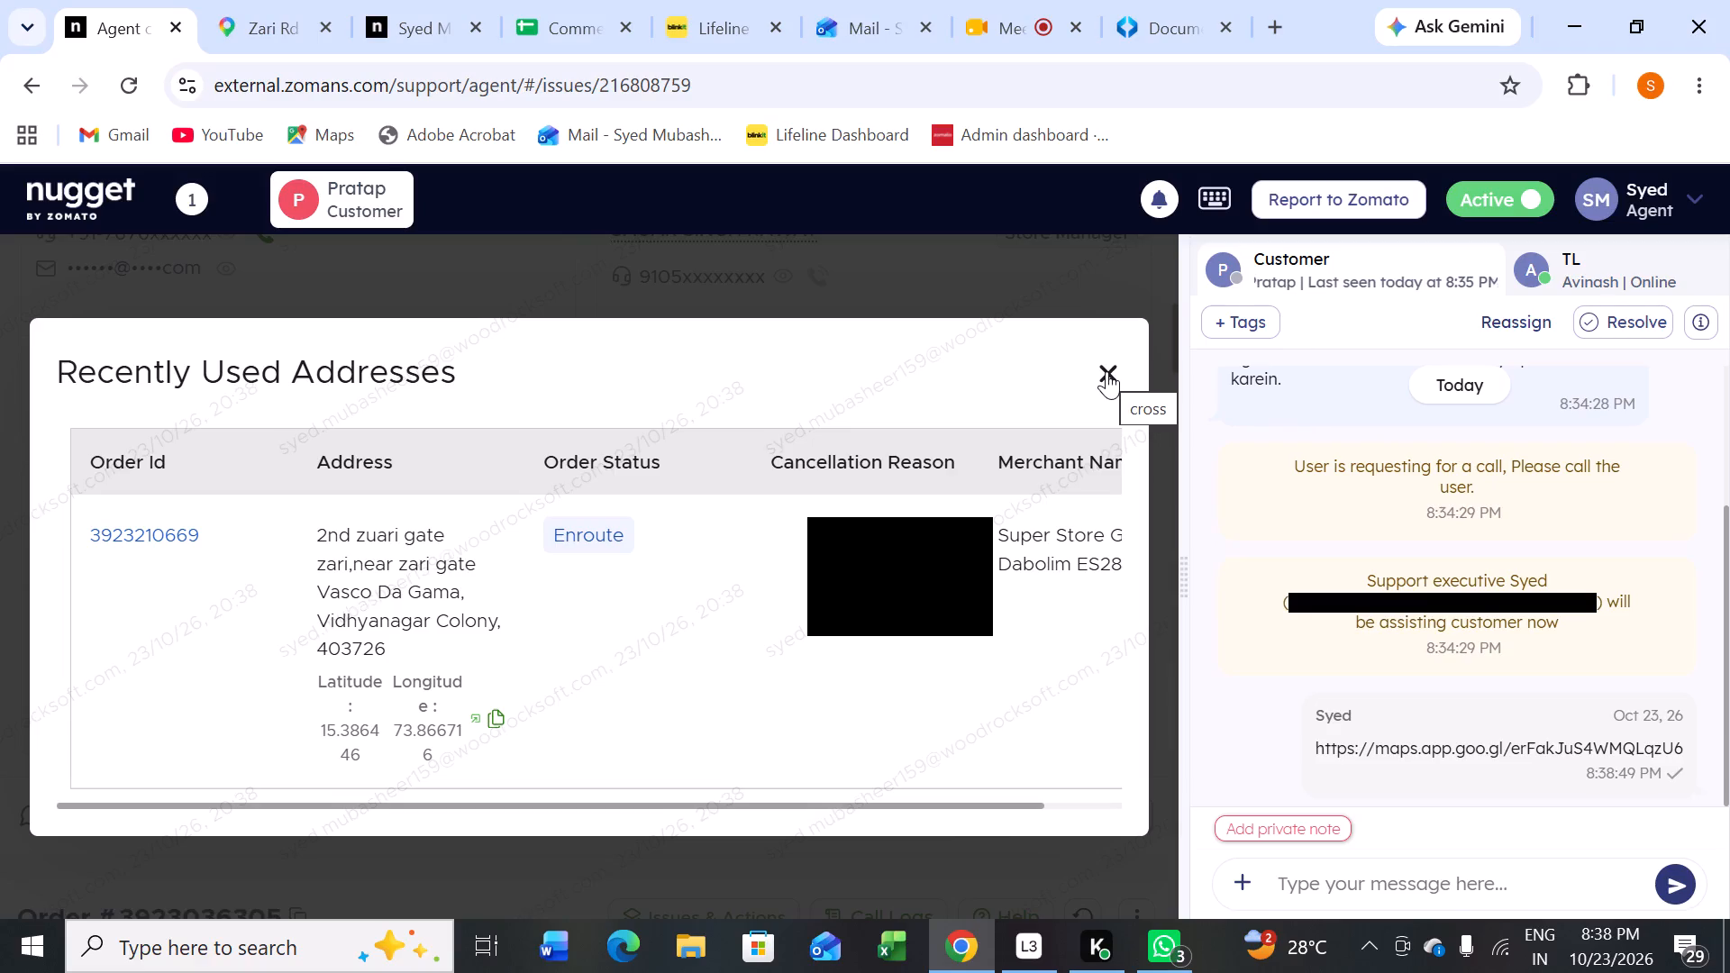
{"action": "left_click", "coordinate": [1106, 371]}
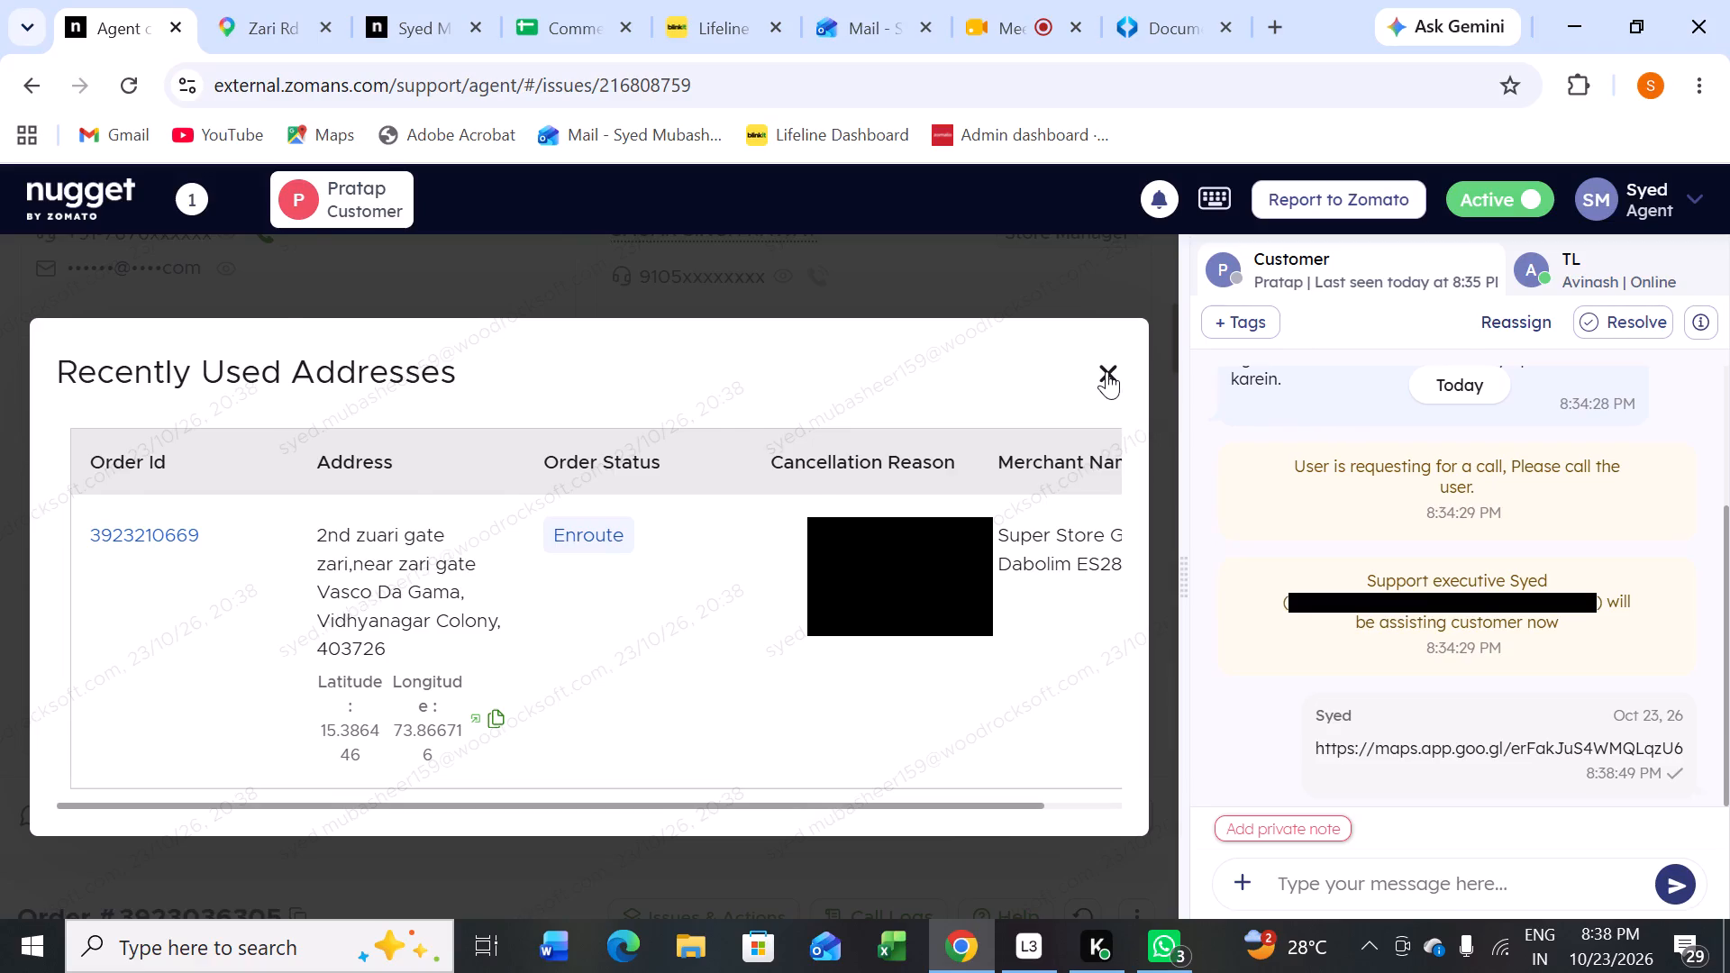
From the comments spreadsheet, copy the row 28 address-pin mismatch comment ending "DP aware of landmark → asked to deliver".
{"action": "left_click", "coordinate": [1237, 331]}
{"action": "left_click", "coordinate": [319, 30]}
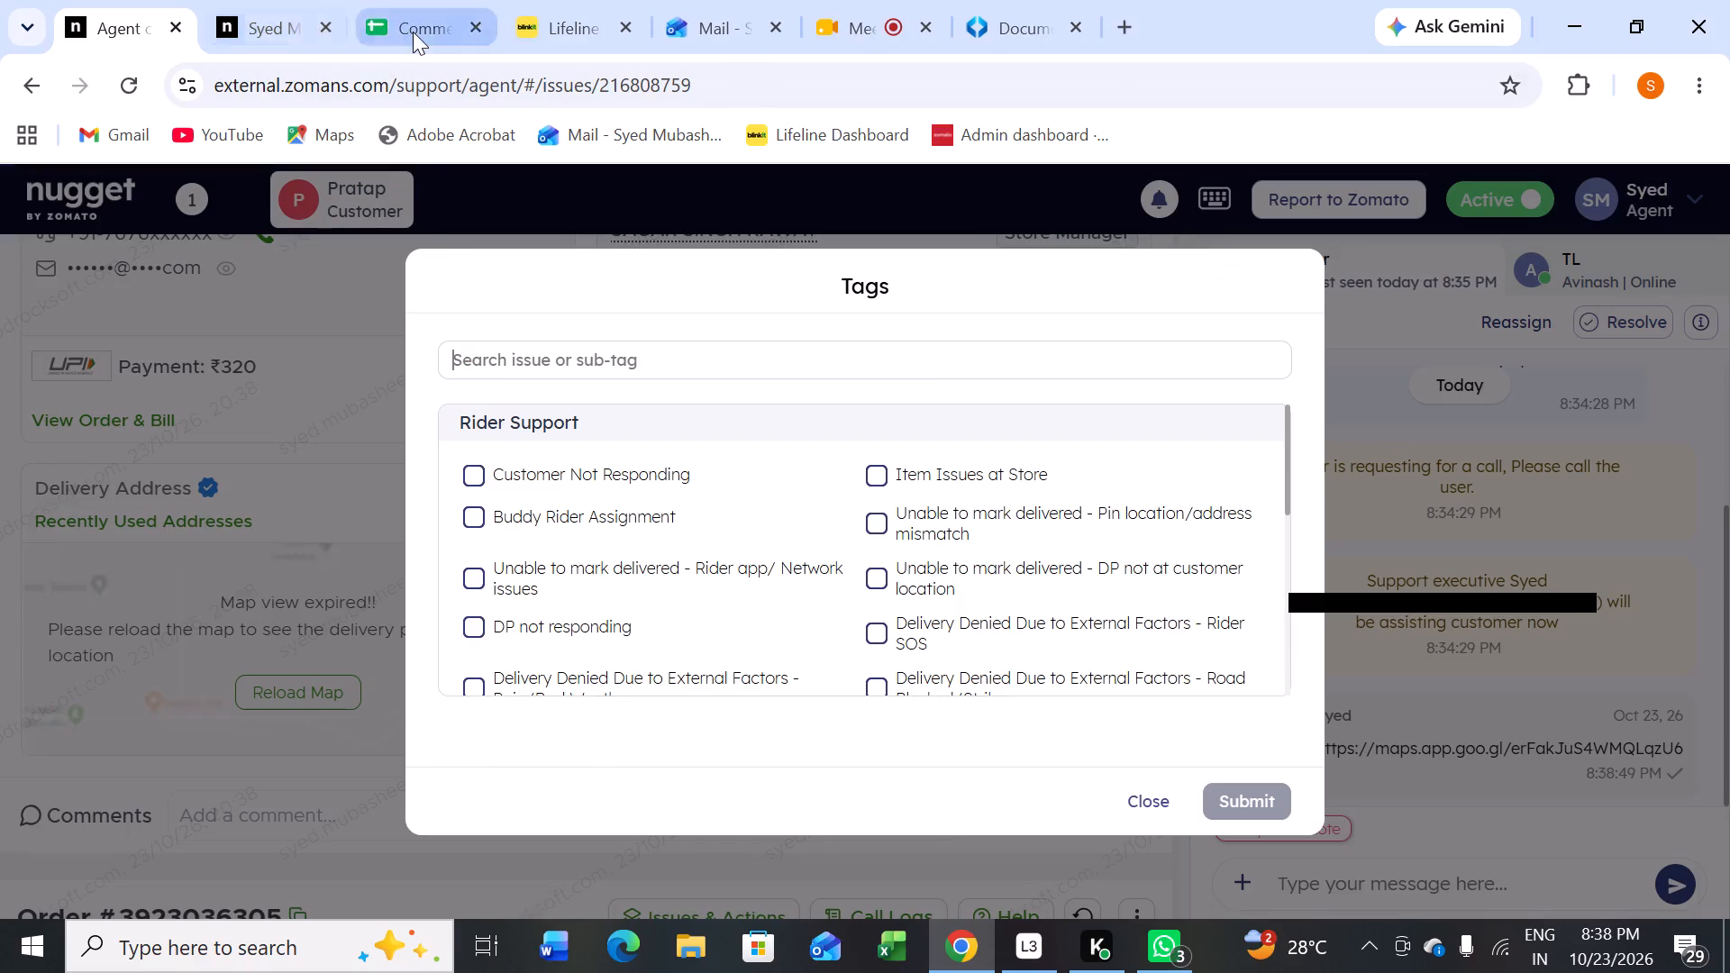
{"action": "left_click", "coordinate": [413, 32]}
{"action": "left_click", "coordinate": [635, 587]}
{"action": "scroll", "coordinate": [1144, 597], "scroll_direction": "up", "scroll_amount": 3}
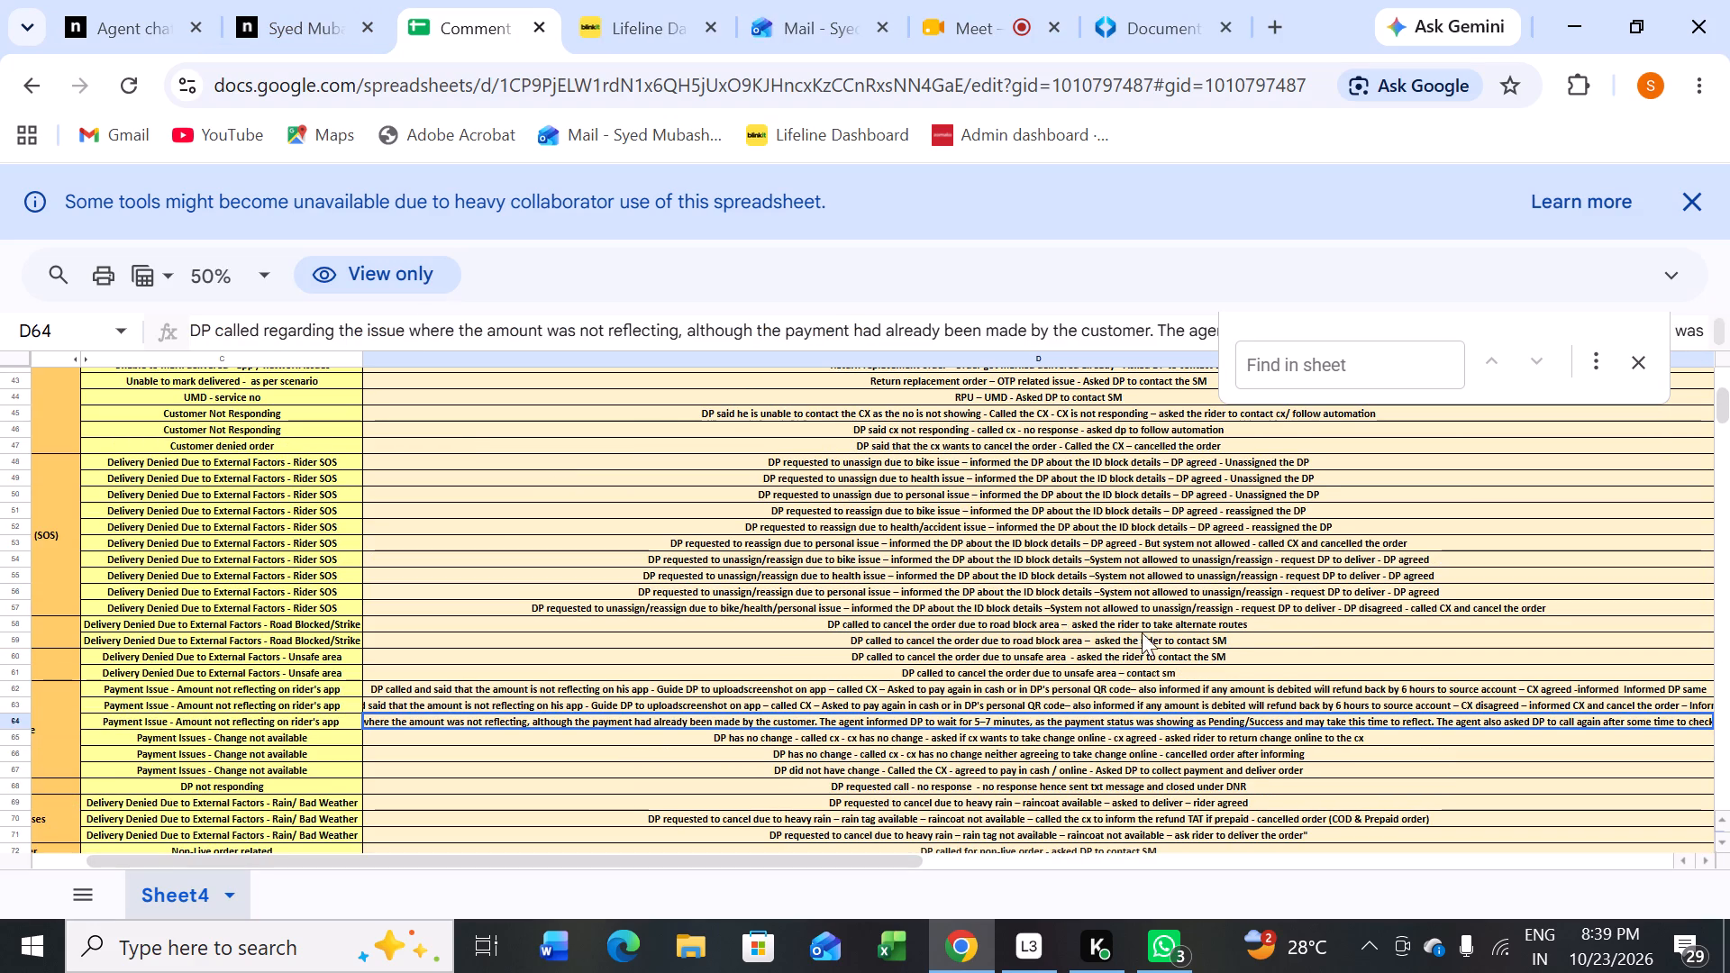
{"action": "scroll", "coordinate": [1225, 563], "scroll_direction": "up", "scroll_amount": 3}
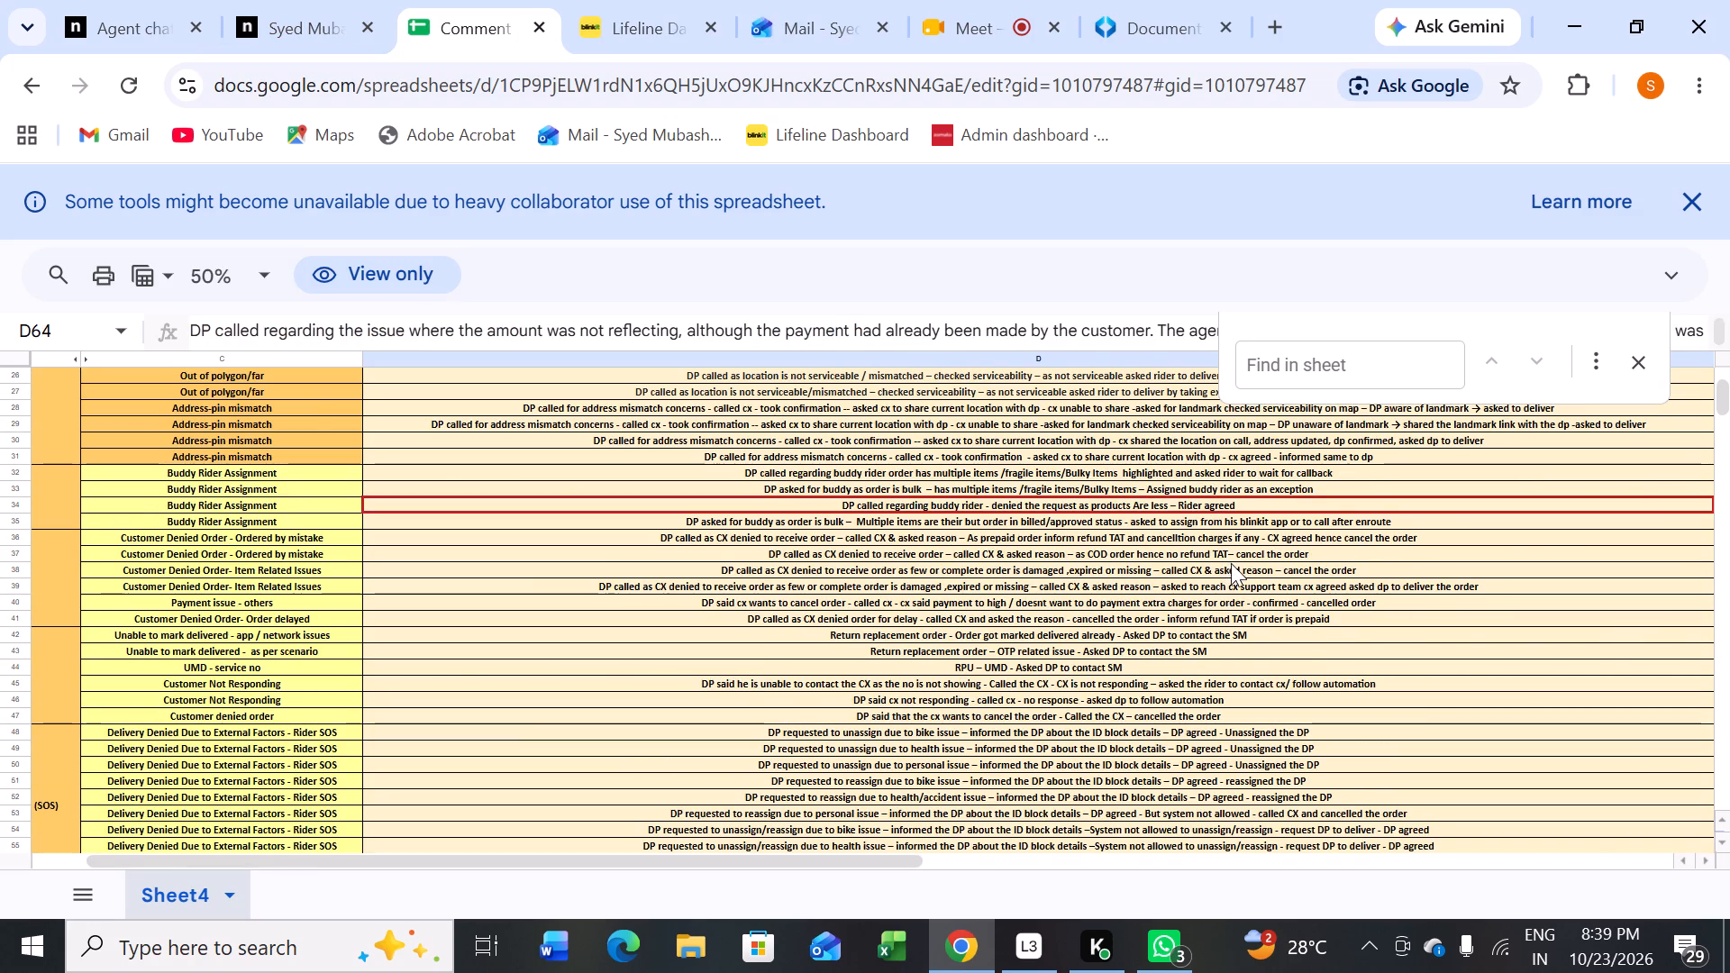
{"action": "scroll", "coordinate": [1255, 595], "scroll_direction": "up", "scroll_amount": 2}
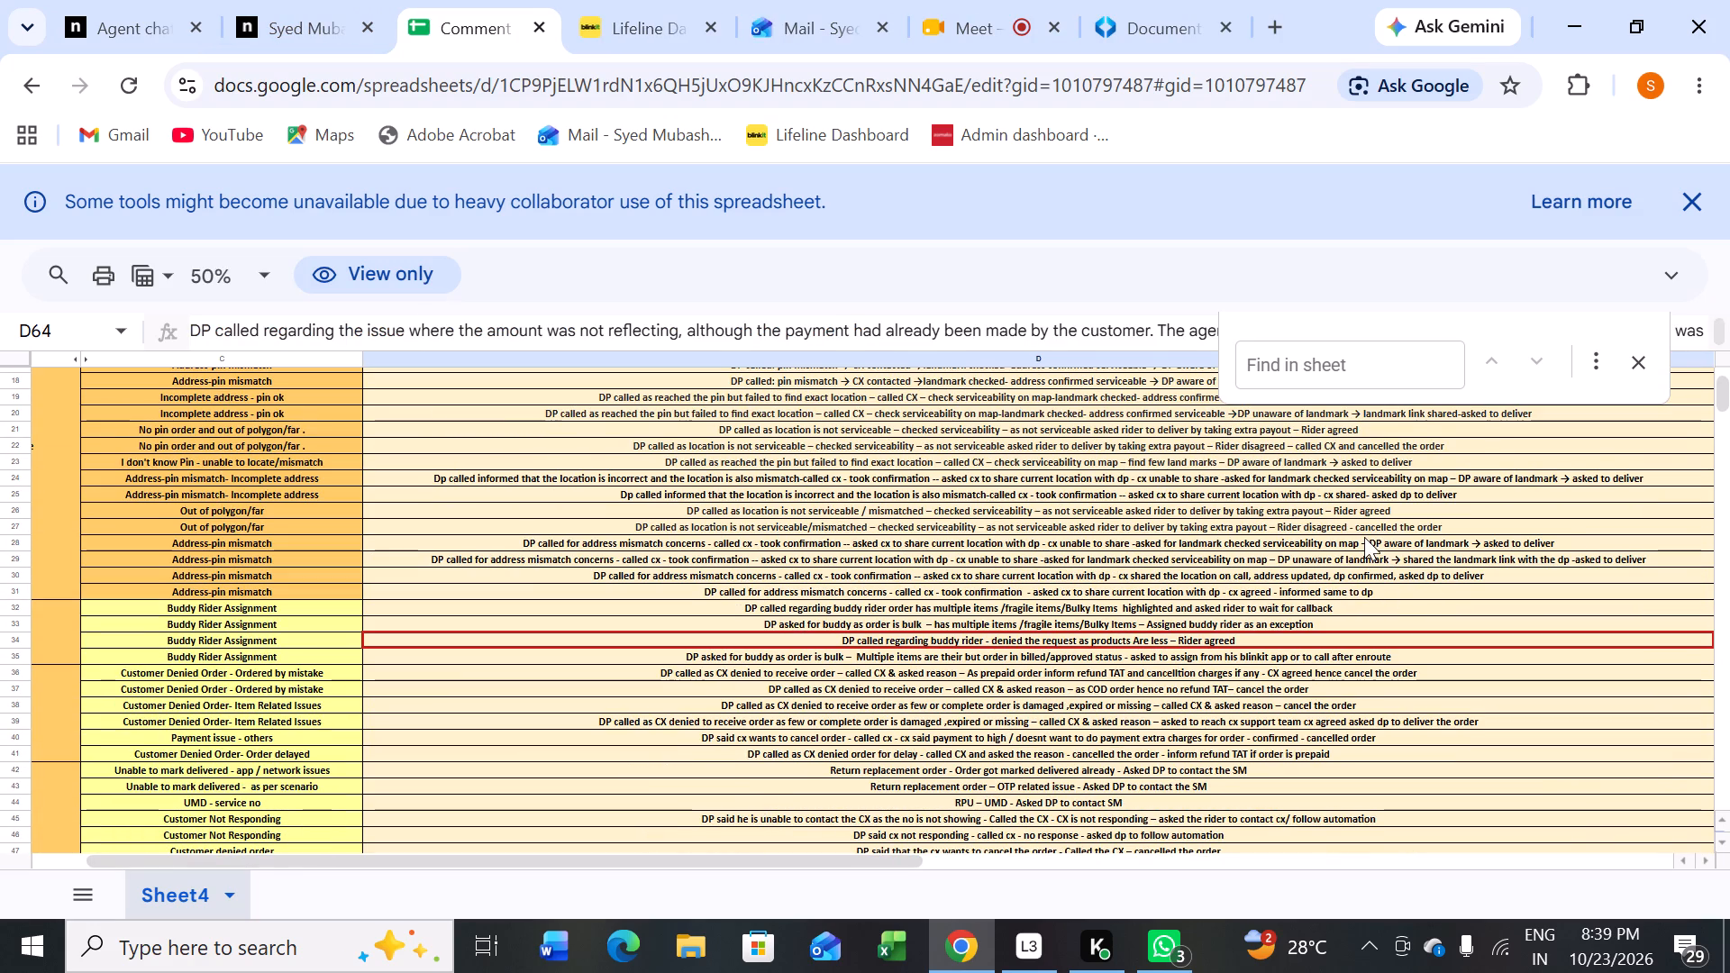
{"action": "triple_click", "coordinate": [1363, 538]}
{"action": "left_click", "coordinate": [1363, 538]}
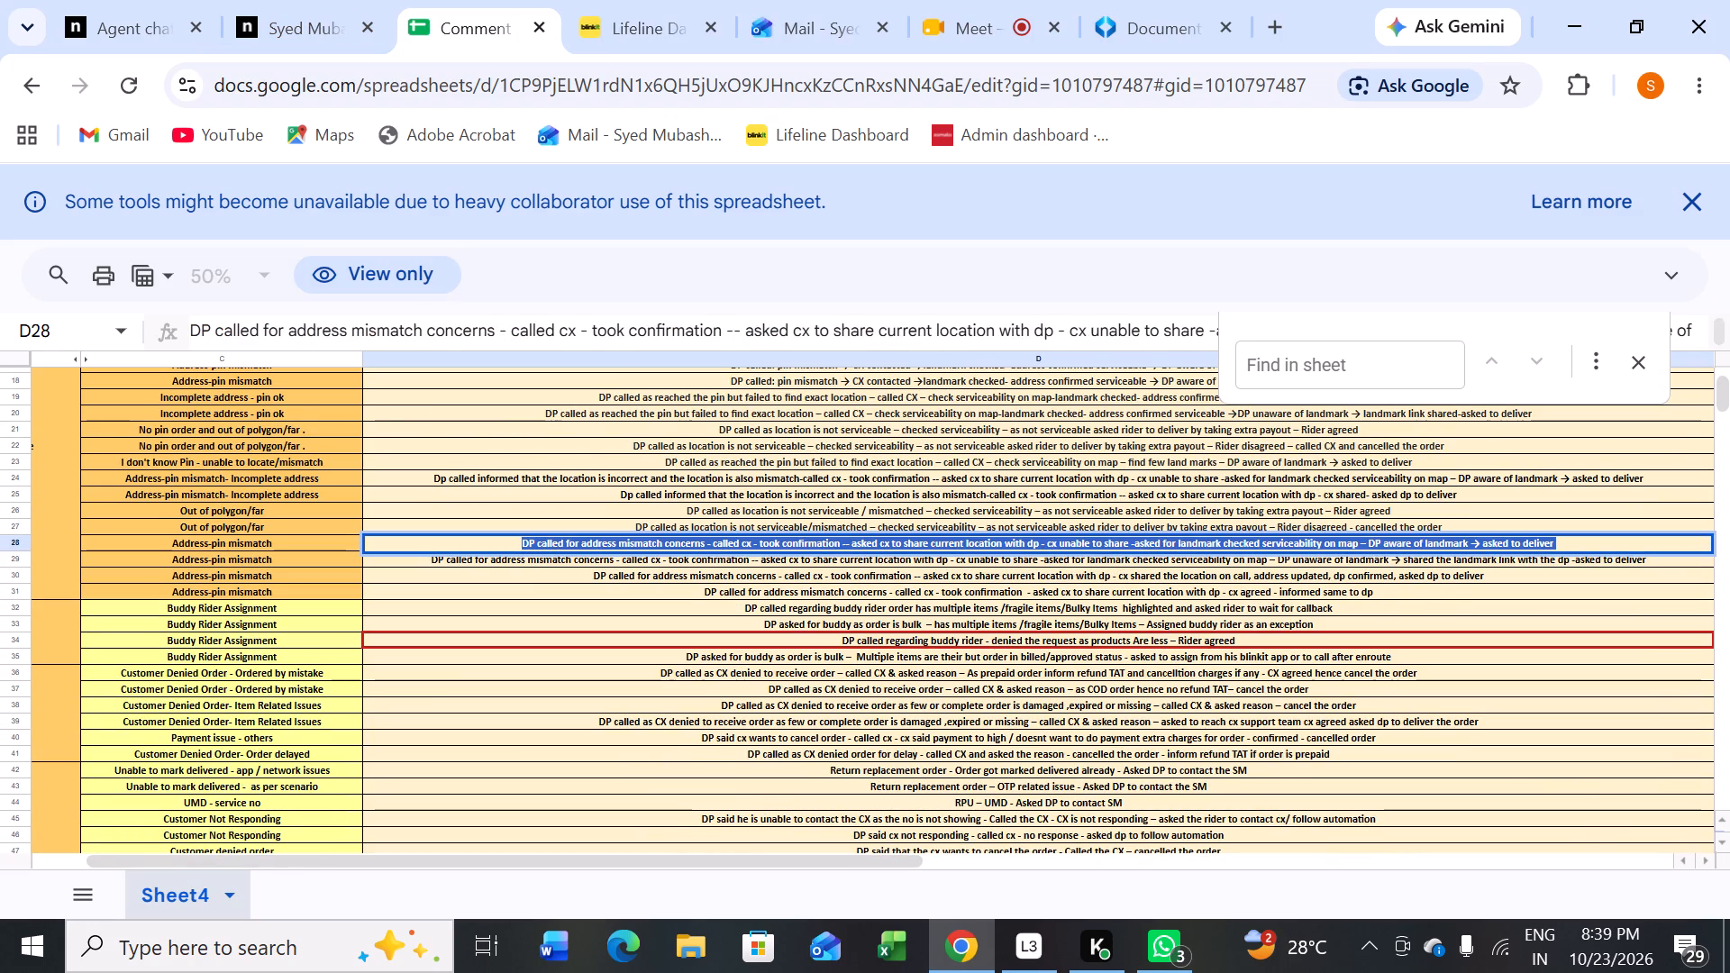
{"action": "key", "text": "ctrl+c"}
Search the ticket's tags for "add" and apply "Address Issue - Address pin mismatch" to the conversation.
{"action": "left_click", "coordinate": [113, 29]}
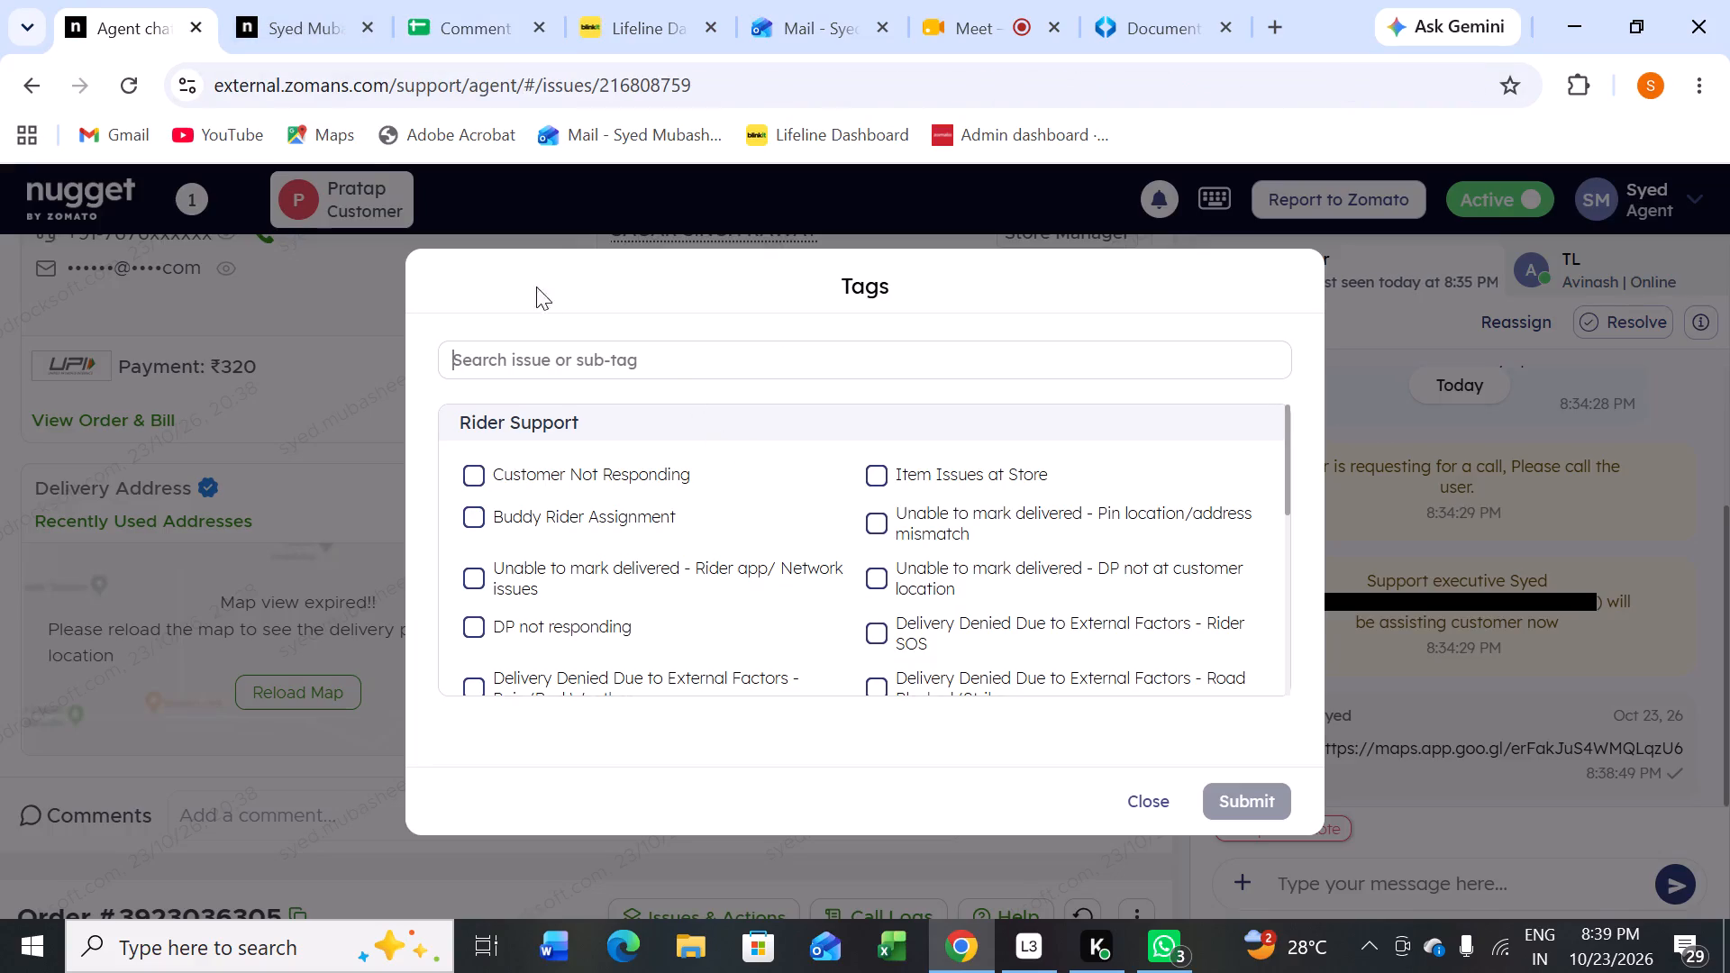
{"action": "left_click", "coordinate": [475, 36]}
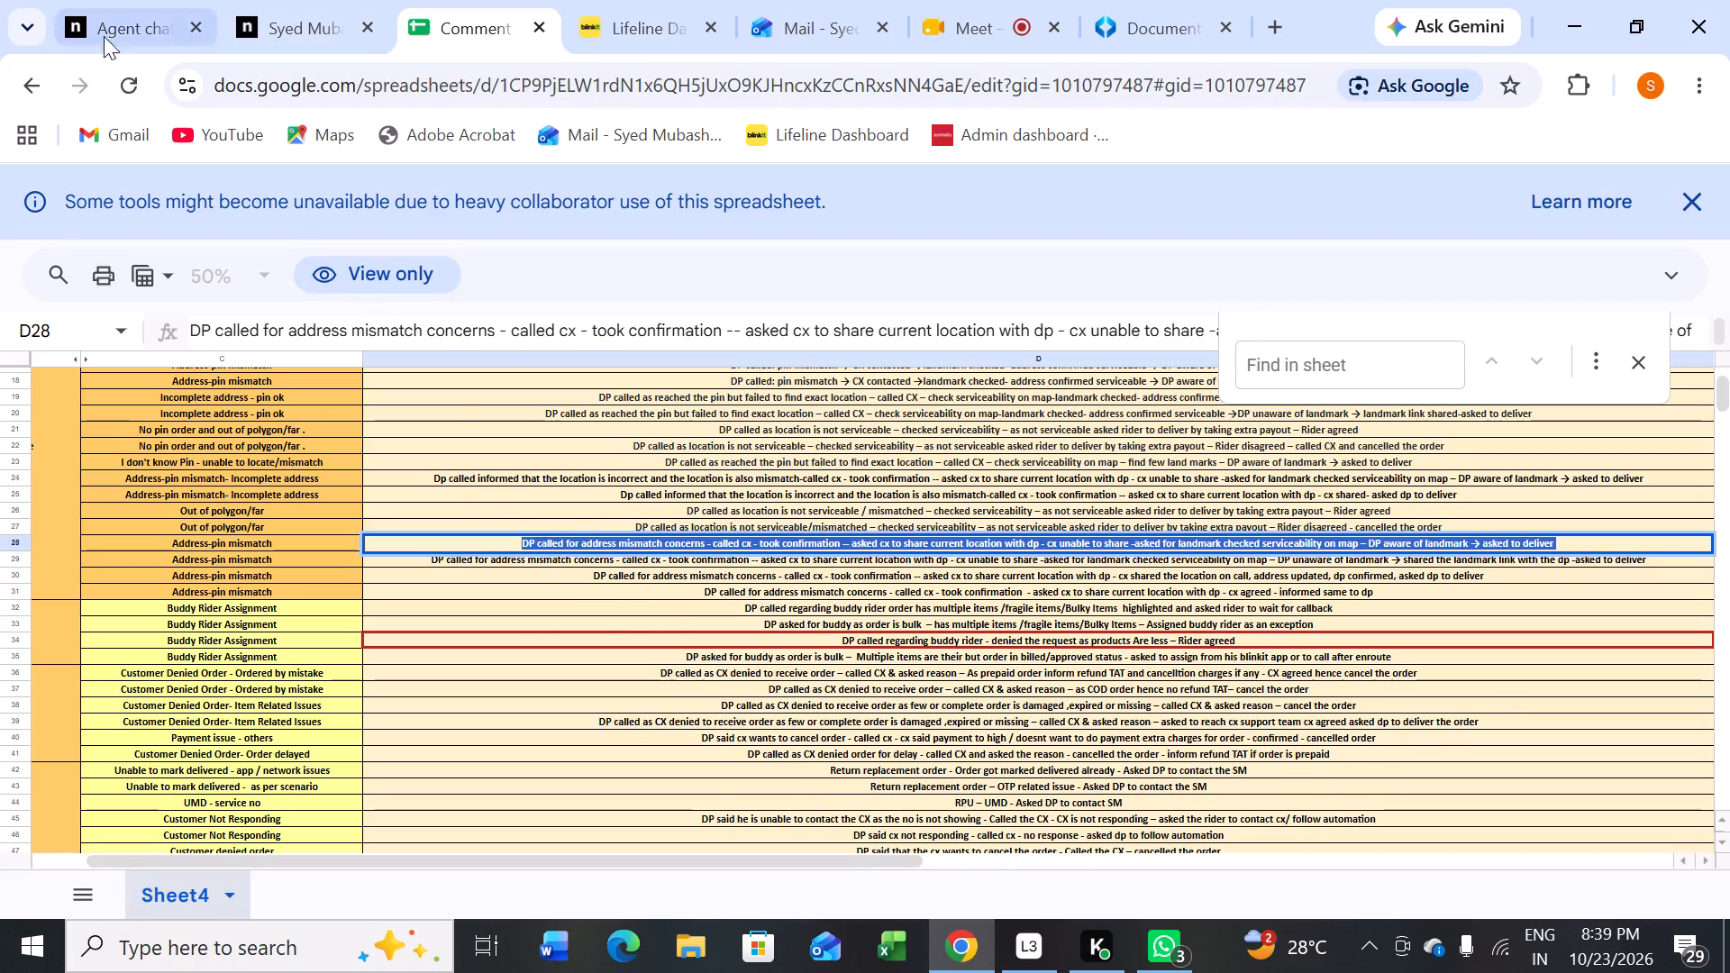
{"action": "left_click", "coordinate": [121, 25]}
{"action": "left_click", "coordinate": [629, 351]}
{"action": "type", "text": "af"}
{"action": "key", "text": "BackSpace"}
{"action": "type", "text": "dd"}
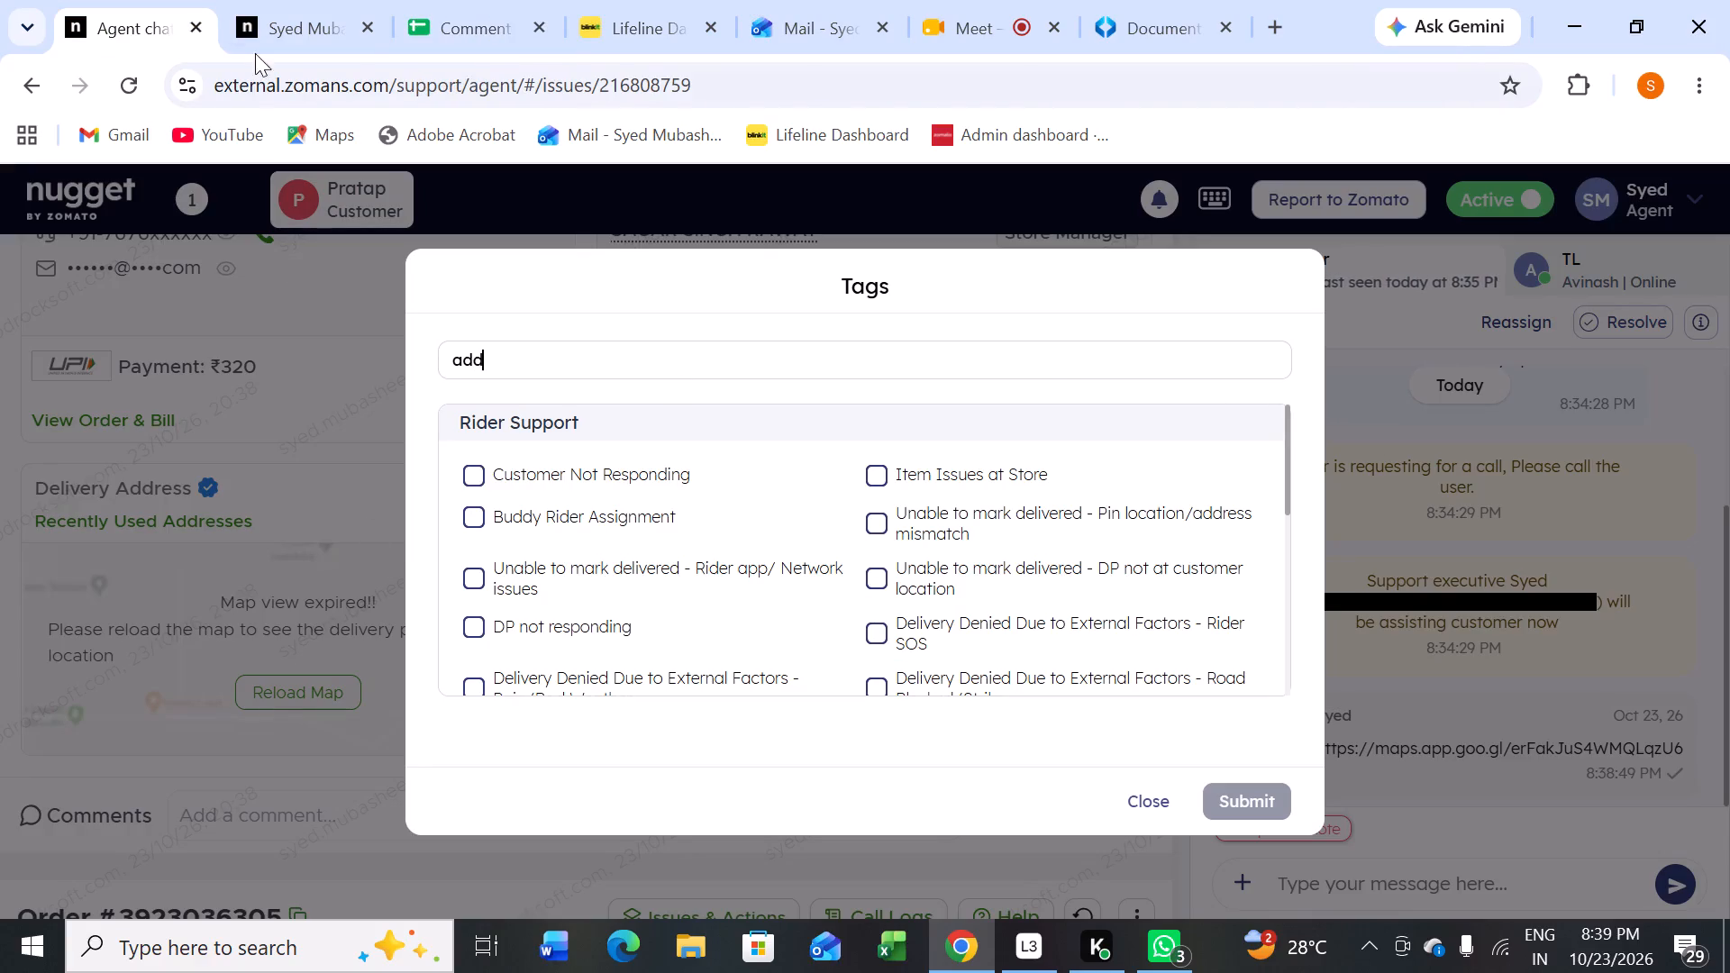
{"action": "left_click", "coordinate": [447, 7]}
{"action": "left_click", "coordinate": [125, 16]}
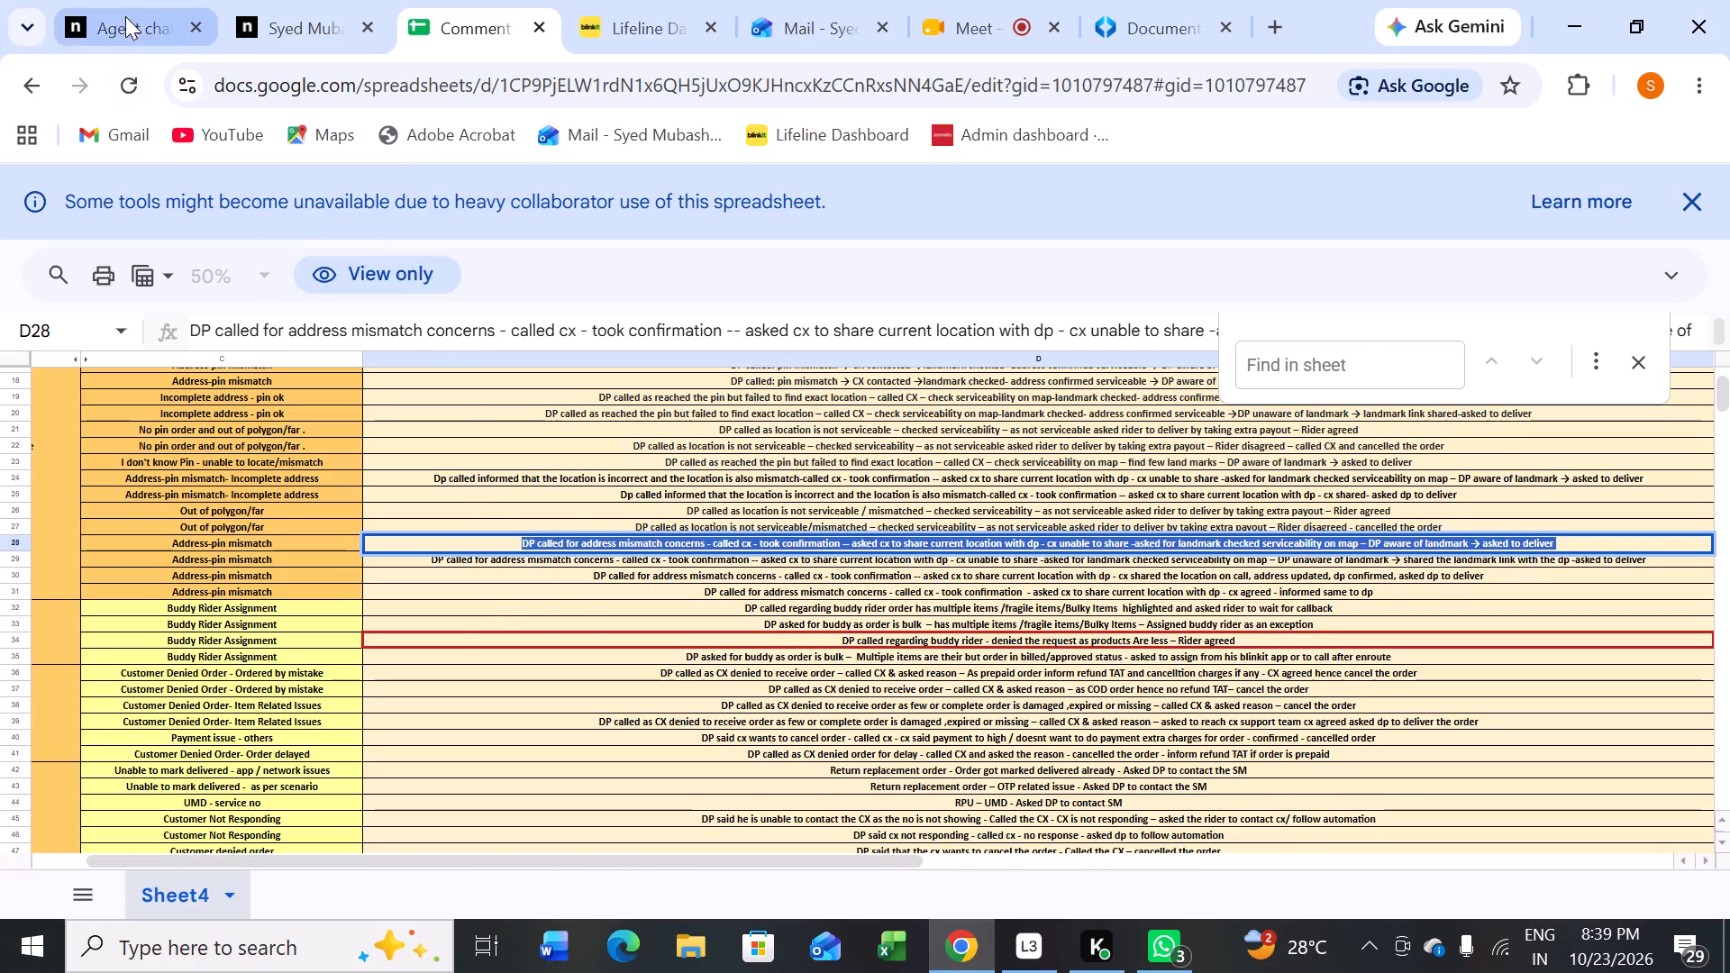
{"action": "left_click", "coordinate": [484, 623]}
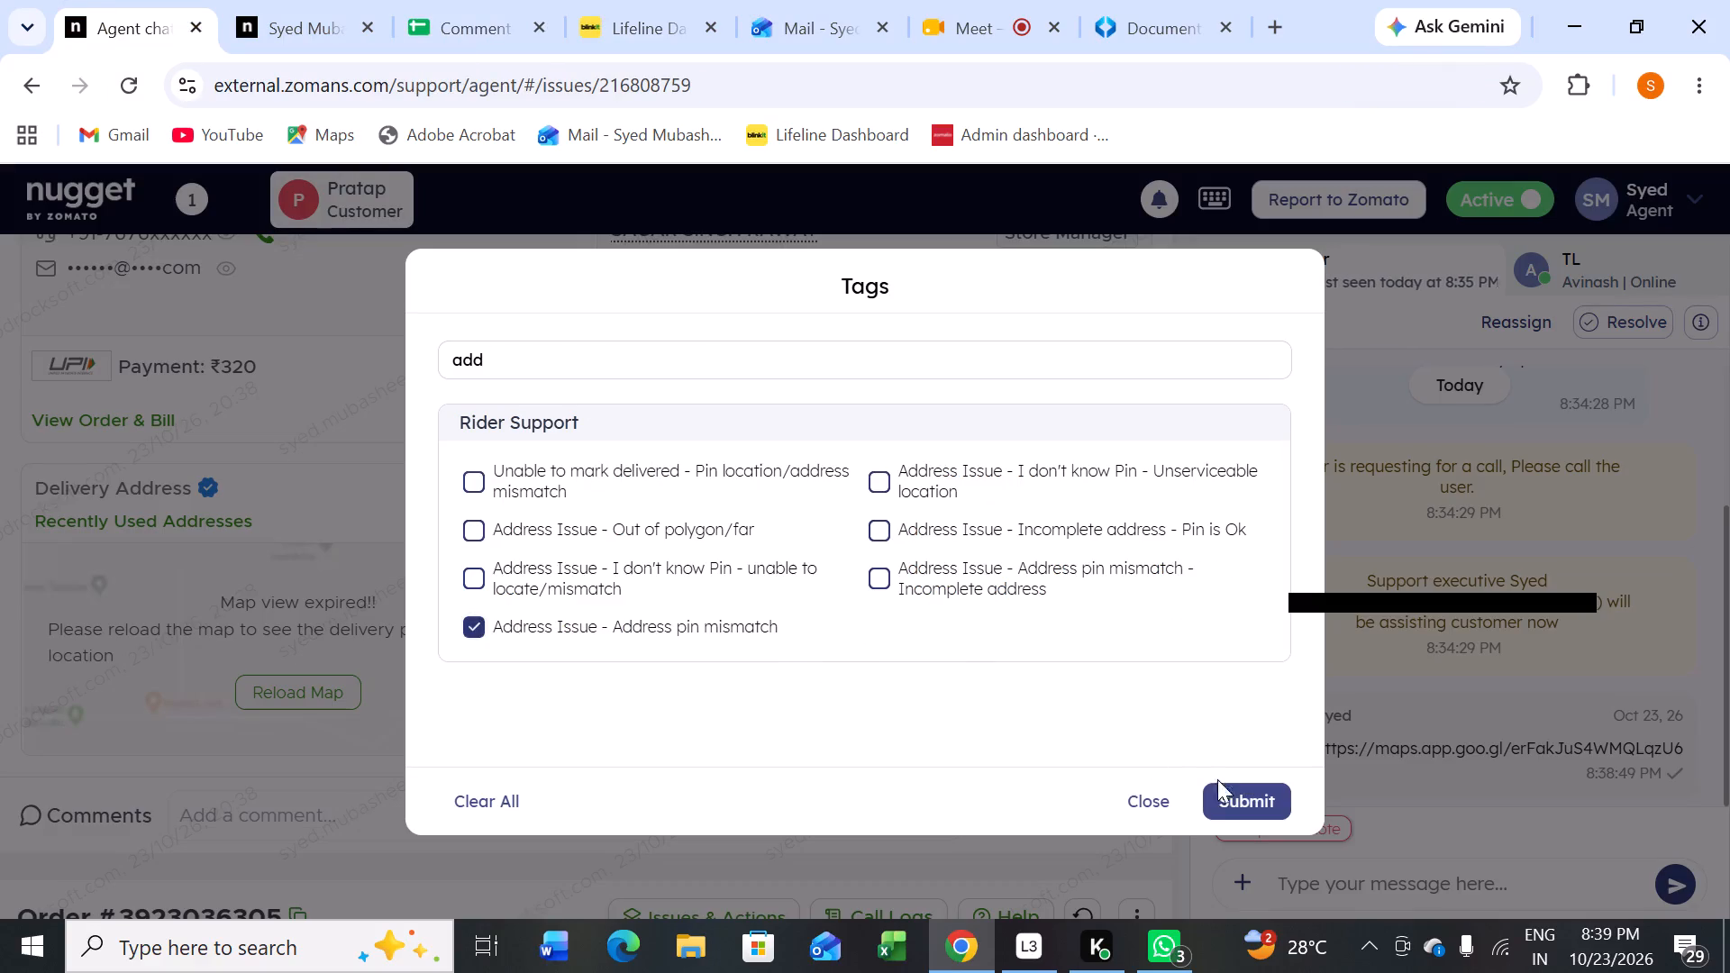
{"action": "left_click", "coordinate": [1222, 796]}
Add the copied address mismatch text as a comment on the live order.
{"action": "scroll", "coordinate": [754, 498], "scroll_direction": "down", "scroll_amount": 3}
{"action": "left_click", "coordinate": [613, 412]}
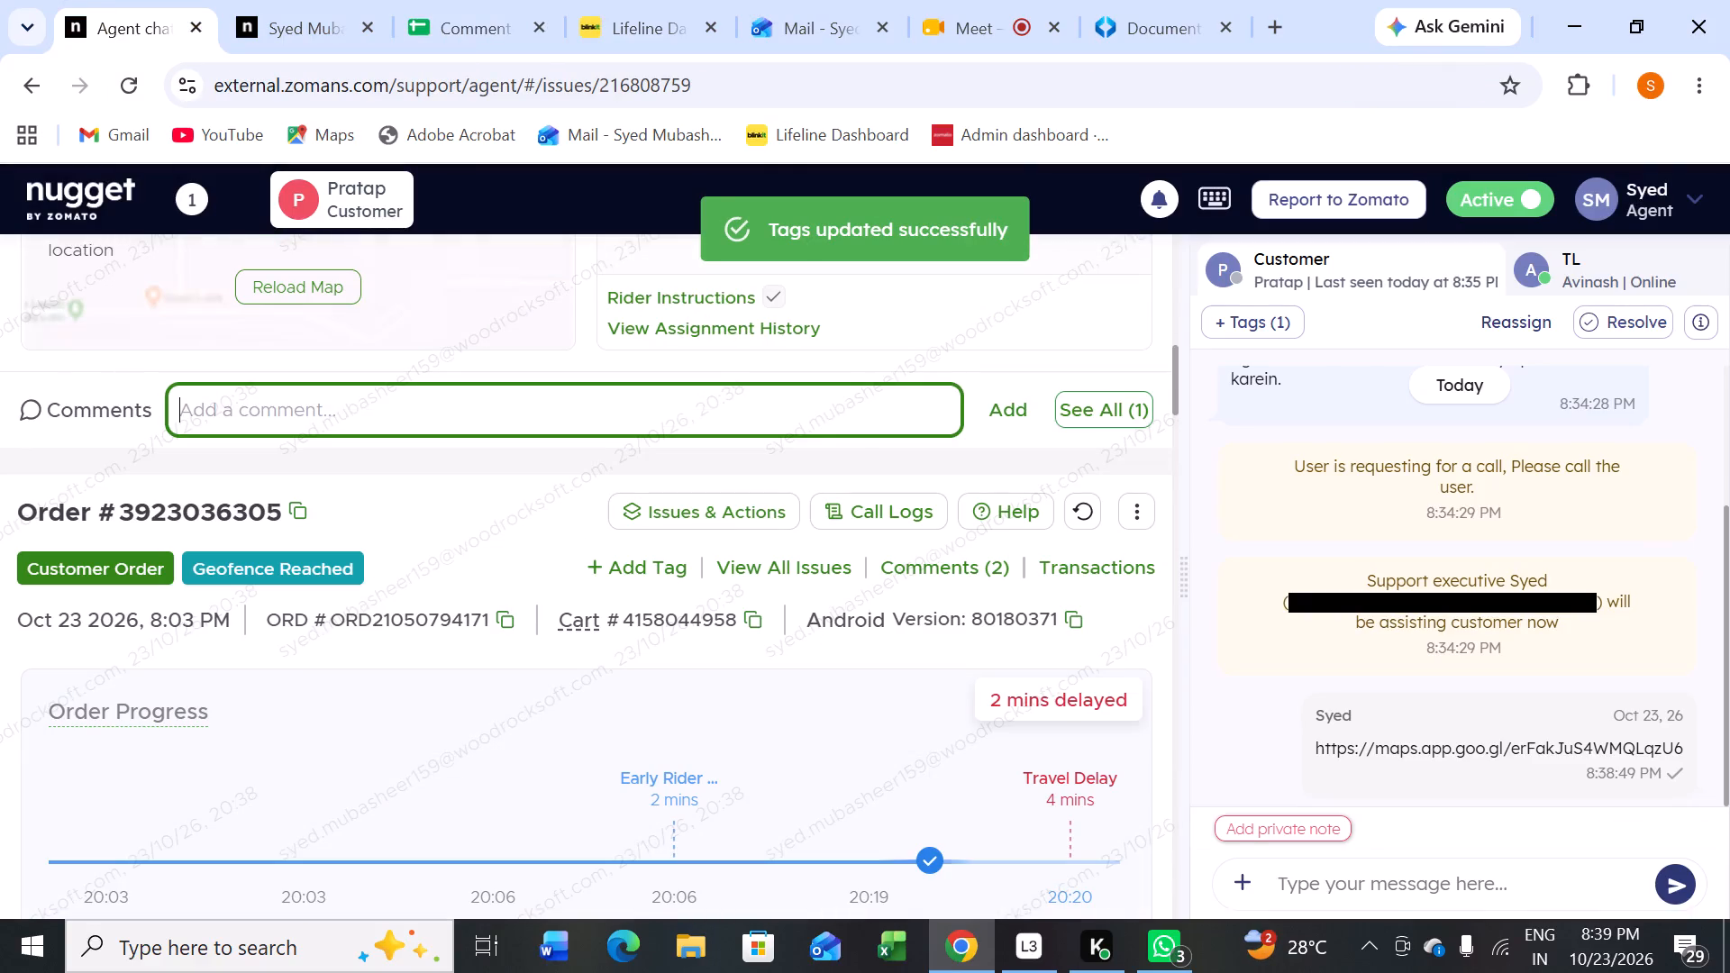
{"action": "key", "text": "ctrl+v"}
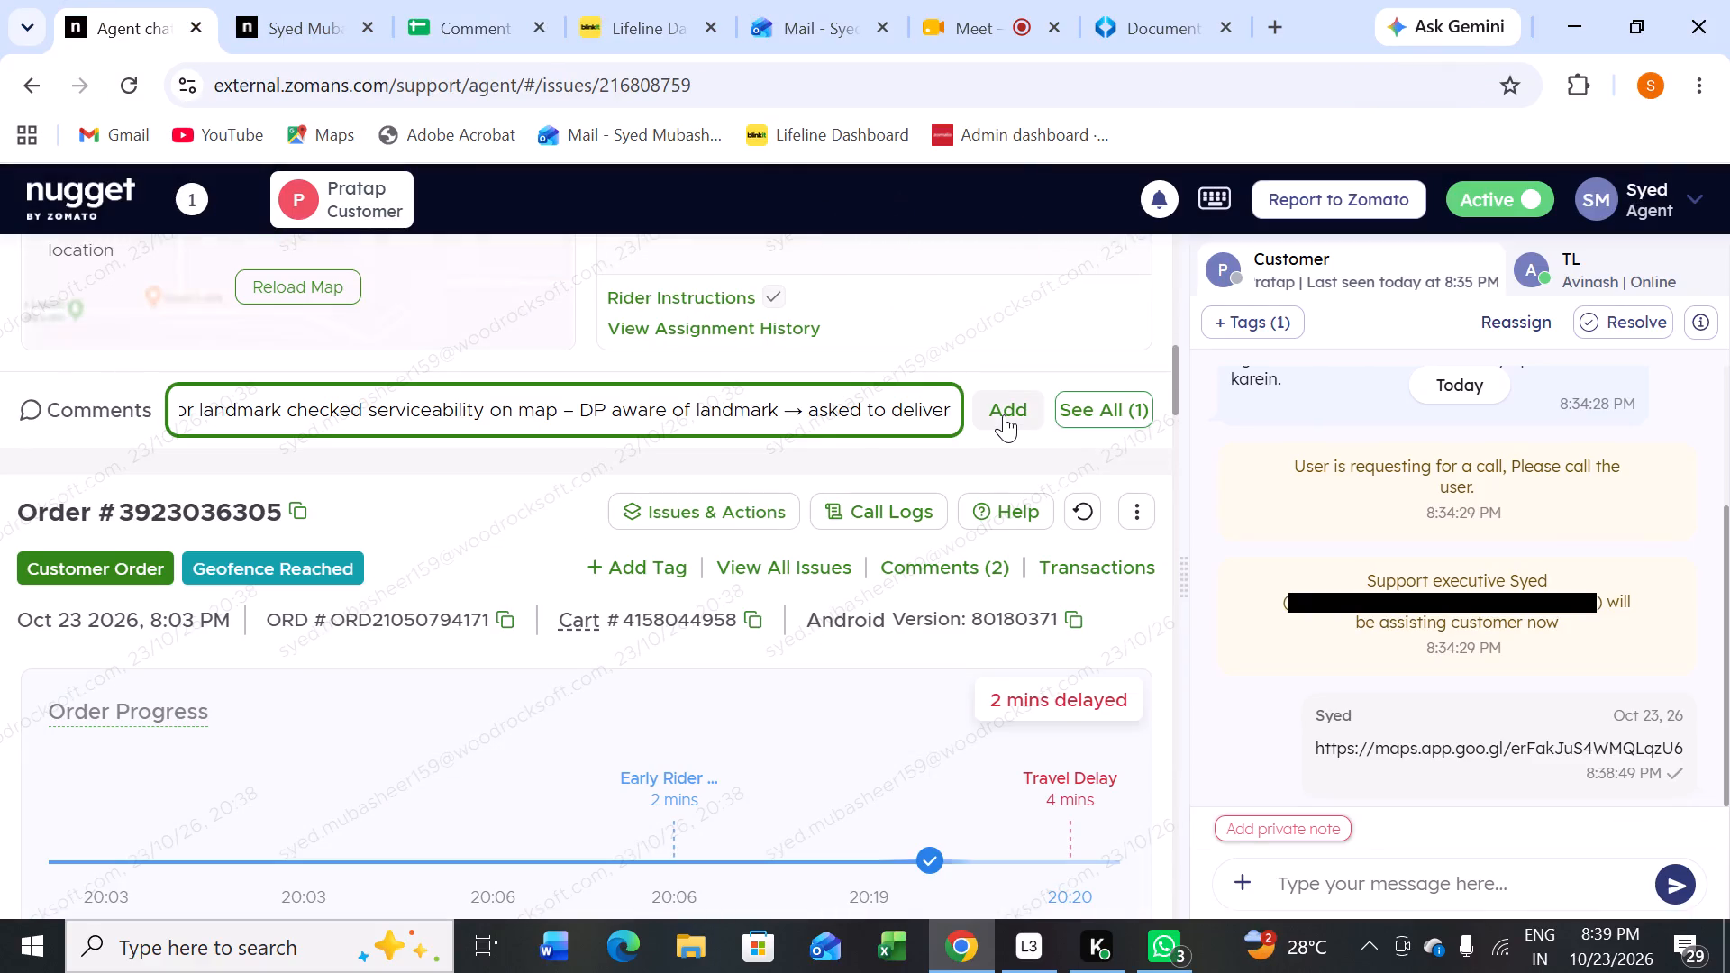
{"action": "left_click", "coordinate": [1004, 414]}
Add the "Serviceable Address Confirmed" tag to the live order, finding it with "serv".
{"action": "scroll", "coordinate": [995, 407], "scroll_direction": "up", "scroll_amount": 8}
{"action": "left_click", "coordinate": [630, 323]}
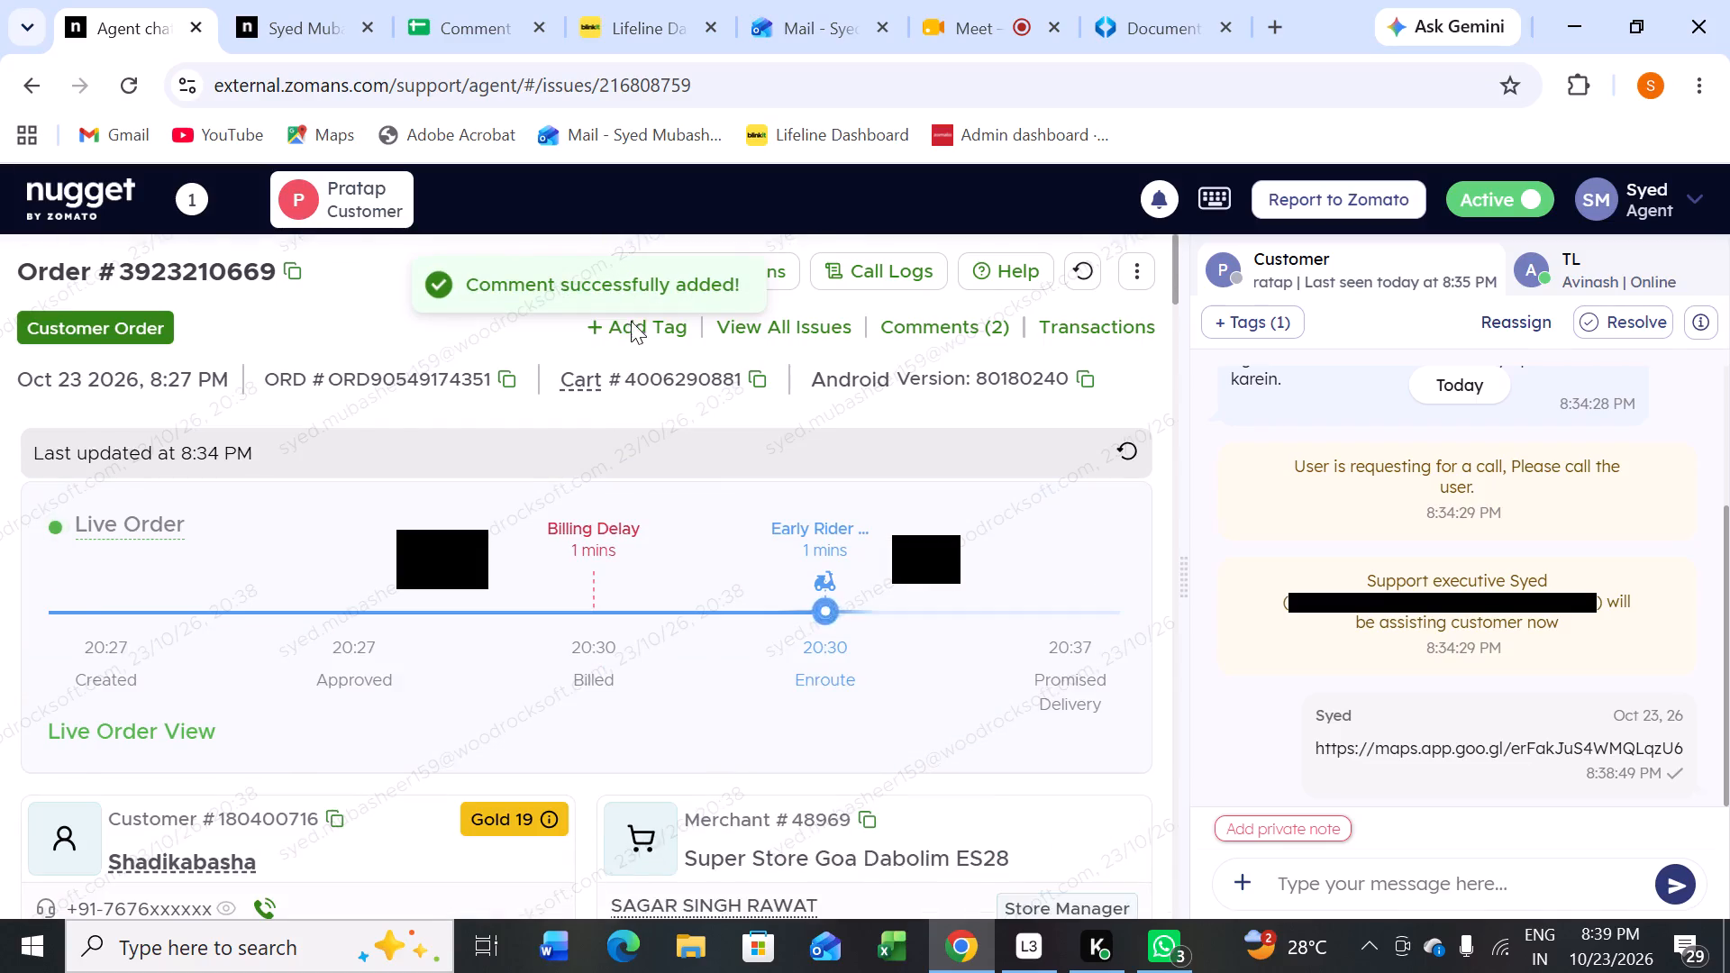
{"action": "key", "text": "s"}
{"action": "key", "text": "e"}
{"action": "key", "text": "r"}
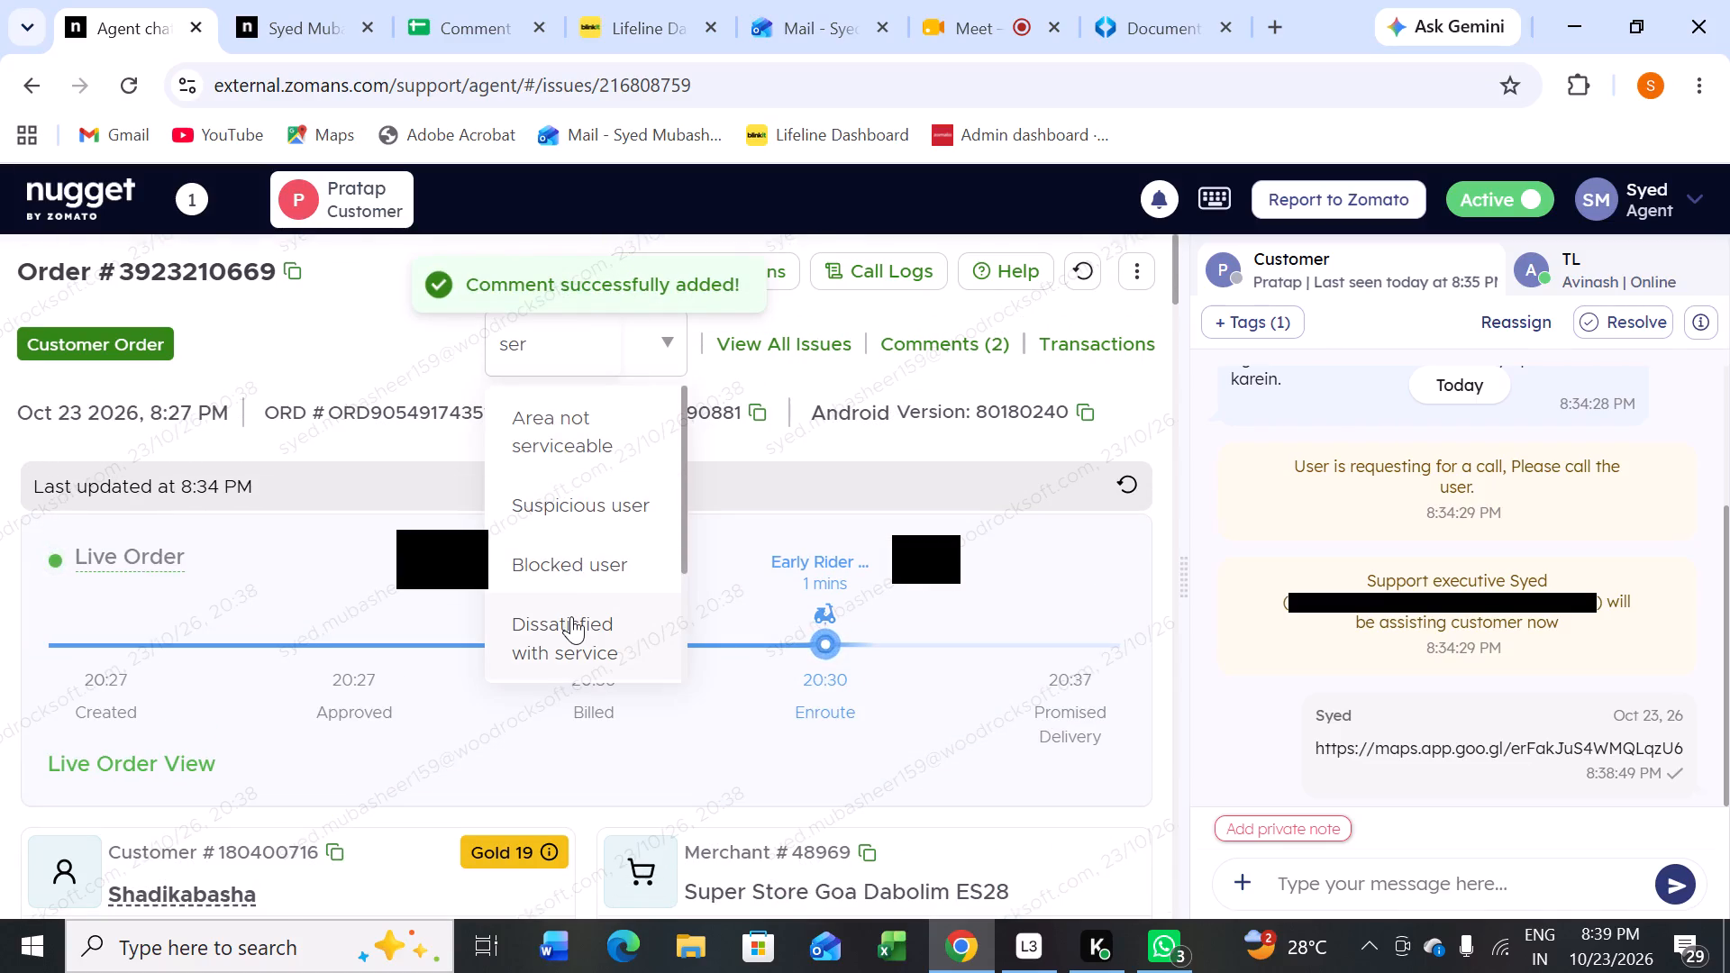
{"action": "key", "text": "v"}
{"action": "left_click_drag", "start_coordinate": [594, 615], "coordinate": [602, 610]}
Resolve the support conversation.
{"action": "left_click", "coordinate": [1619, 321]}
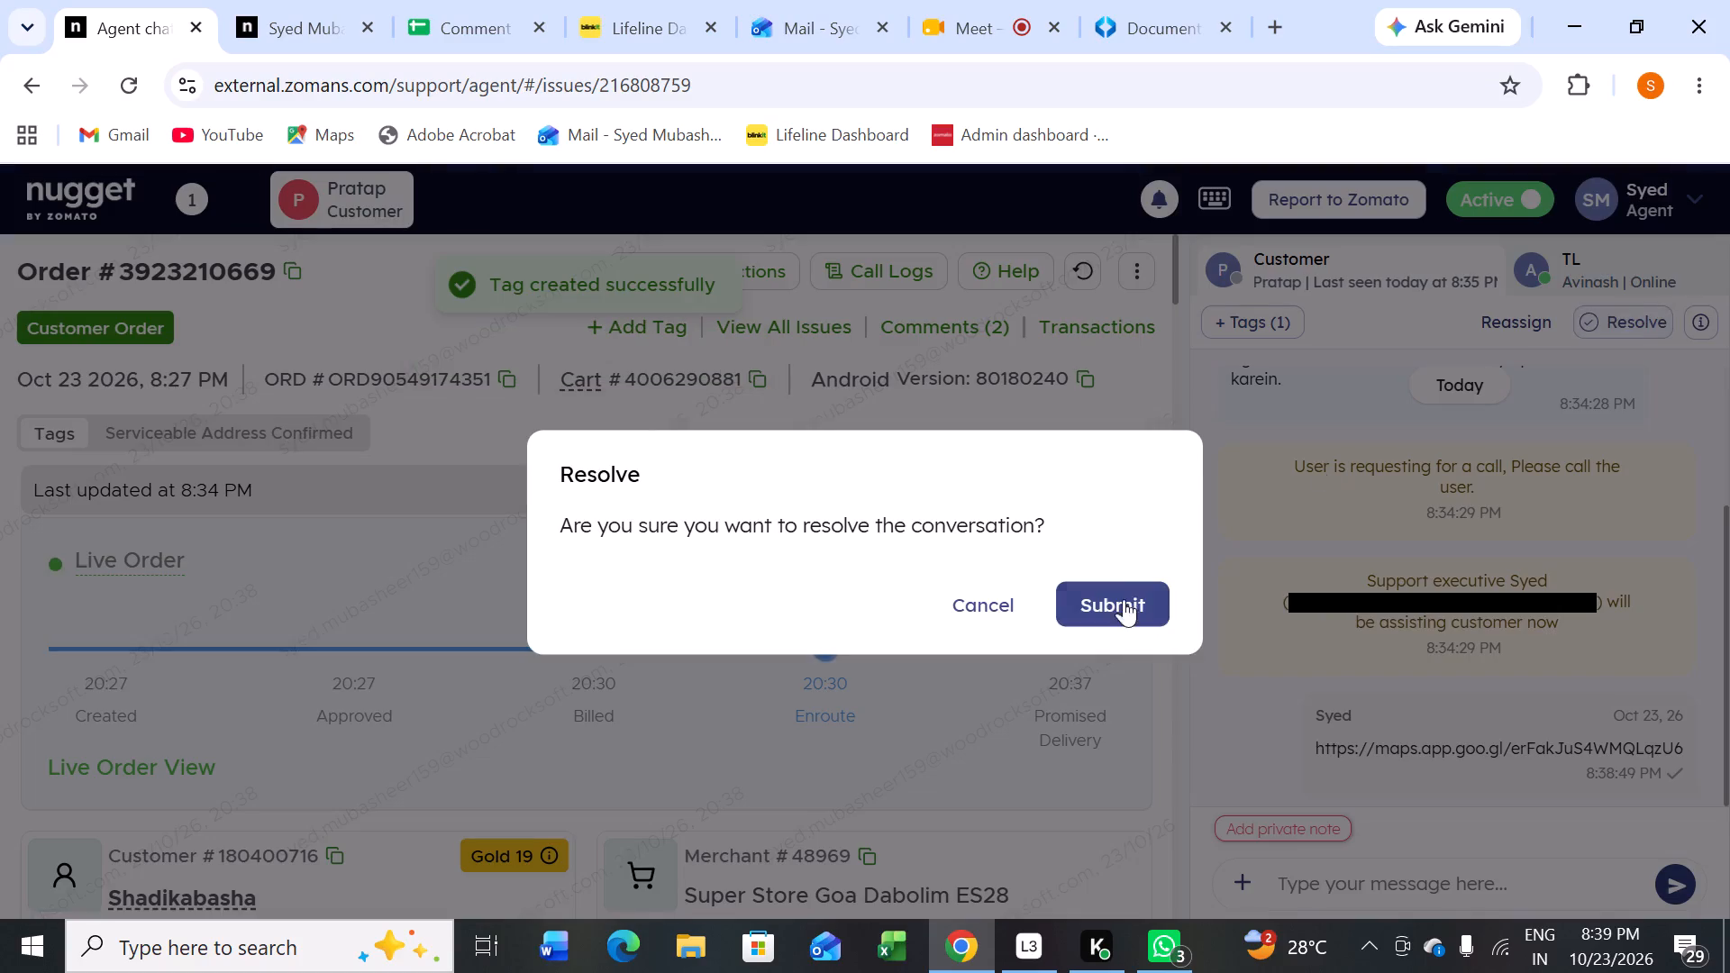
{"action": "left_click", "coordinate": [1121, 602]}
{"action": "left_click", "coordinate": [1672, 225]}
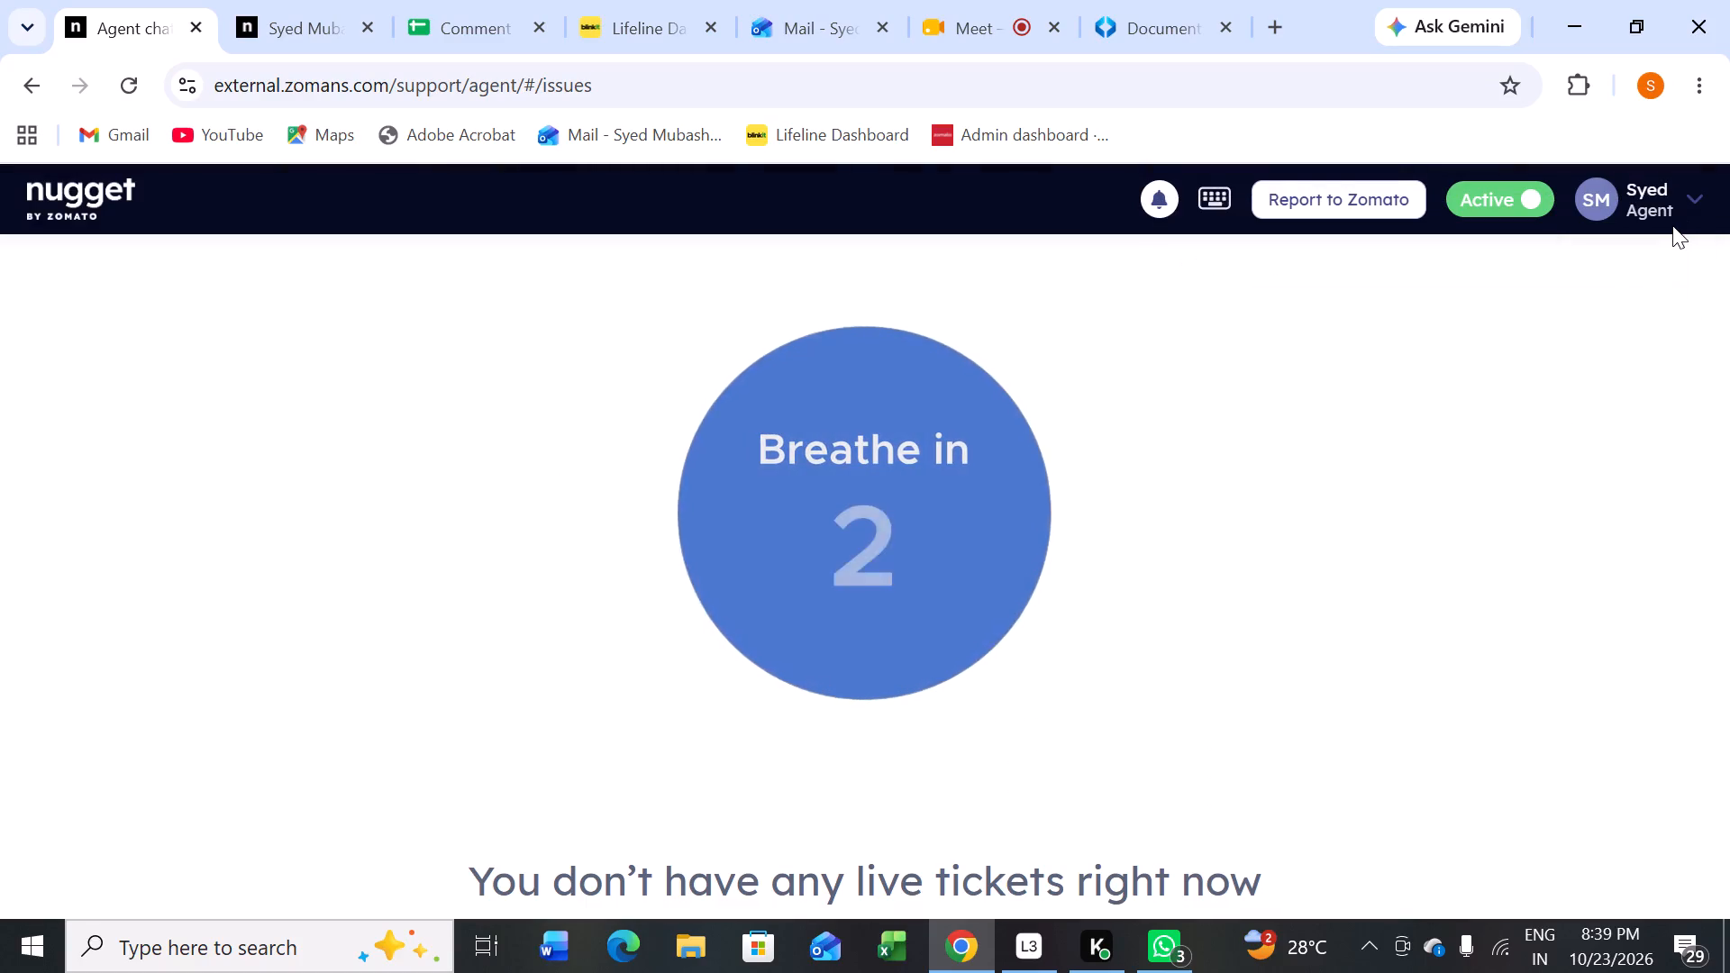
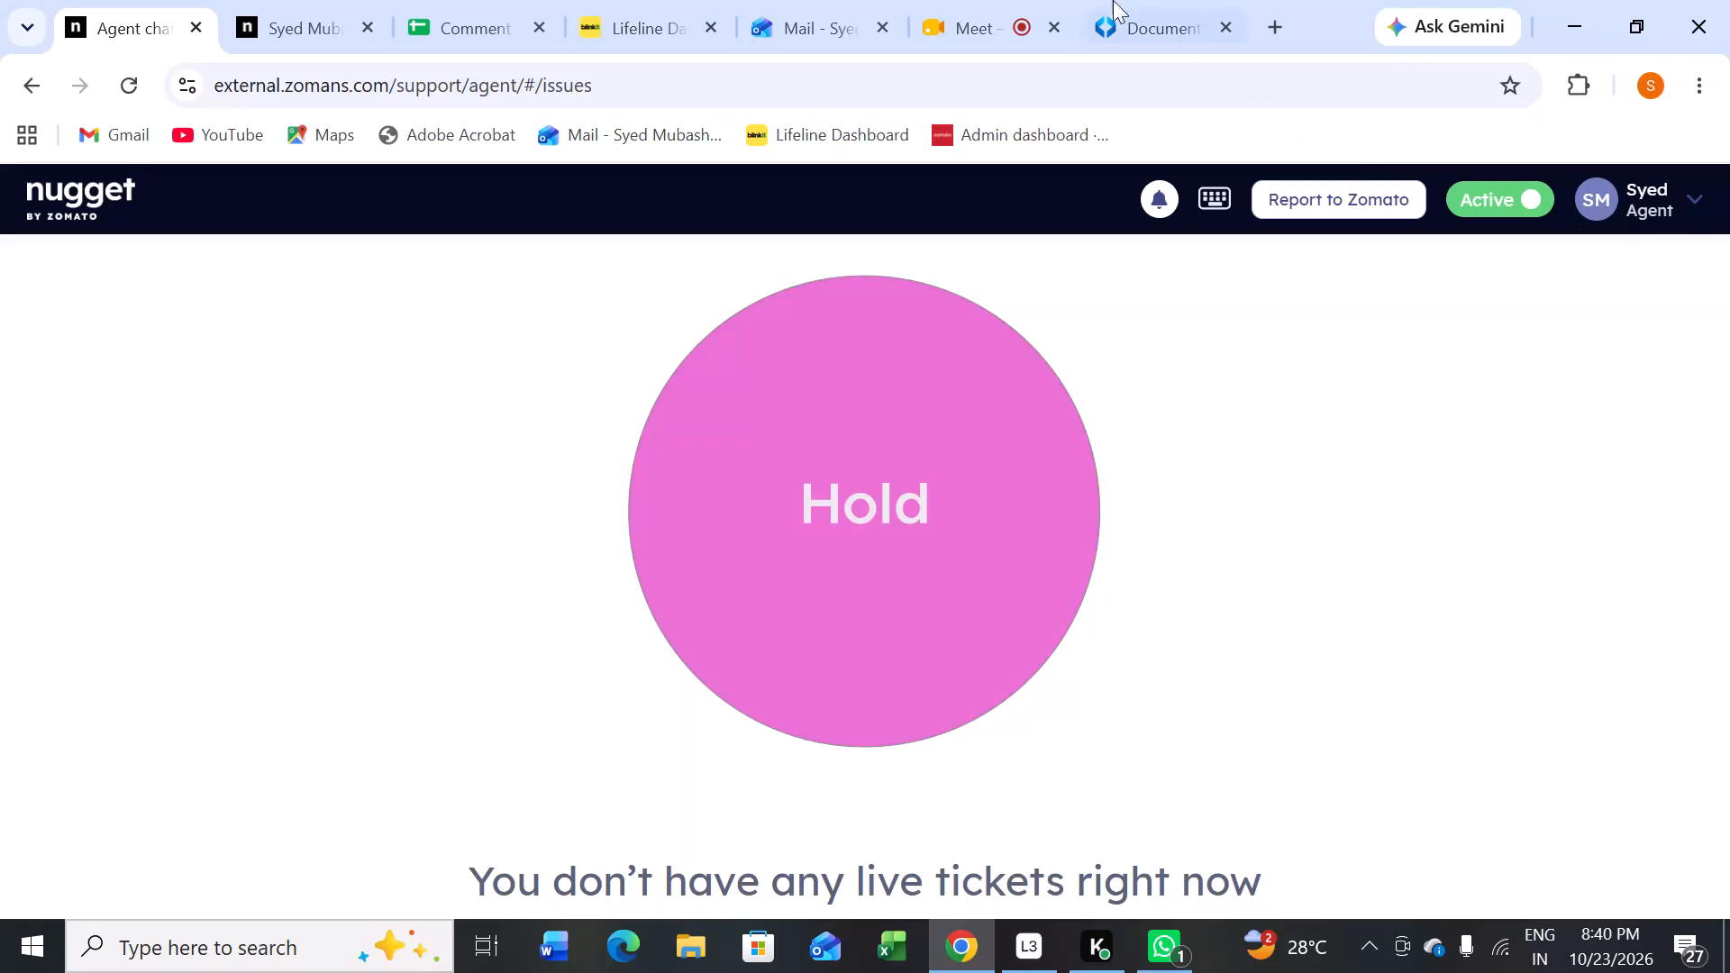
Switch to the SmartDraw floor plan and place a 6' wide by 3' high rectangle inside the innermost outline, at left 17', top 21' 4".
{"action": "left_click", "coordinate": [1111, 9]}
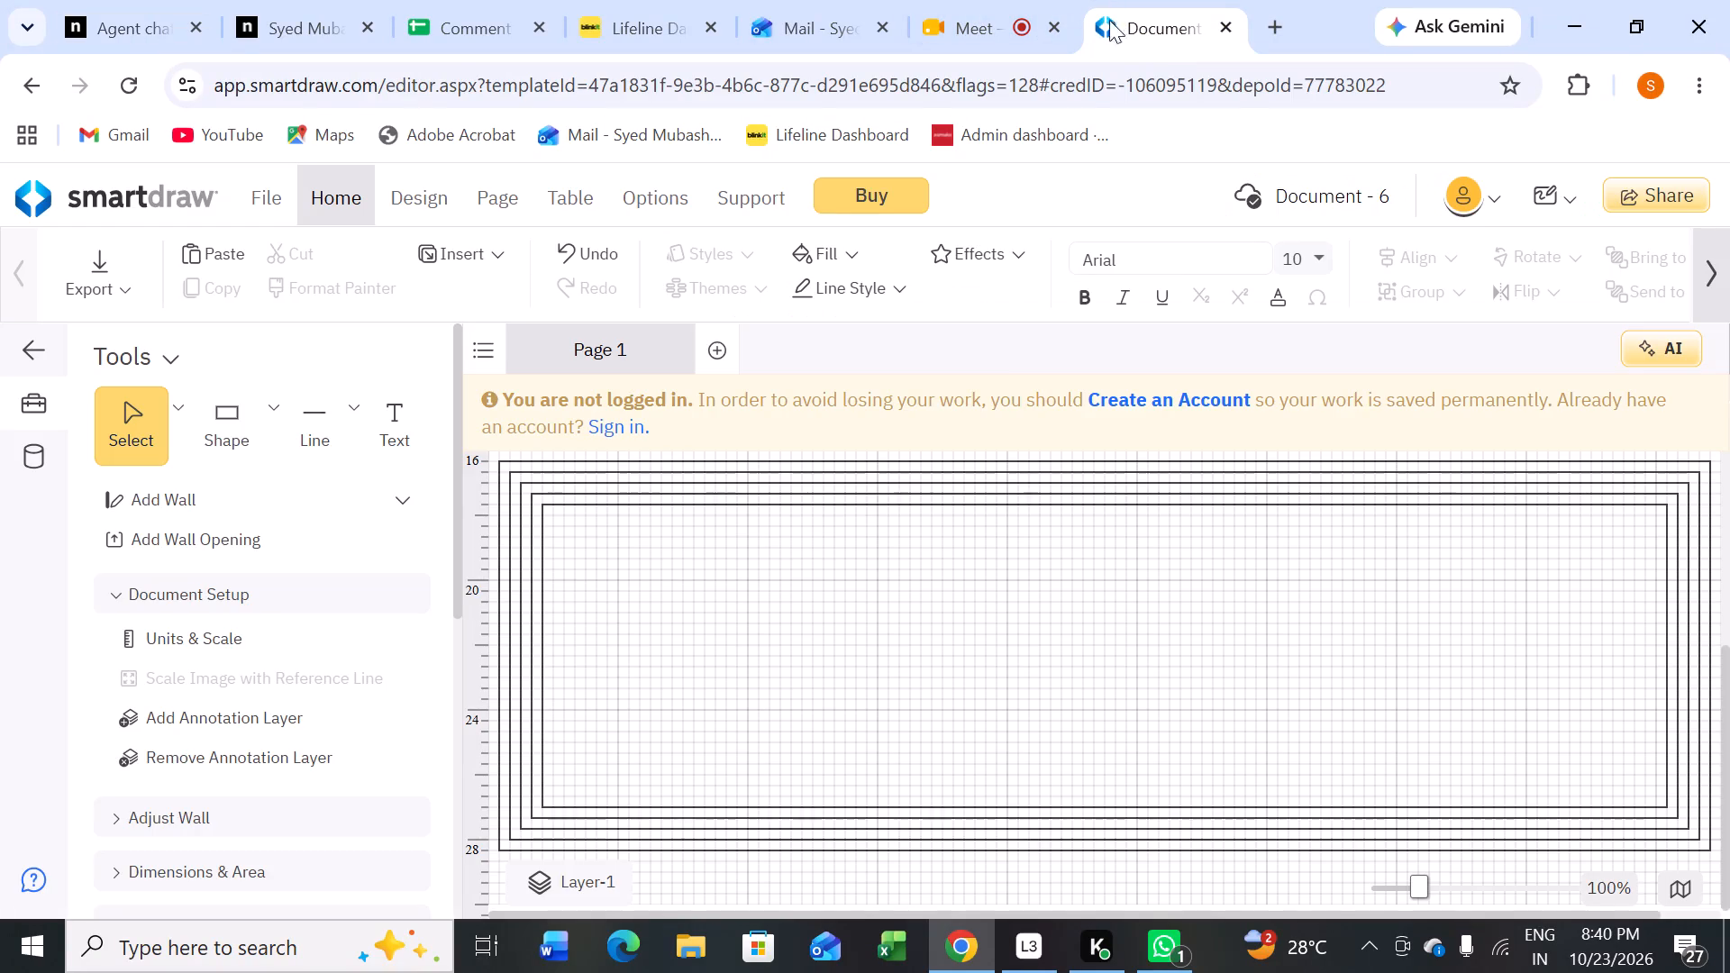
{"action": "scroll", "coordinate": [751, 665], "scroll_direction": "up", "scroll_amount": 2}
{"action": "scroll", "coordinate": [758, 660], "scroll_direction": "down", "scroll_amount": 3}
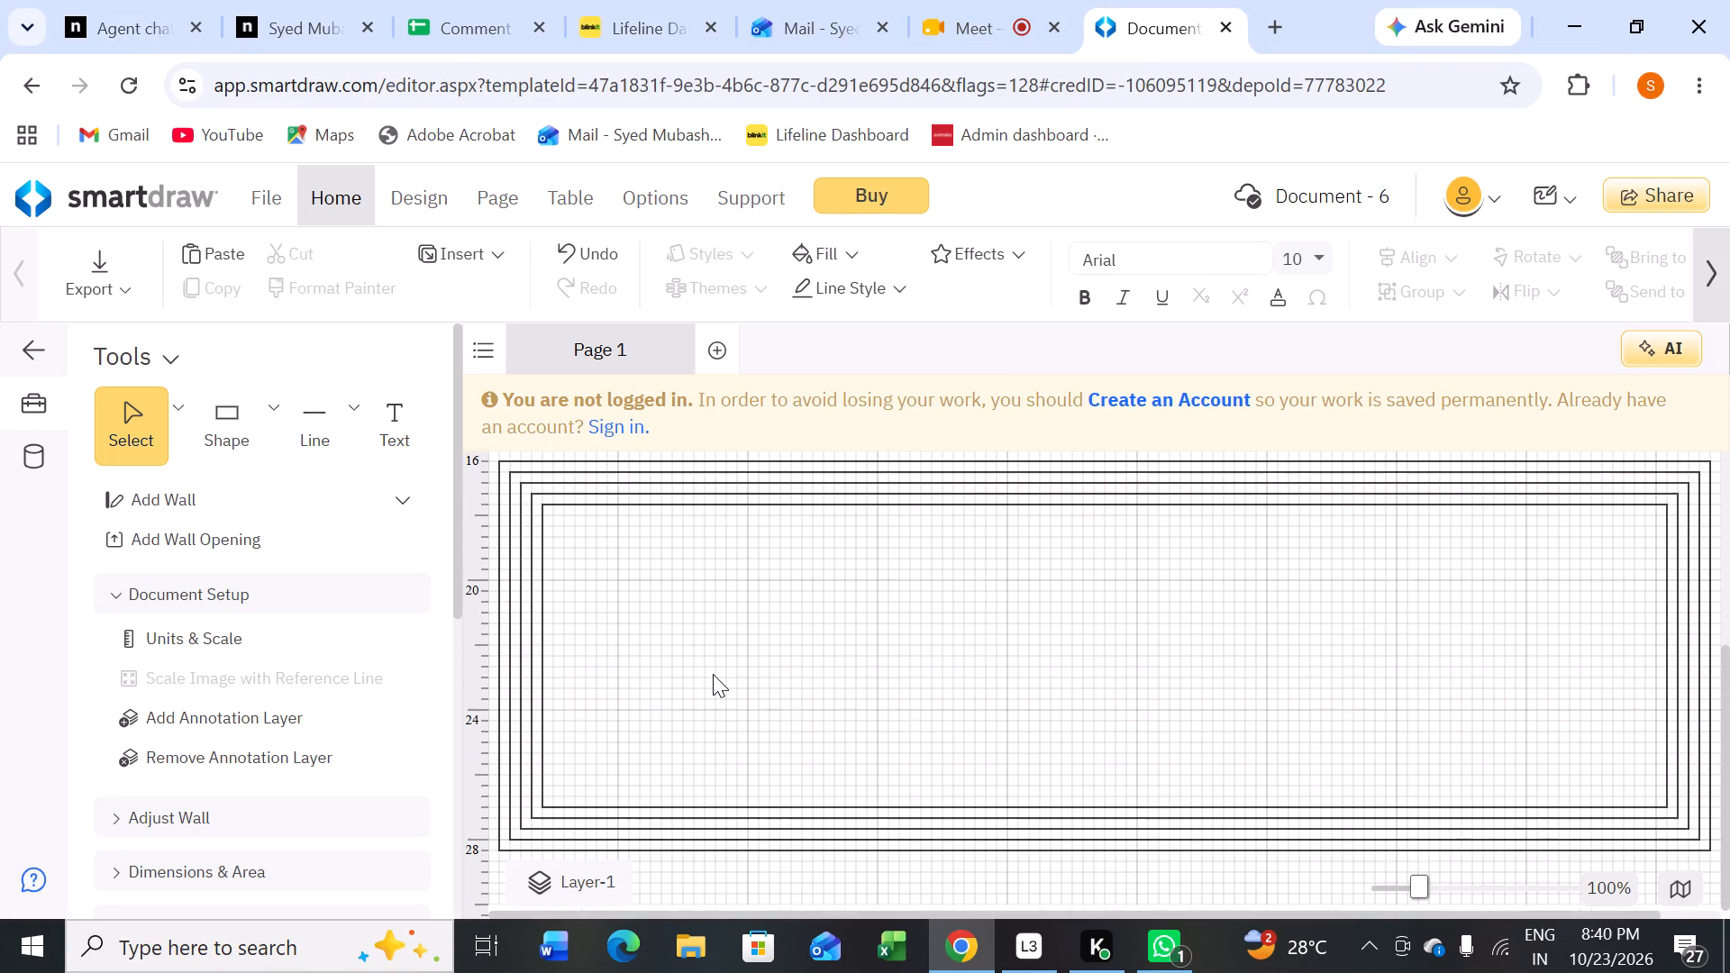
{"action": "left_click", "coordinate": [342, 412]}
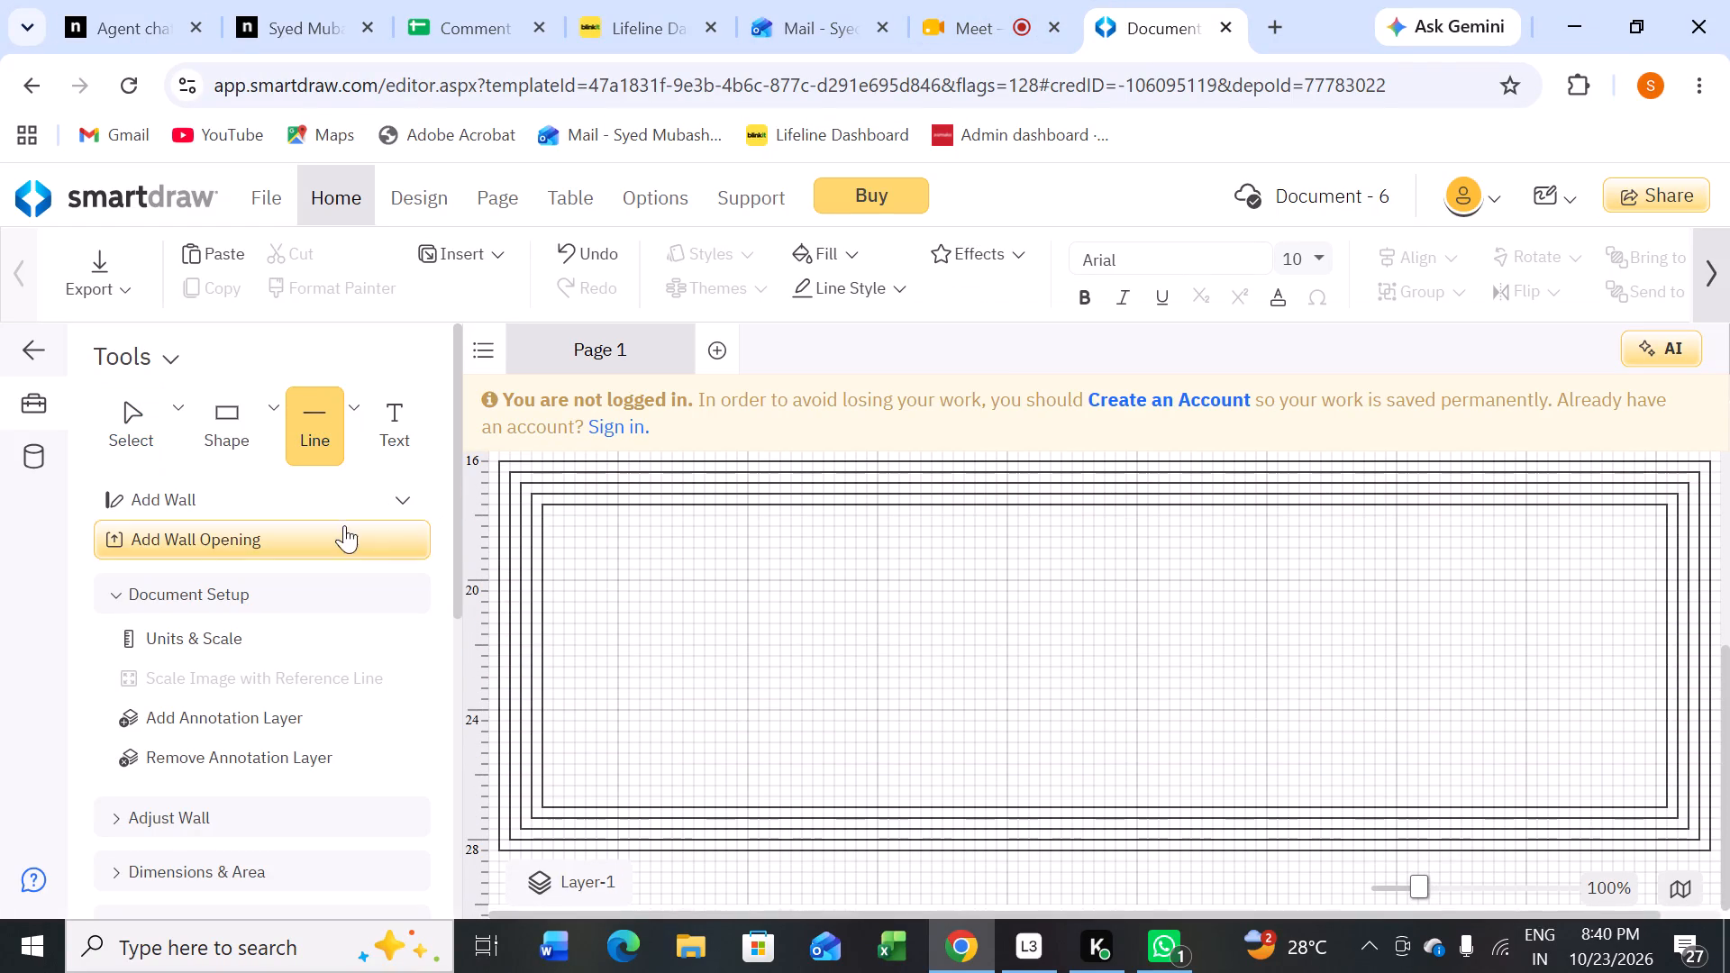
{"action": "left_click", "coordinate": [356, 454]}
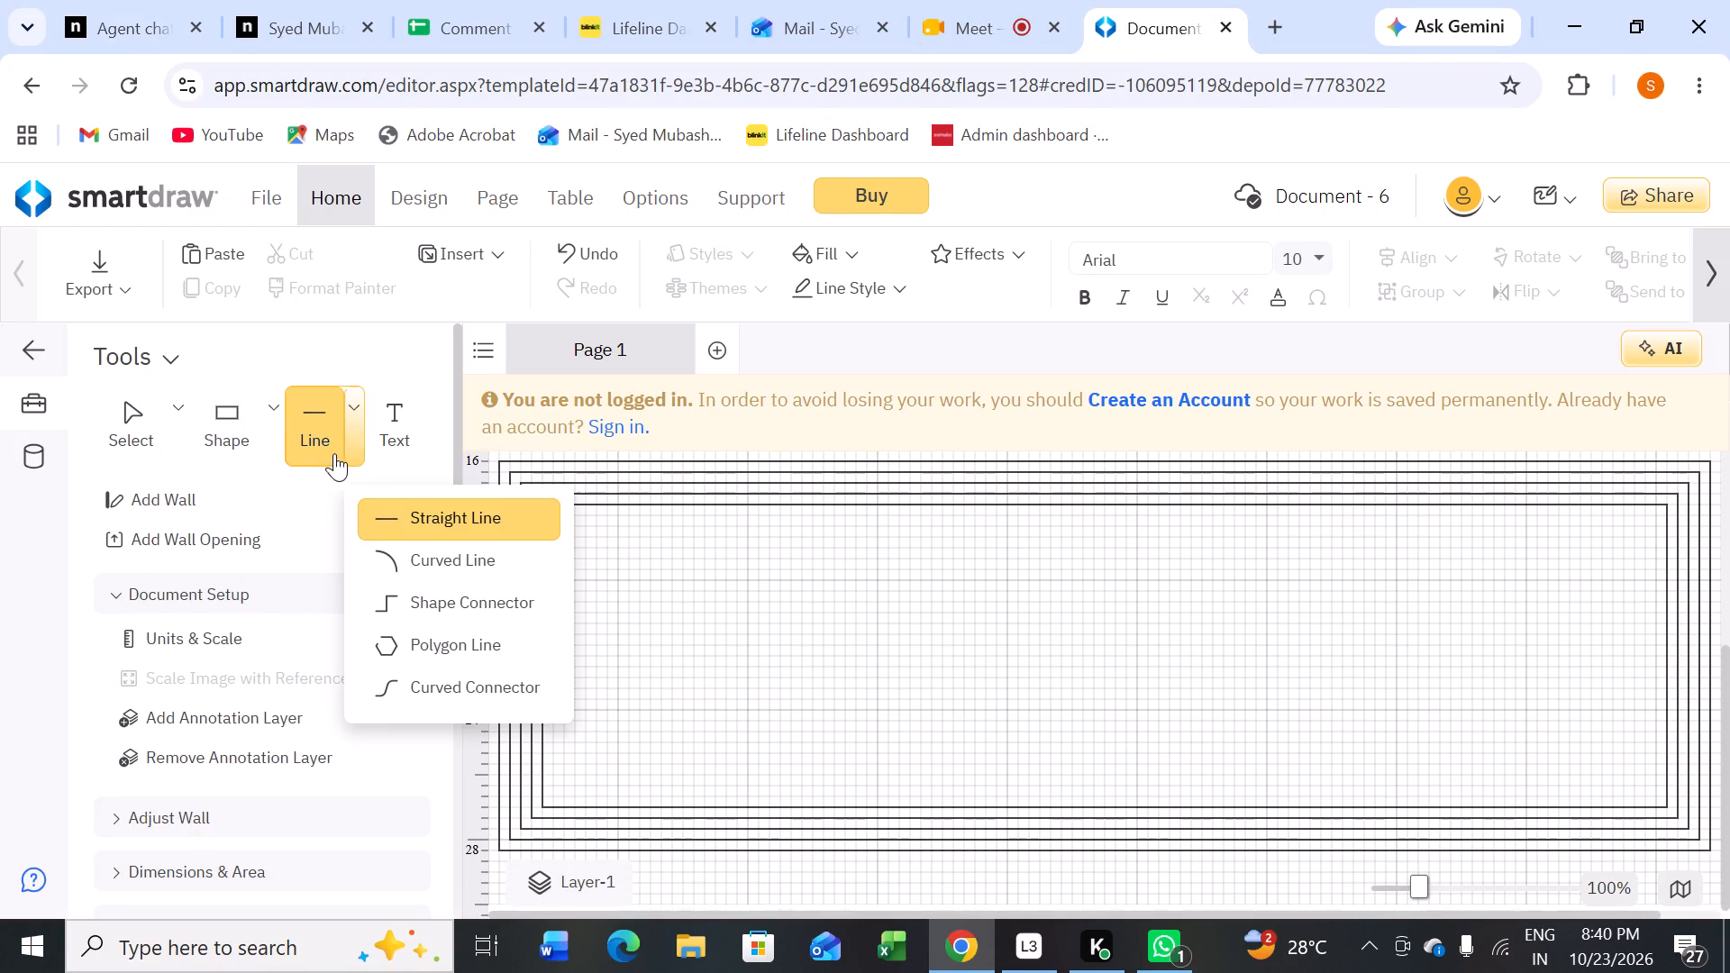
{"action": "left_click", "coordinate": [281, 399]}
{"action": "left_click", "coordinate": [320, 514]}
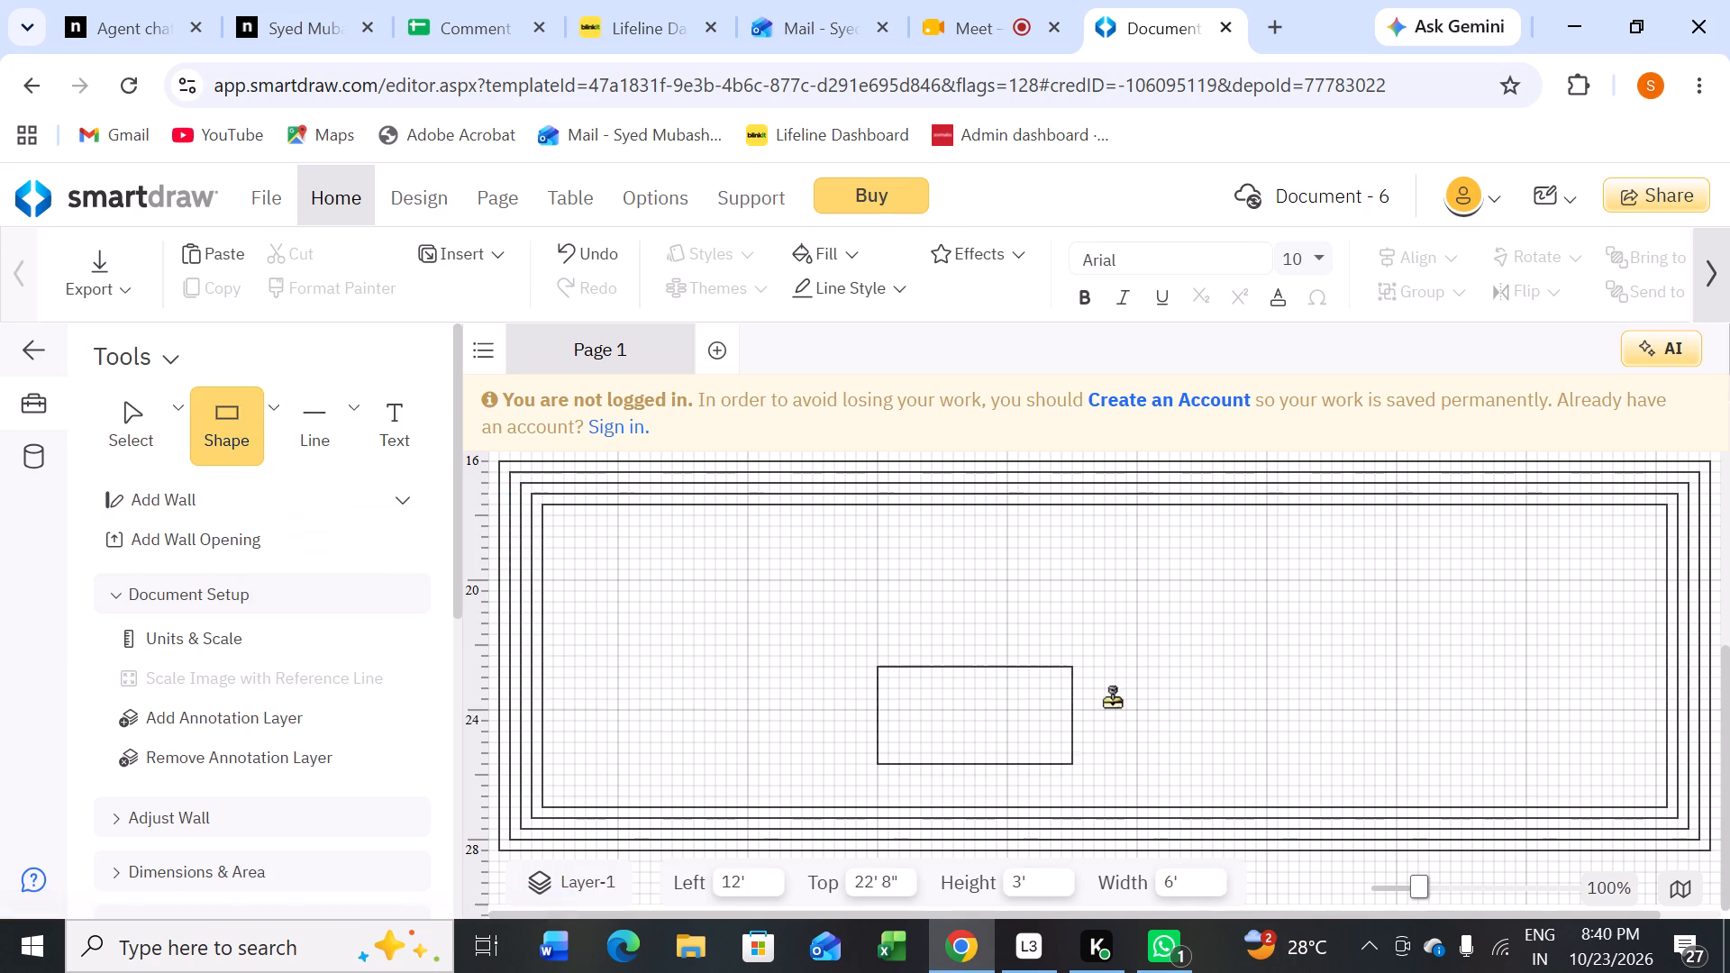
{"action": "left_click", "coordinate": [1132, 667]}
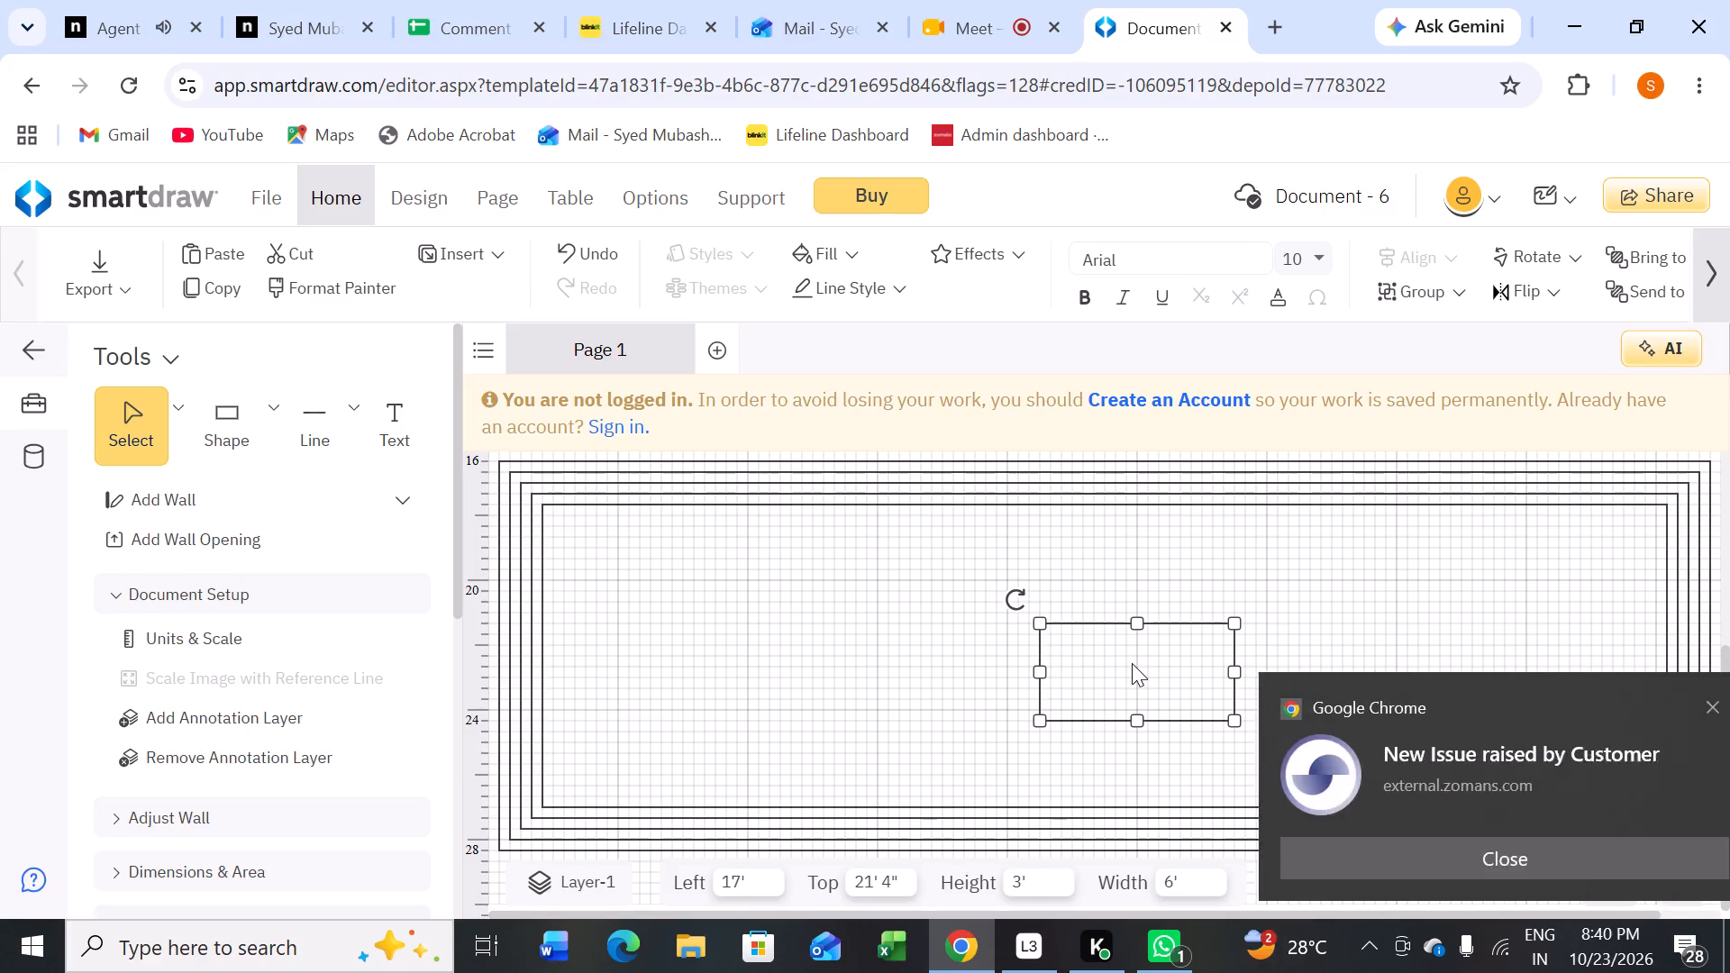
Switch back to the support agent page for the customer's new callback request and dismiss the new-issue notification.
{"action": "left_click", "coordinate": [86, 35]}
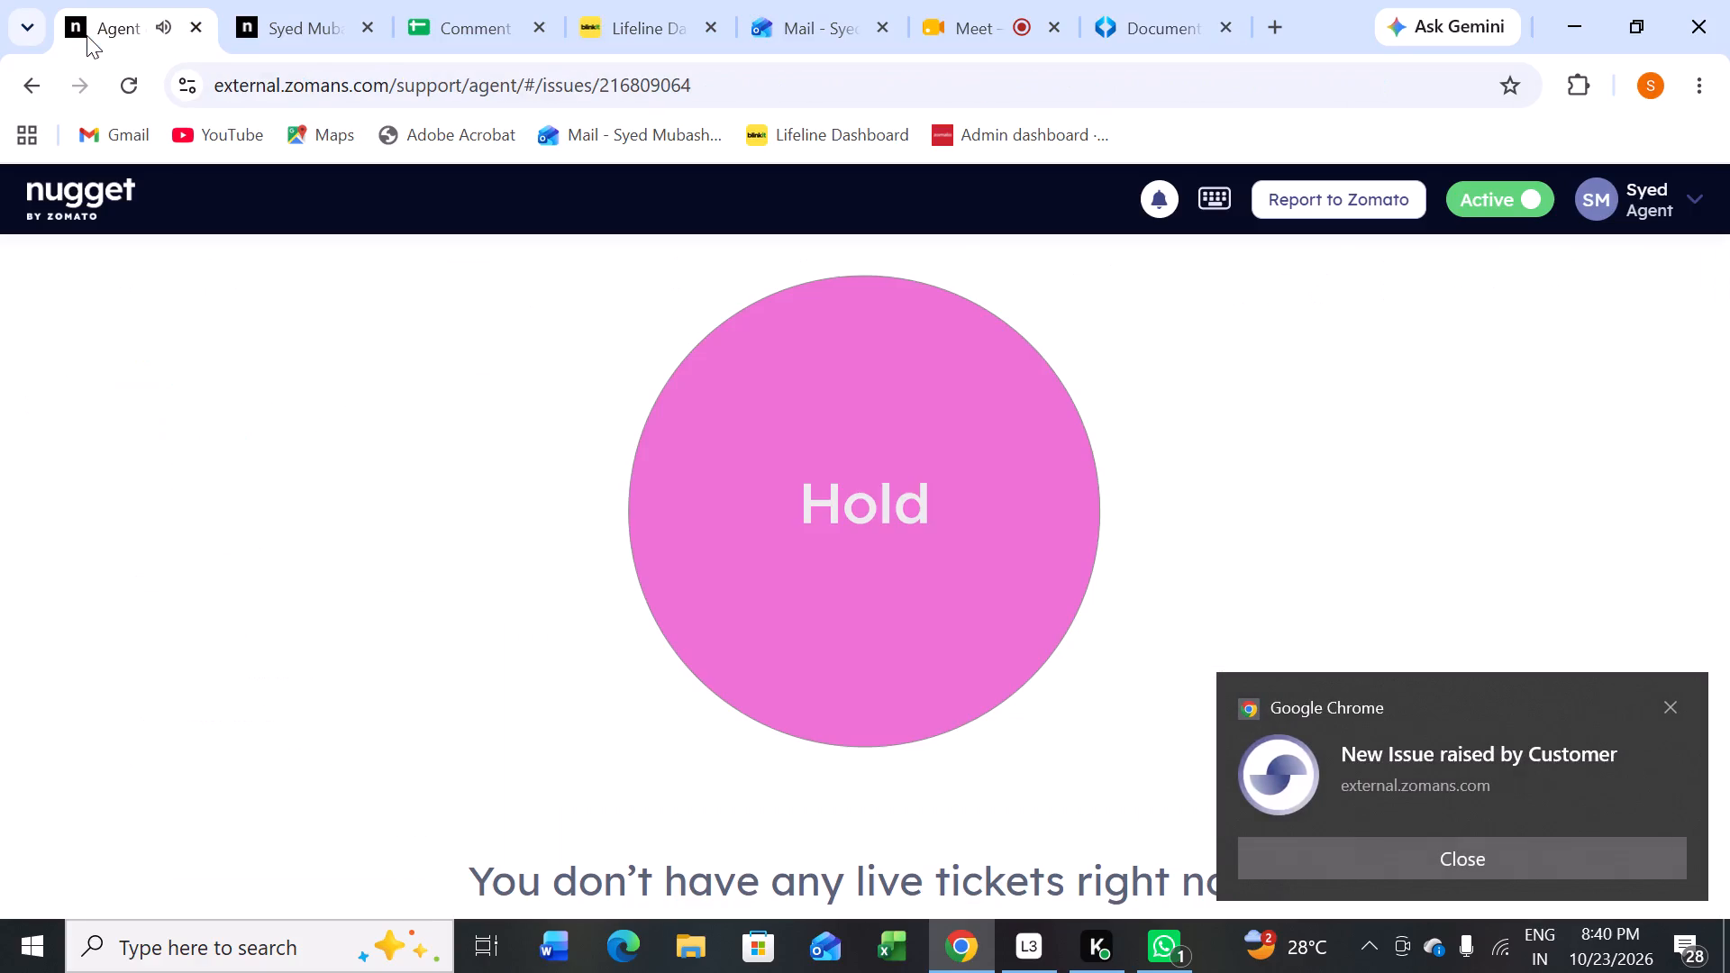
{"action": "left_click", "coordinate": [1178, 812]}
{"action": "left_click", "coordinate": [1279, 862]}
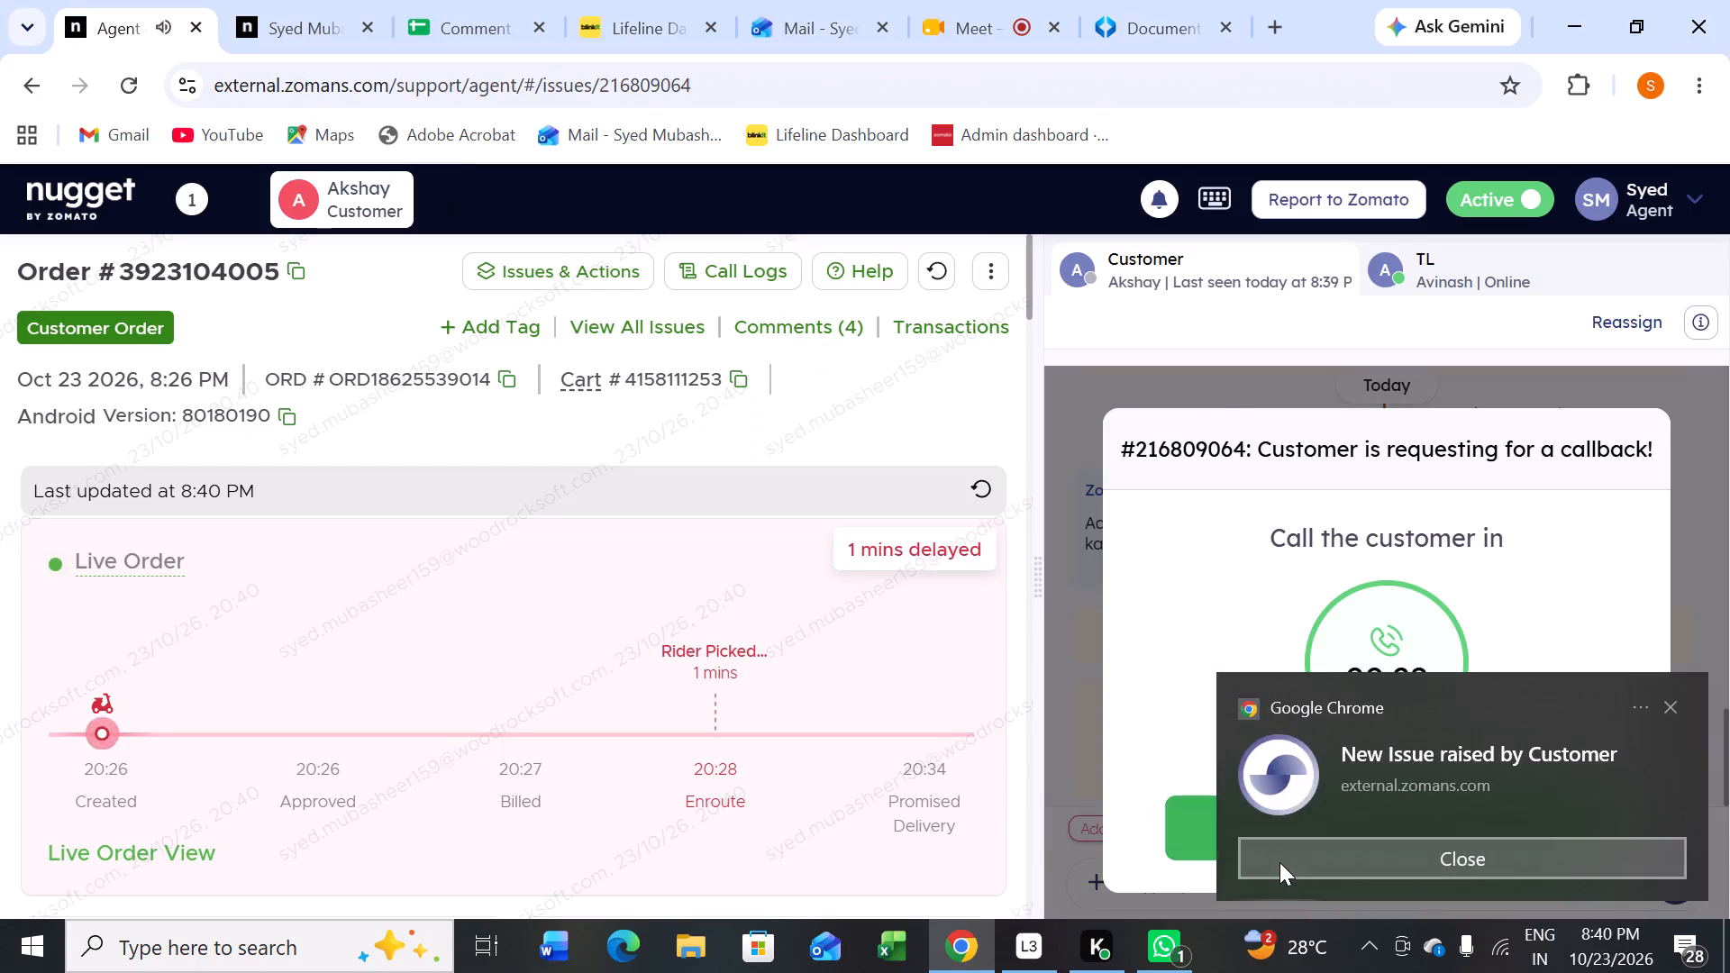
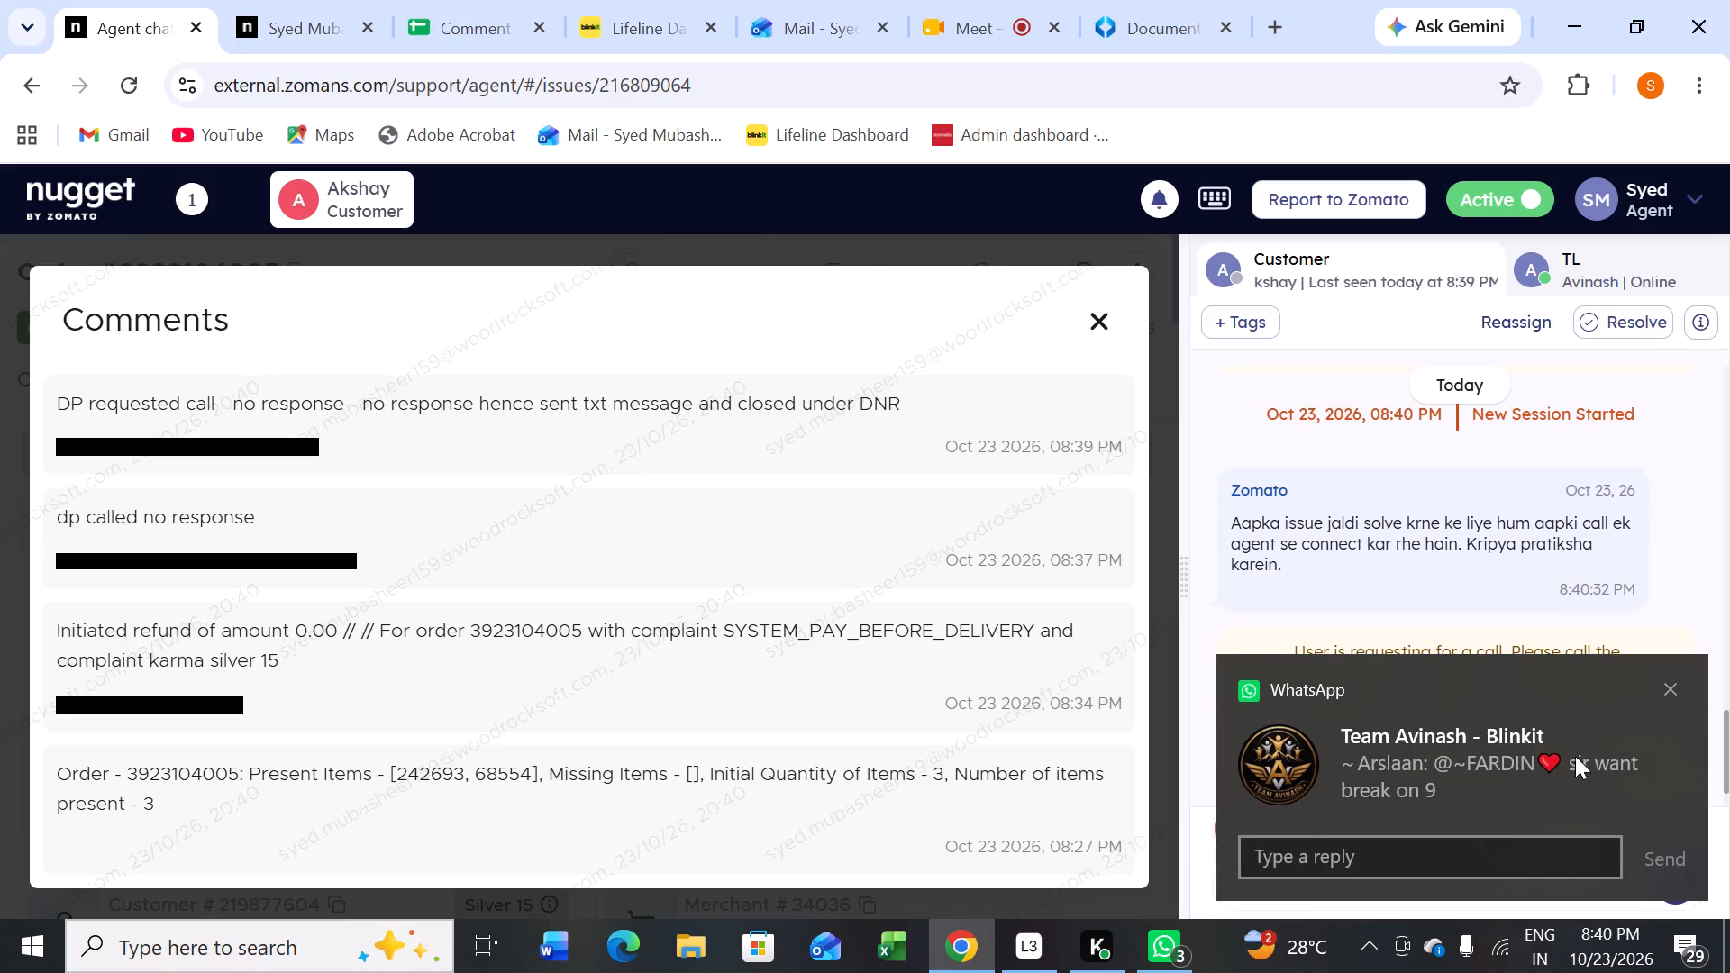
Close the order comments, refresh the customer's order details and review its call history.
{"action": "left_click", "coordinate": [1676, 688]}
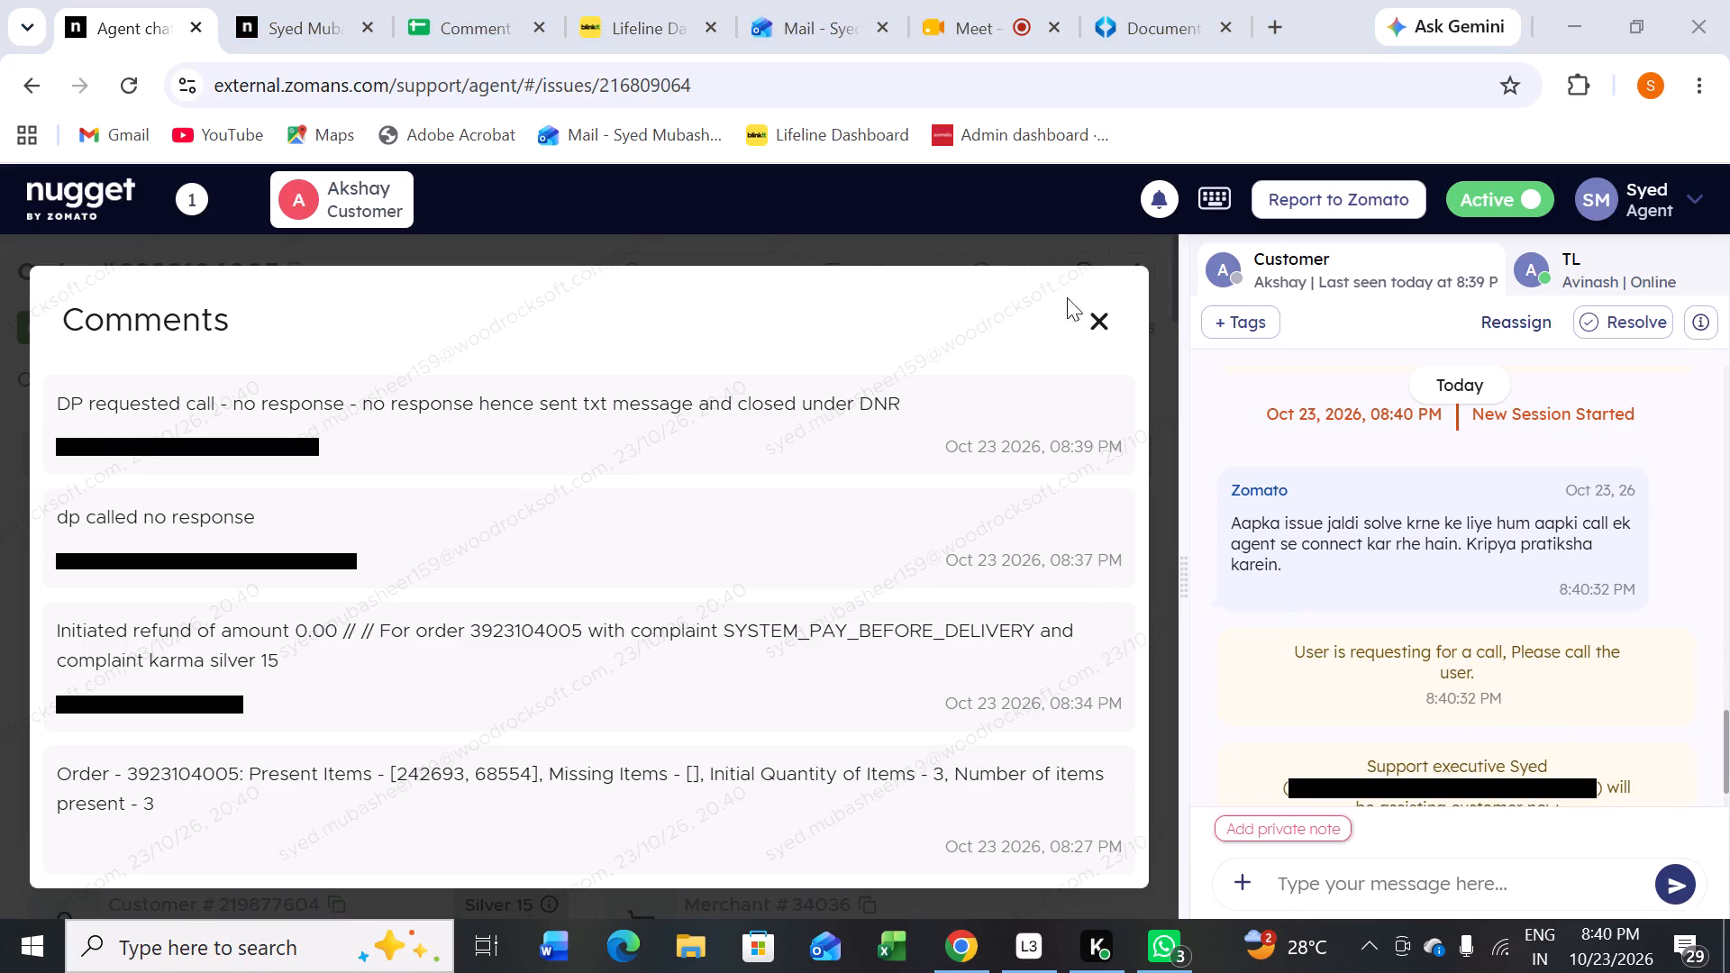
{"action": "left_click", "coordinate": [1100, 319]}
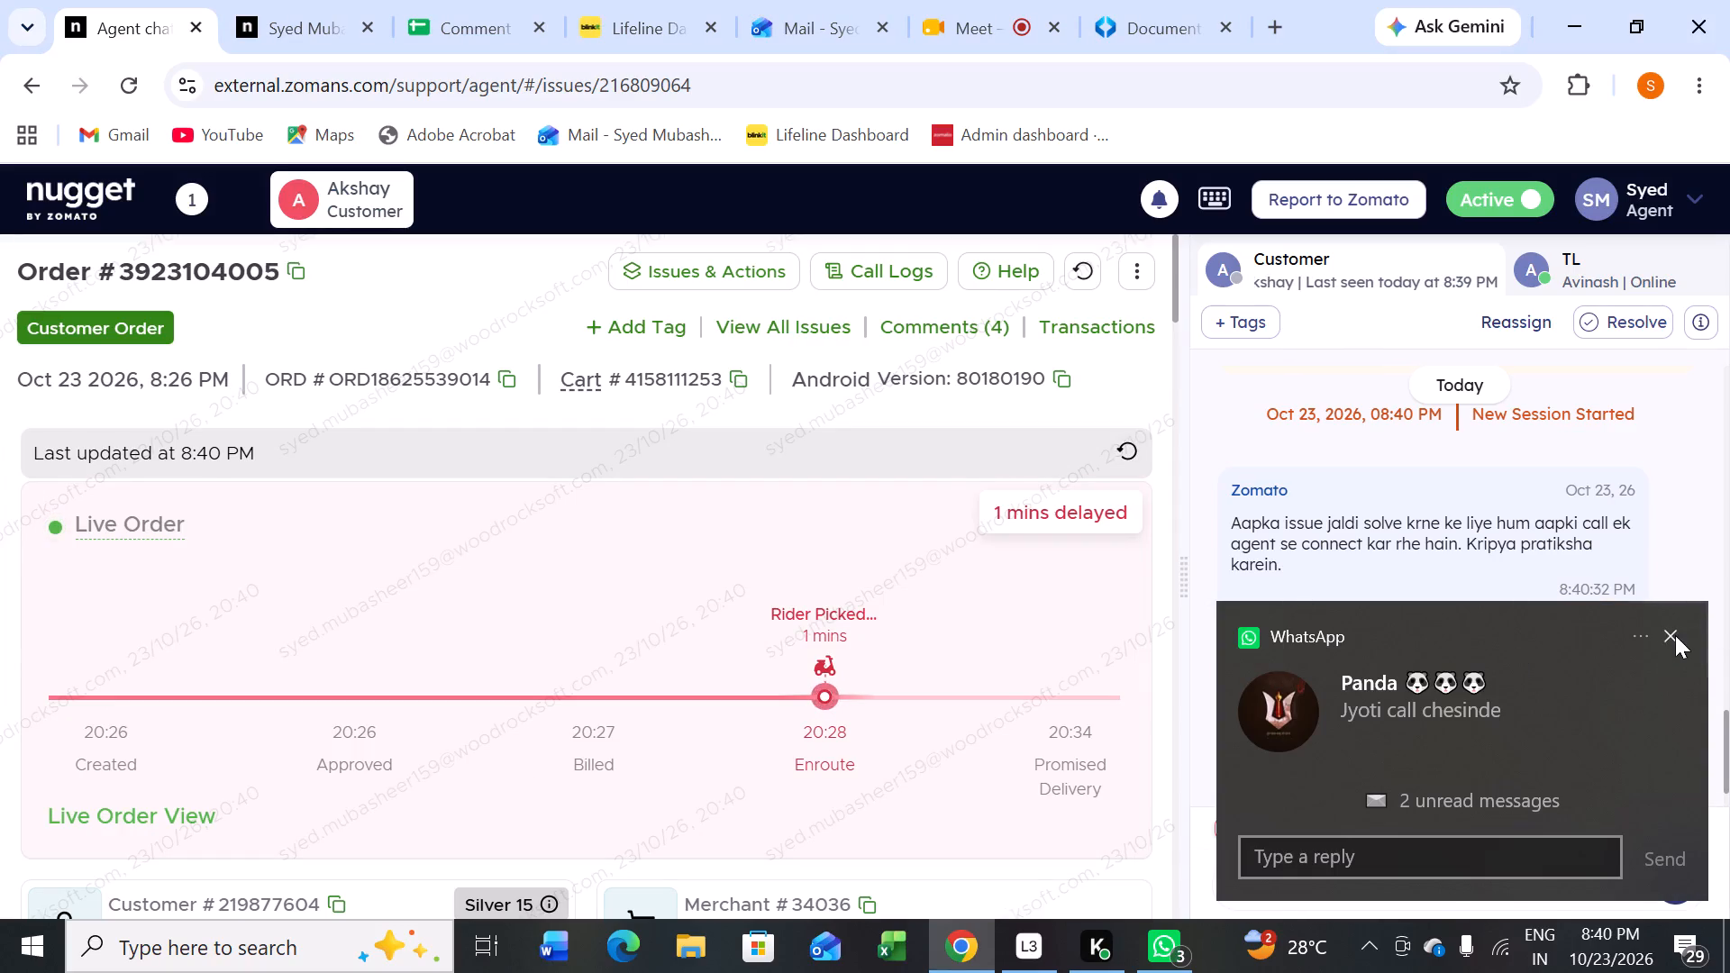
{"action": "left_click", "coordinate": [1675, 635]}
{"action": "left_click", "coordinate": [1082, 277]}
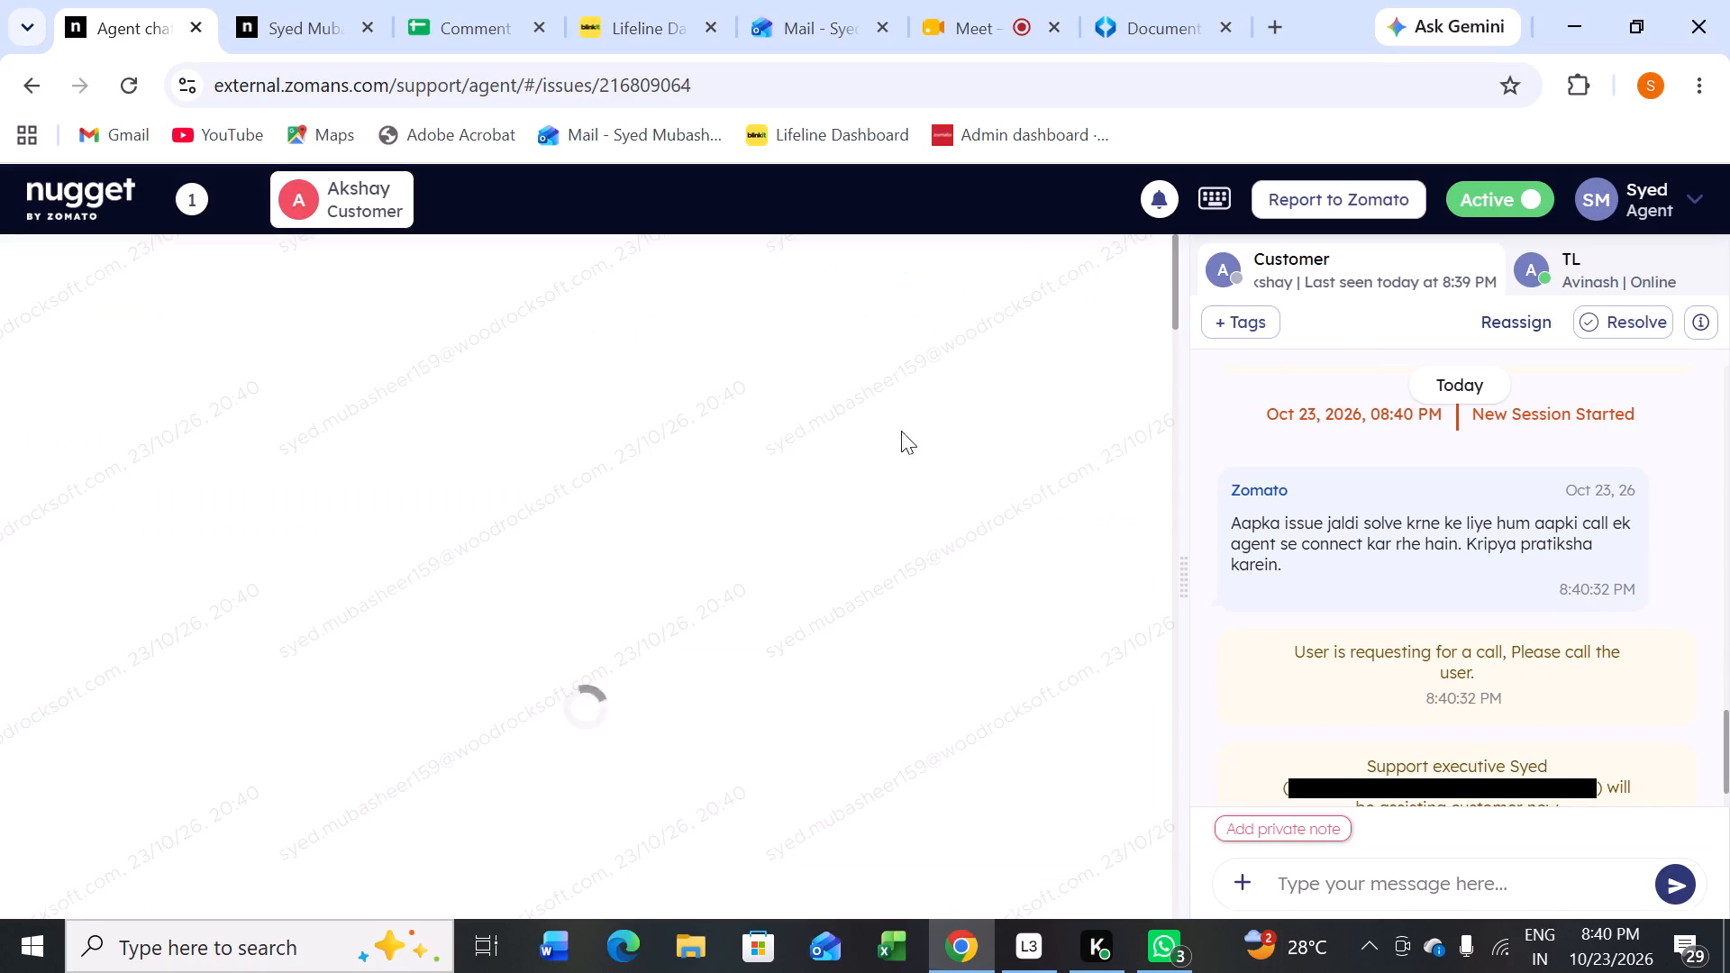
{"action": "left_click", "coordinate": [870, 275]}
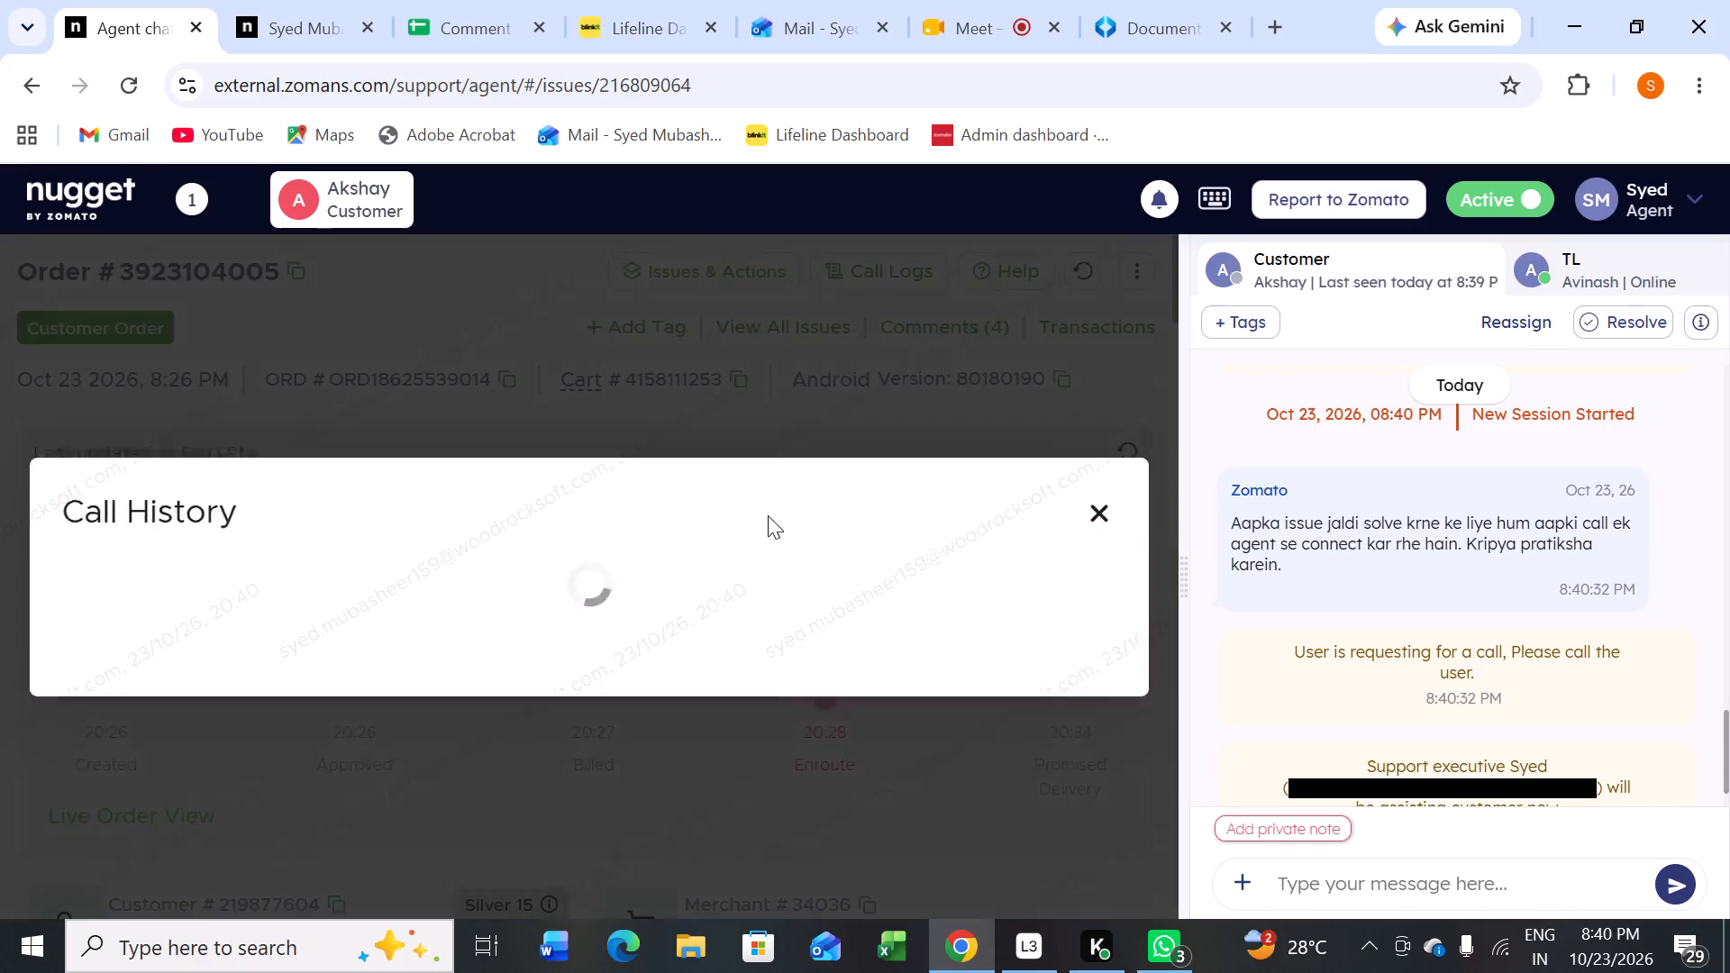
{"action": "scroll", "coordinate": [706, 593], "scroll_direction": "down", "scroll_amount": 5}
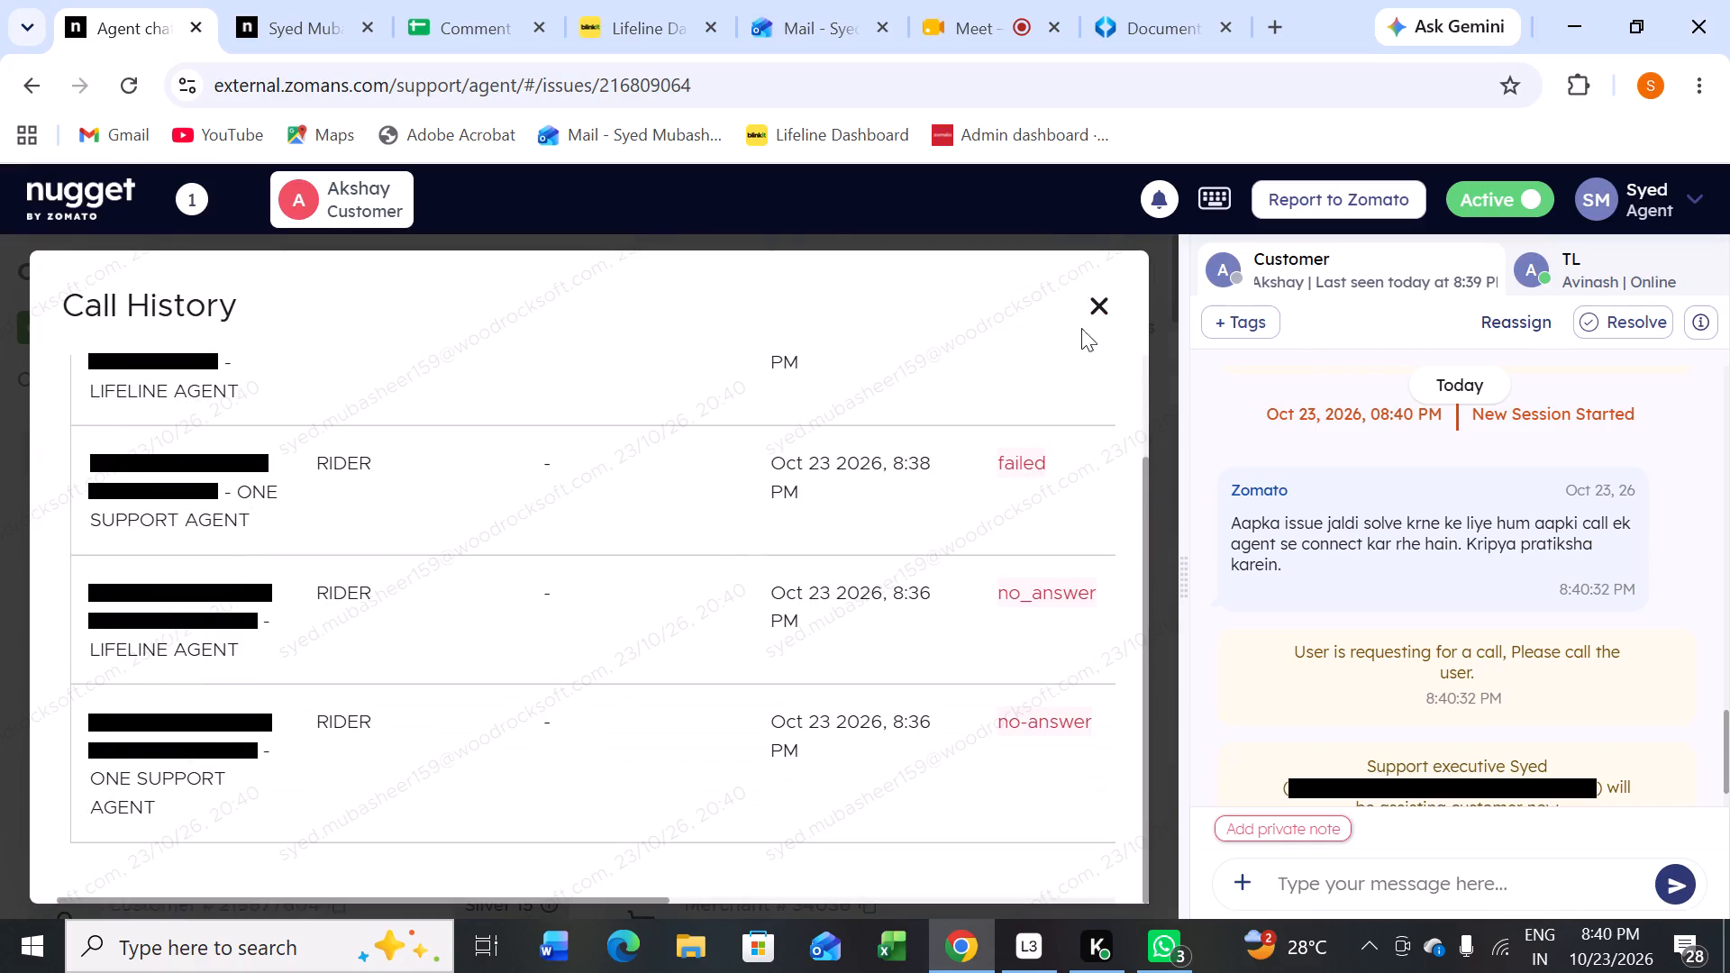
{"action": "left_click", "coordinate": [1098, 306]}
Review the recently used delivery addresses for the live order.
{"action": "scroll", "coordinate": [777, 469], "scroll_direction": "down", "scroll_amount": 3}
{"action": "scroll", "coordinate": [687, 487], "scroll_direction": "down", "scroll_amount": 1}
{"action": "scroll", "coordinate": [660, 635], "scroll_direction": "down", "scroll_amount": 2}
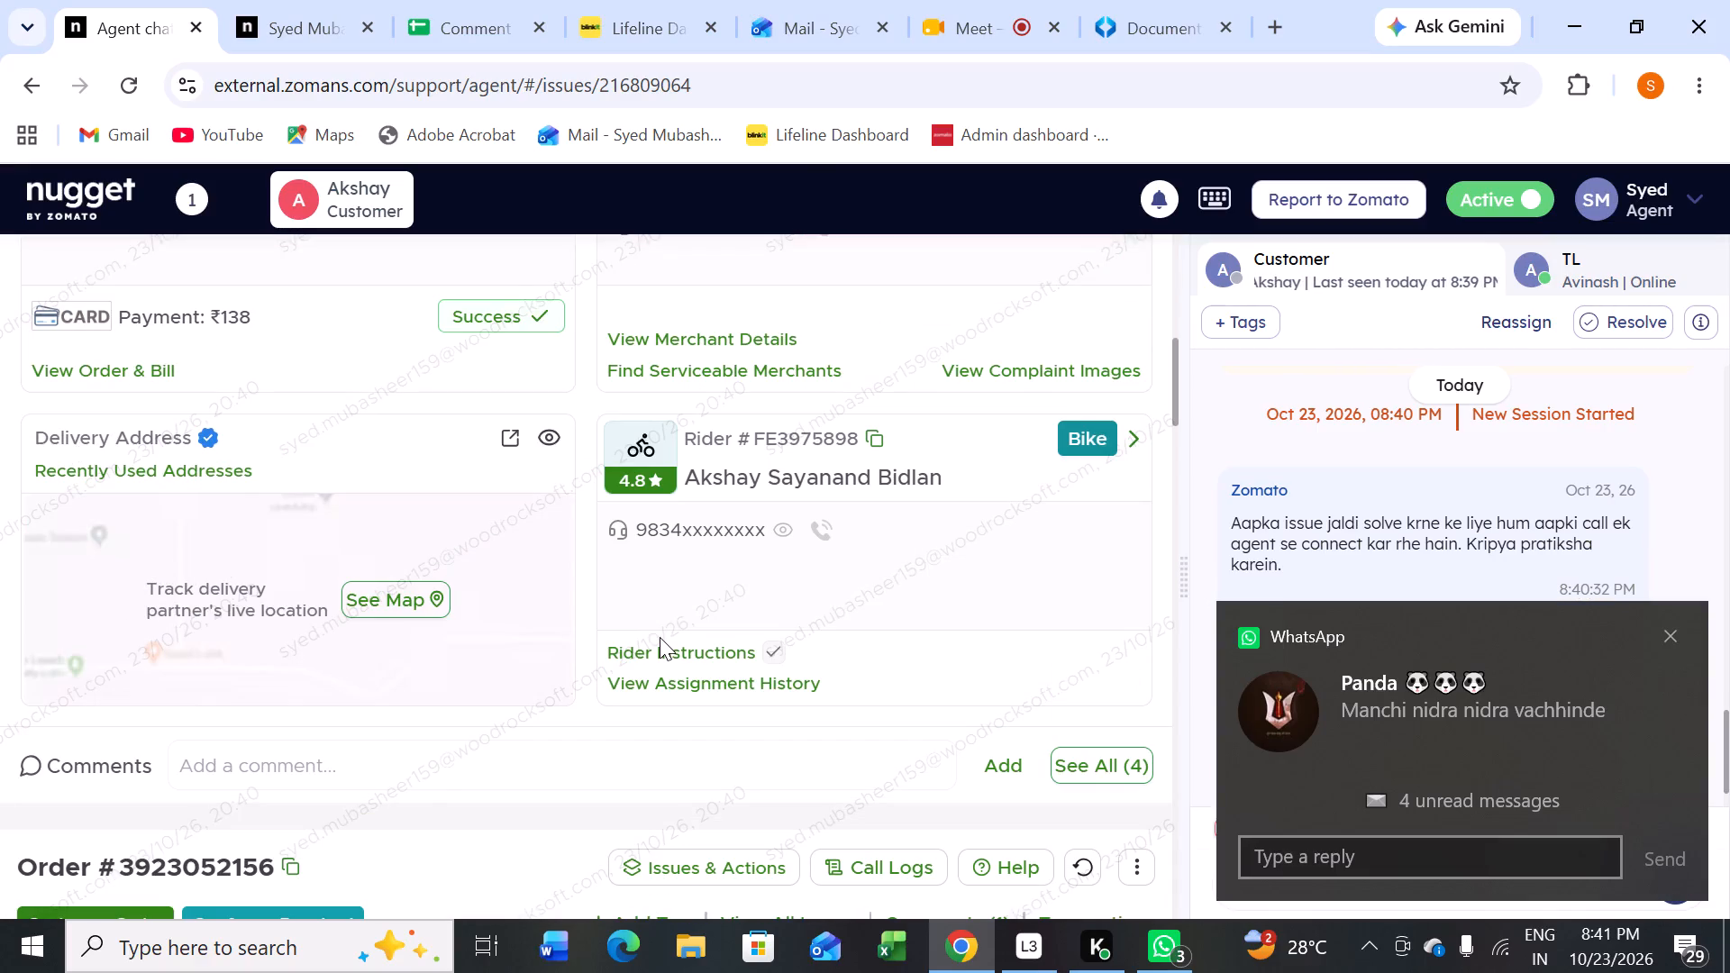
{"action": "left_click", "coordinate": [175, 462]}
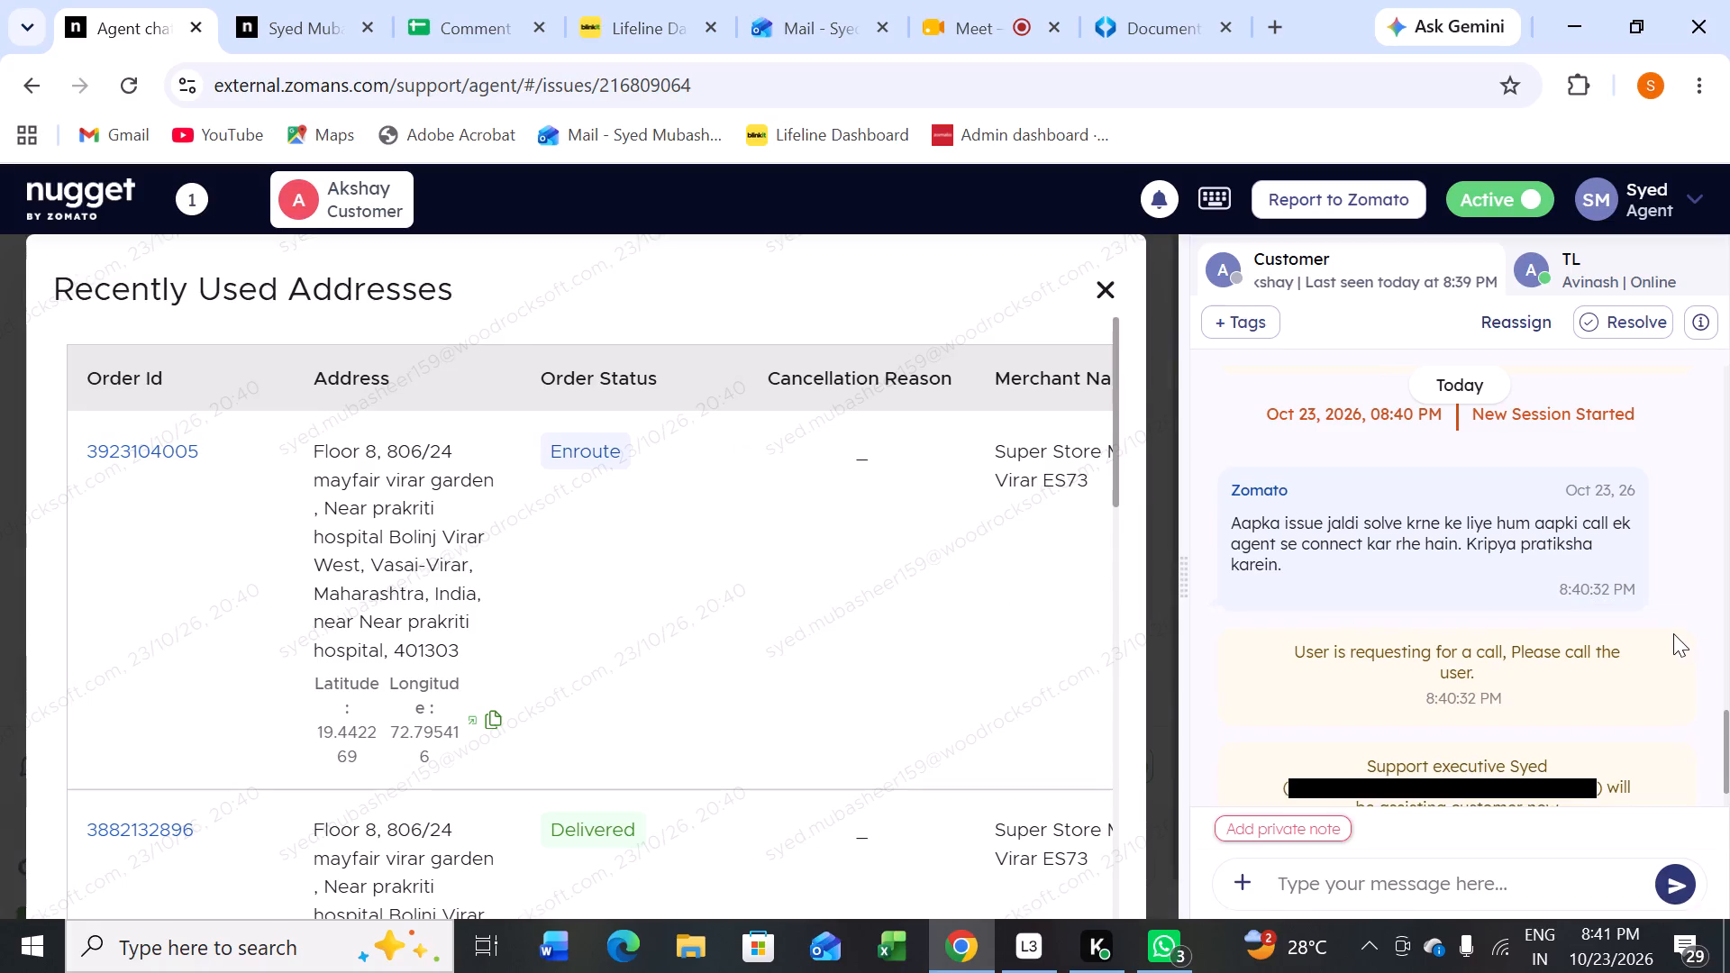
{"action": "left_click", "coordinate": [1673, 633]}
{"action": "left_click", "coordinate": [1676, 636]}
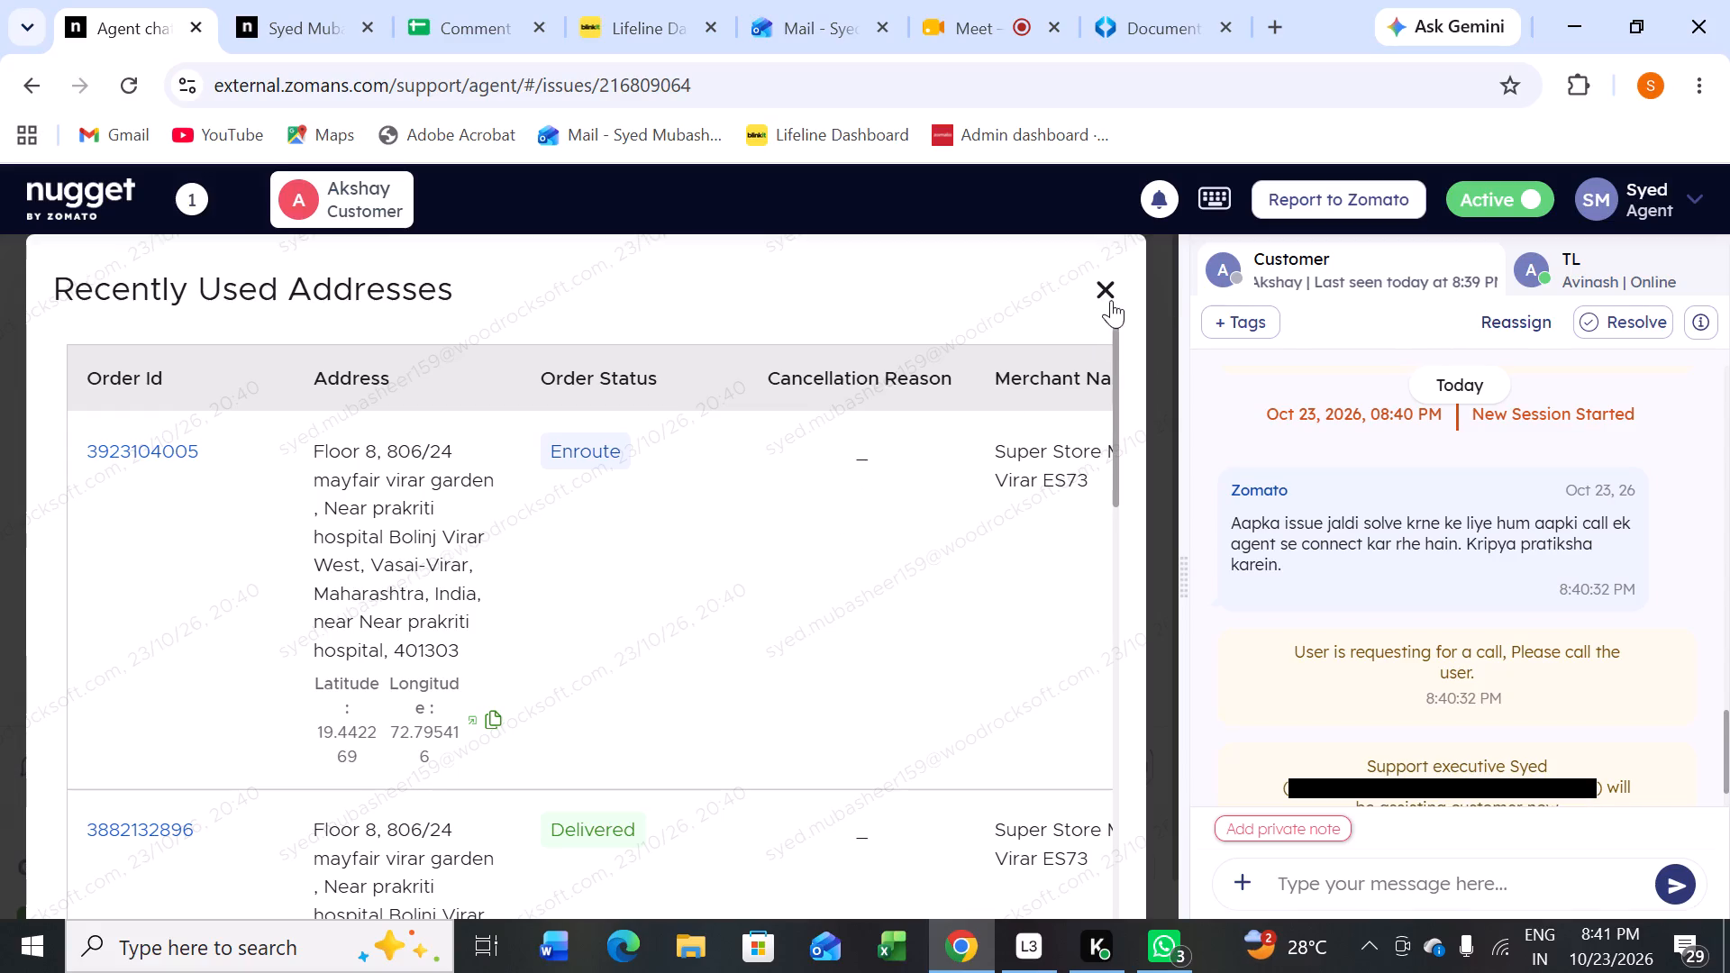
{"action": "left_click", "coordinate": [1102, 296]}
Initiate a call to the customer of the live order and confirm the callback.
{"action": "scroll", "coordinate": [839, 509], "scroll_direction": "up", "scroll_amount": 2}
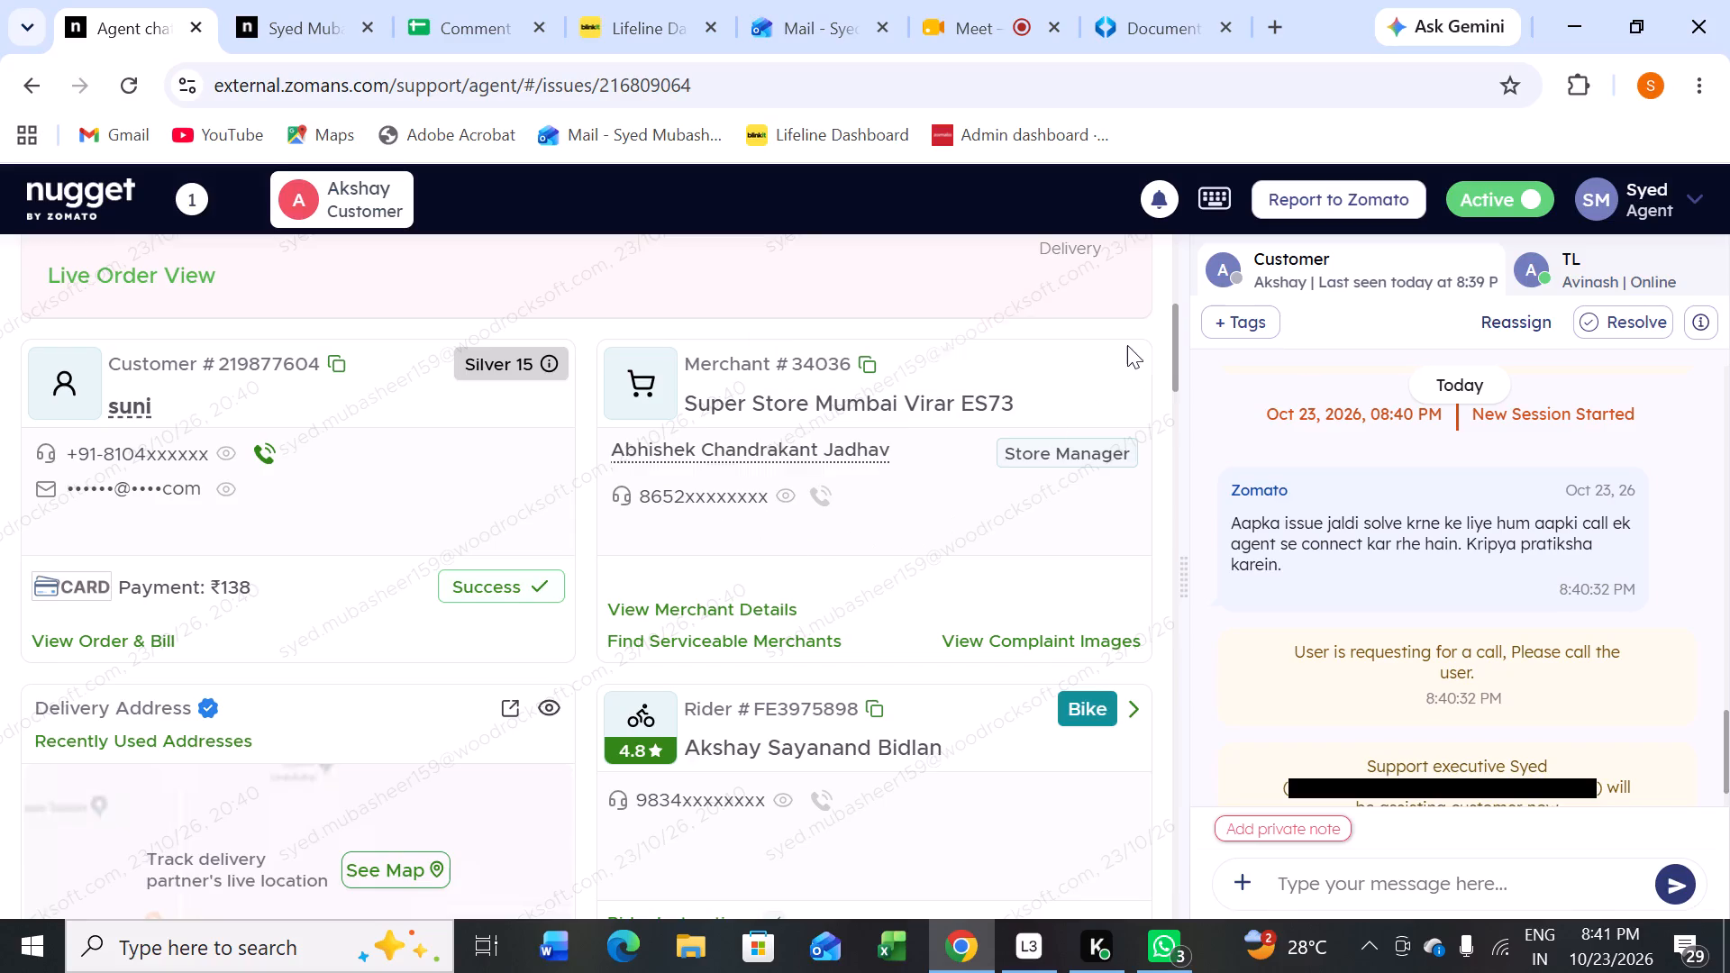
{"action": "left_click", "coordinate": [266, 459]}
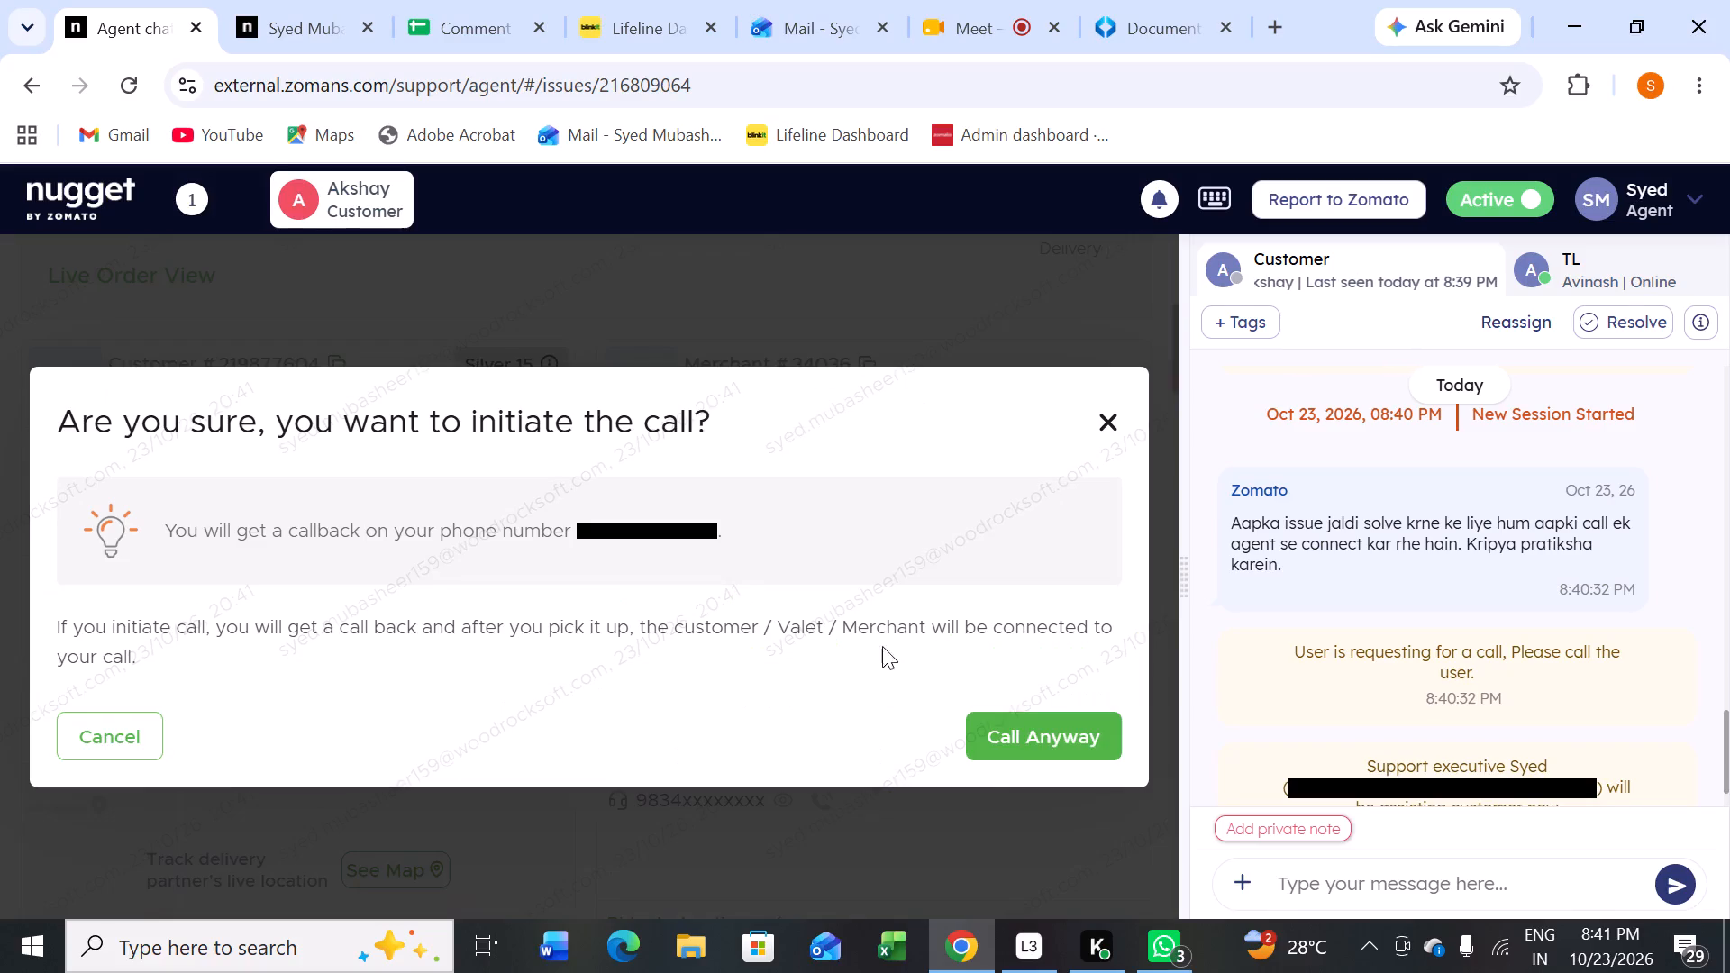
{"action": "left_click", "coordinate": [1016, 728]}
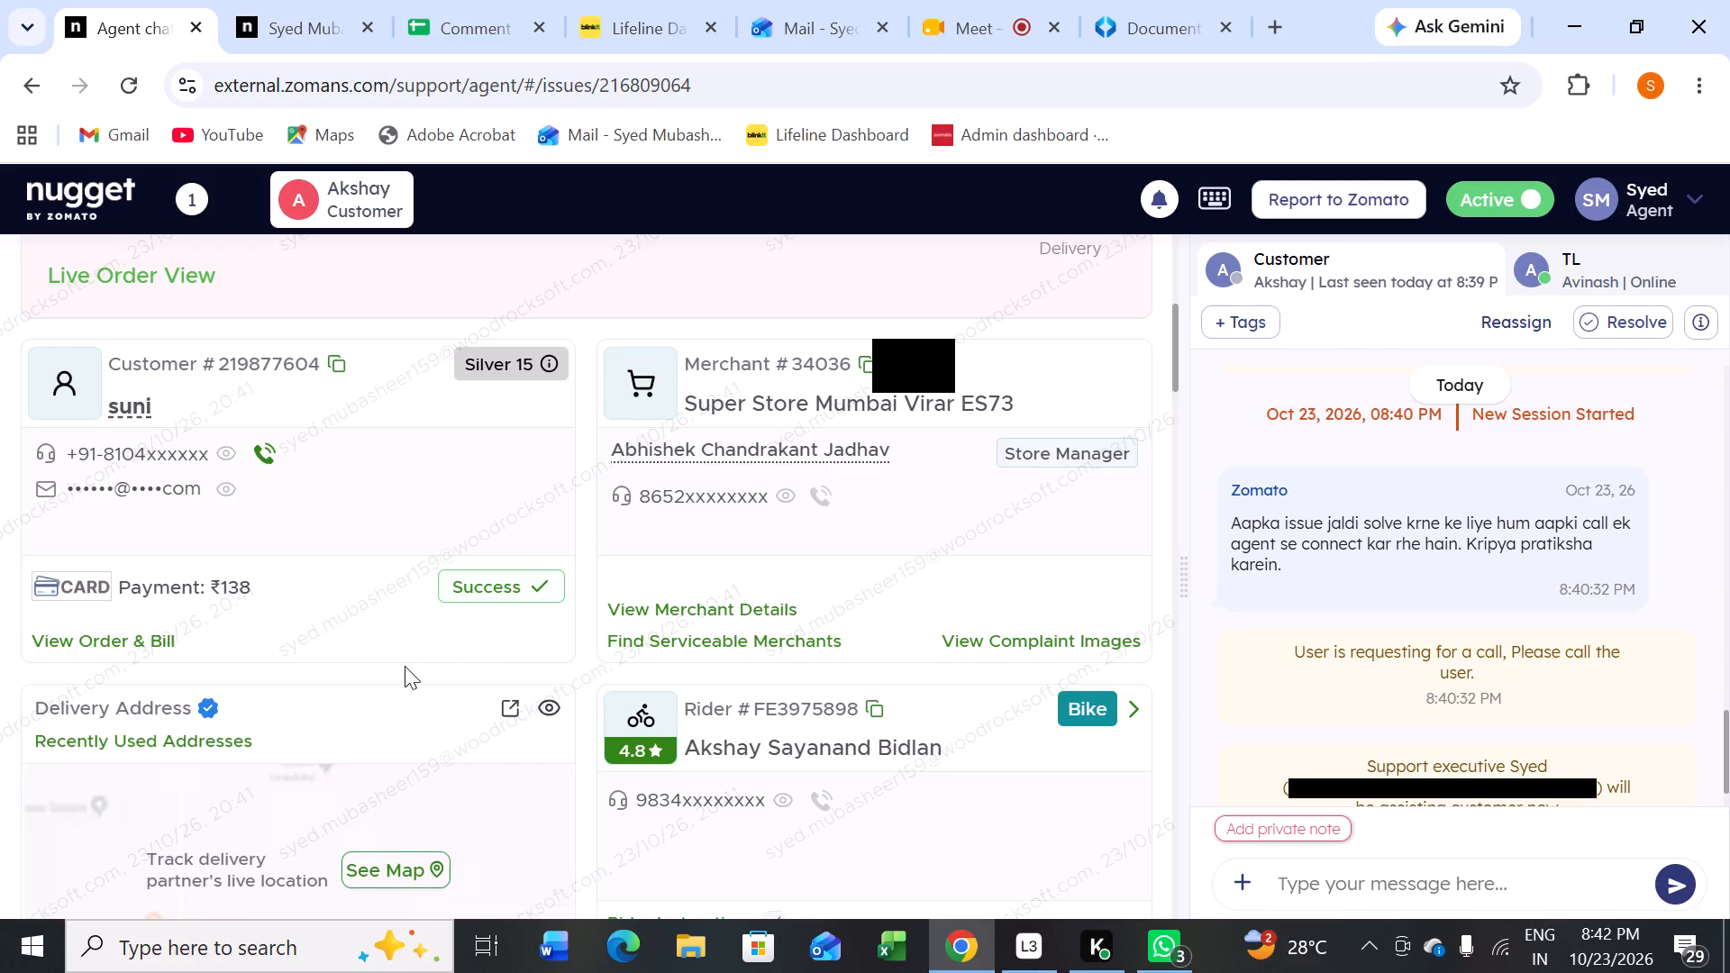
Tag the ticket with the Rider Support sub-tag "Unable to mark delivered - Rider app/ Network issues".
{"action": "left_click", "coordinate": [1208, 322]}
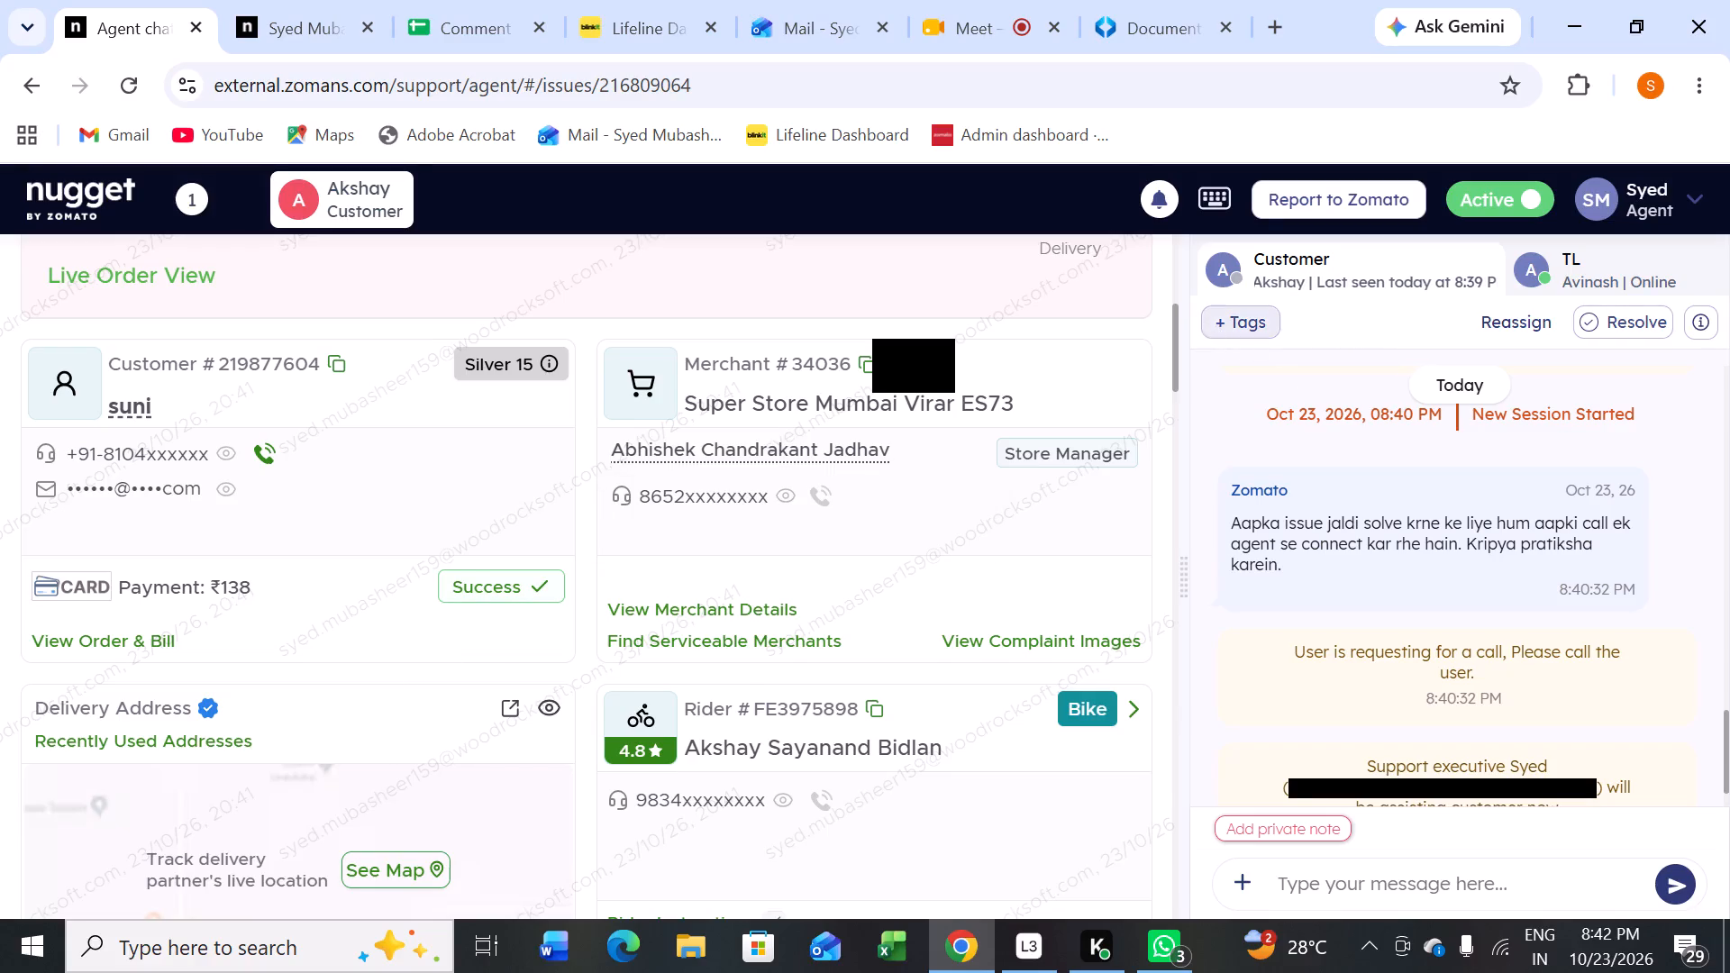
{"action": "type", "text": "unab"}
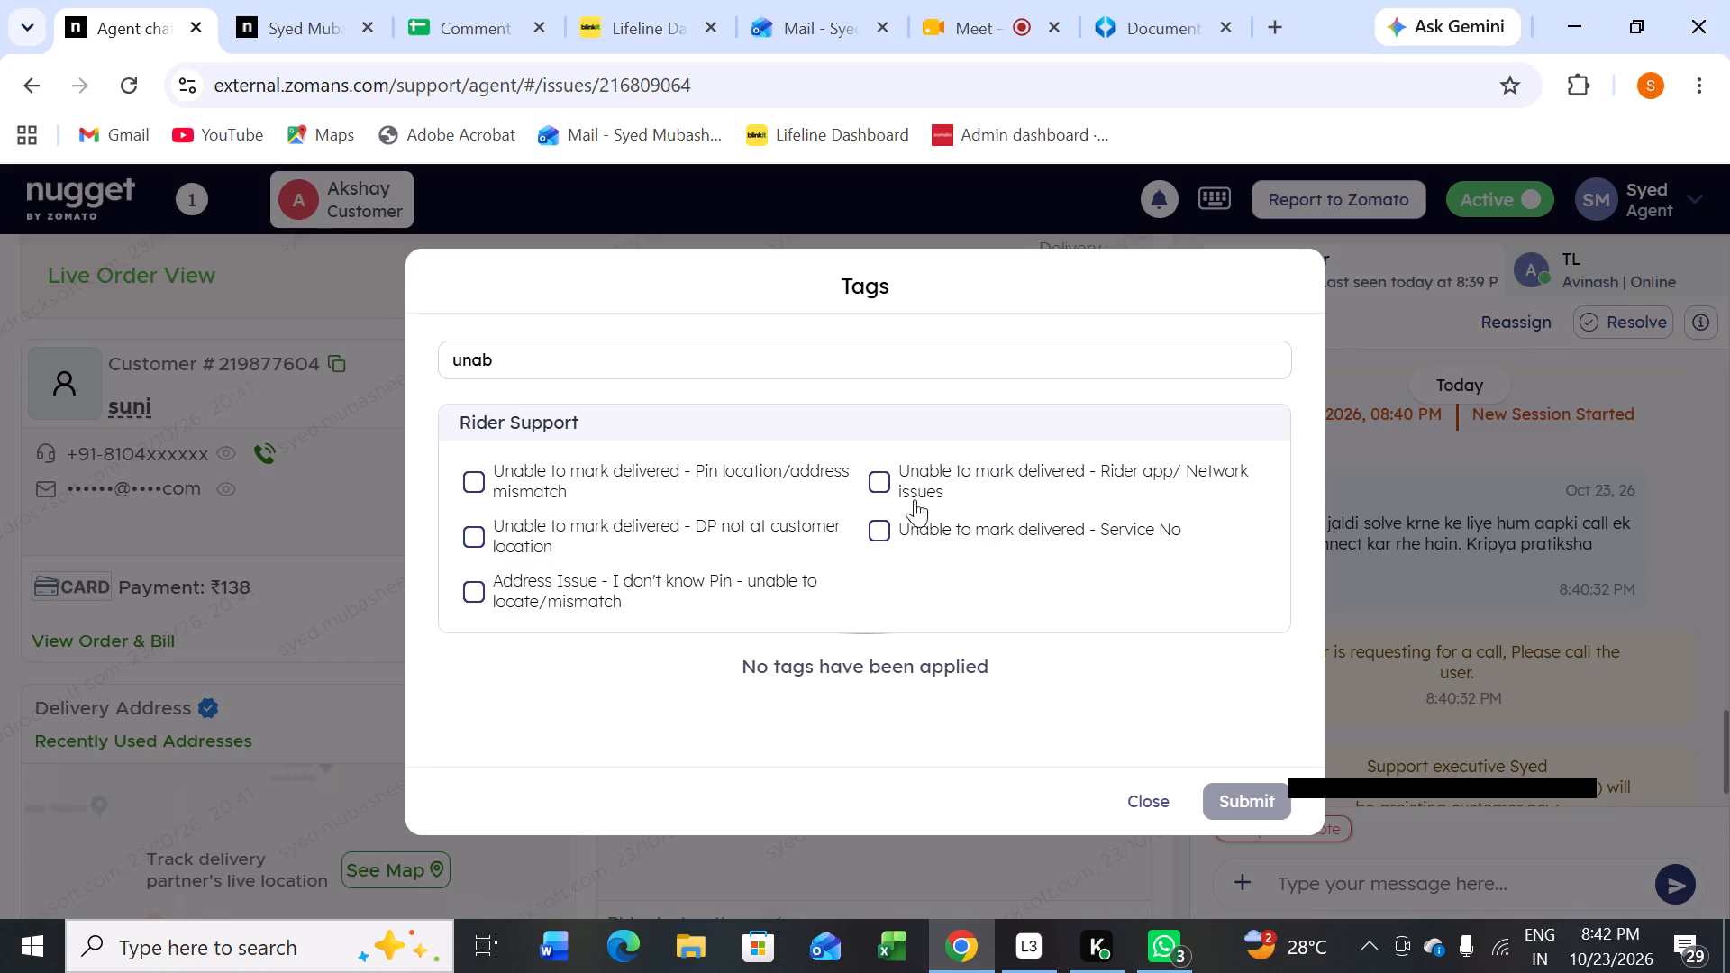
{"action": "left_click", "coordinate": [883, 491]}
{"action": "left_click", "coordinate": [1243, 794]}
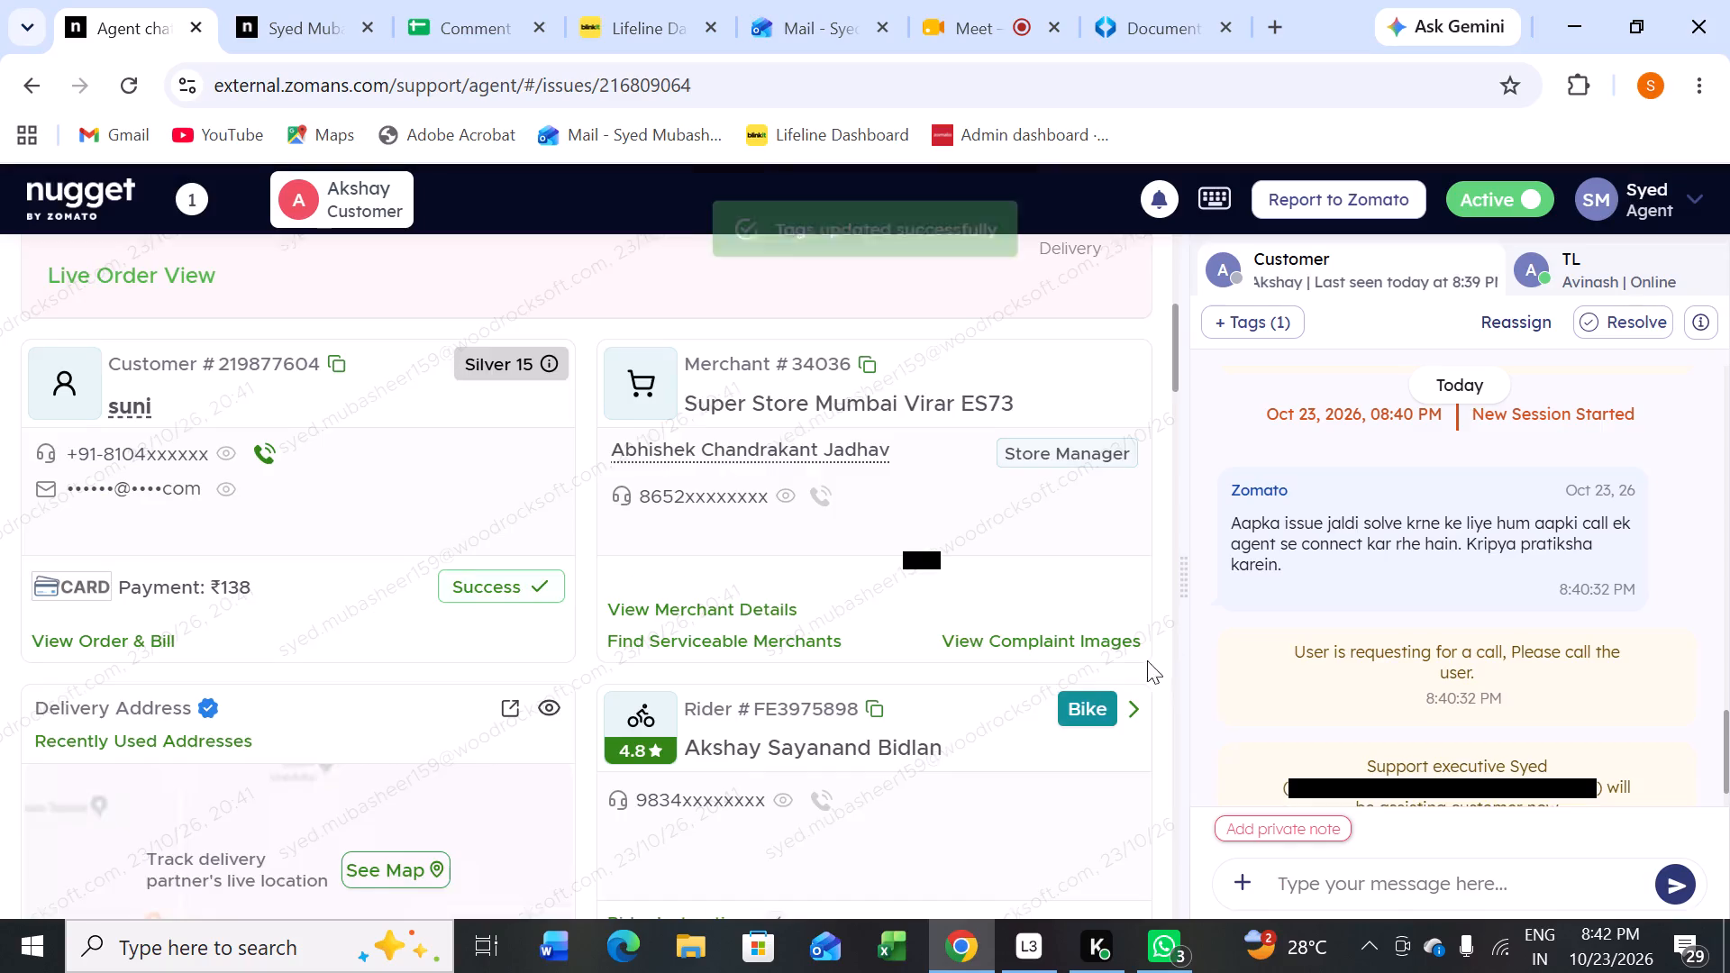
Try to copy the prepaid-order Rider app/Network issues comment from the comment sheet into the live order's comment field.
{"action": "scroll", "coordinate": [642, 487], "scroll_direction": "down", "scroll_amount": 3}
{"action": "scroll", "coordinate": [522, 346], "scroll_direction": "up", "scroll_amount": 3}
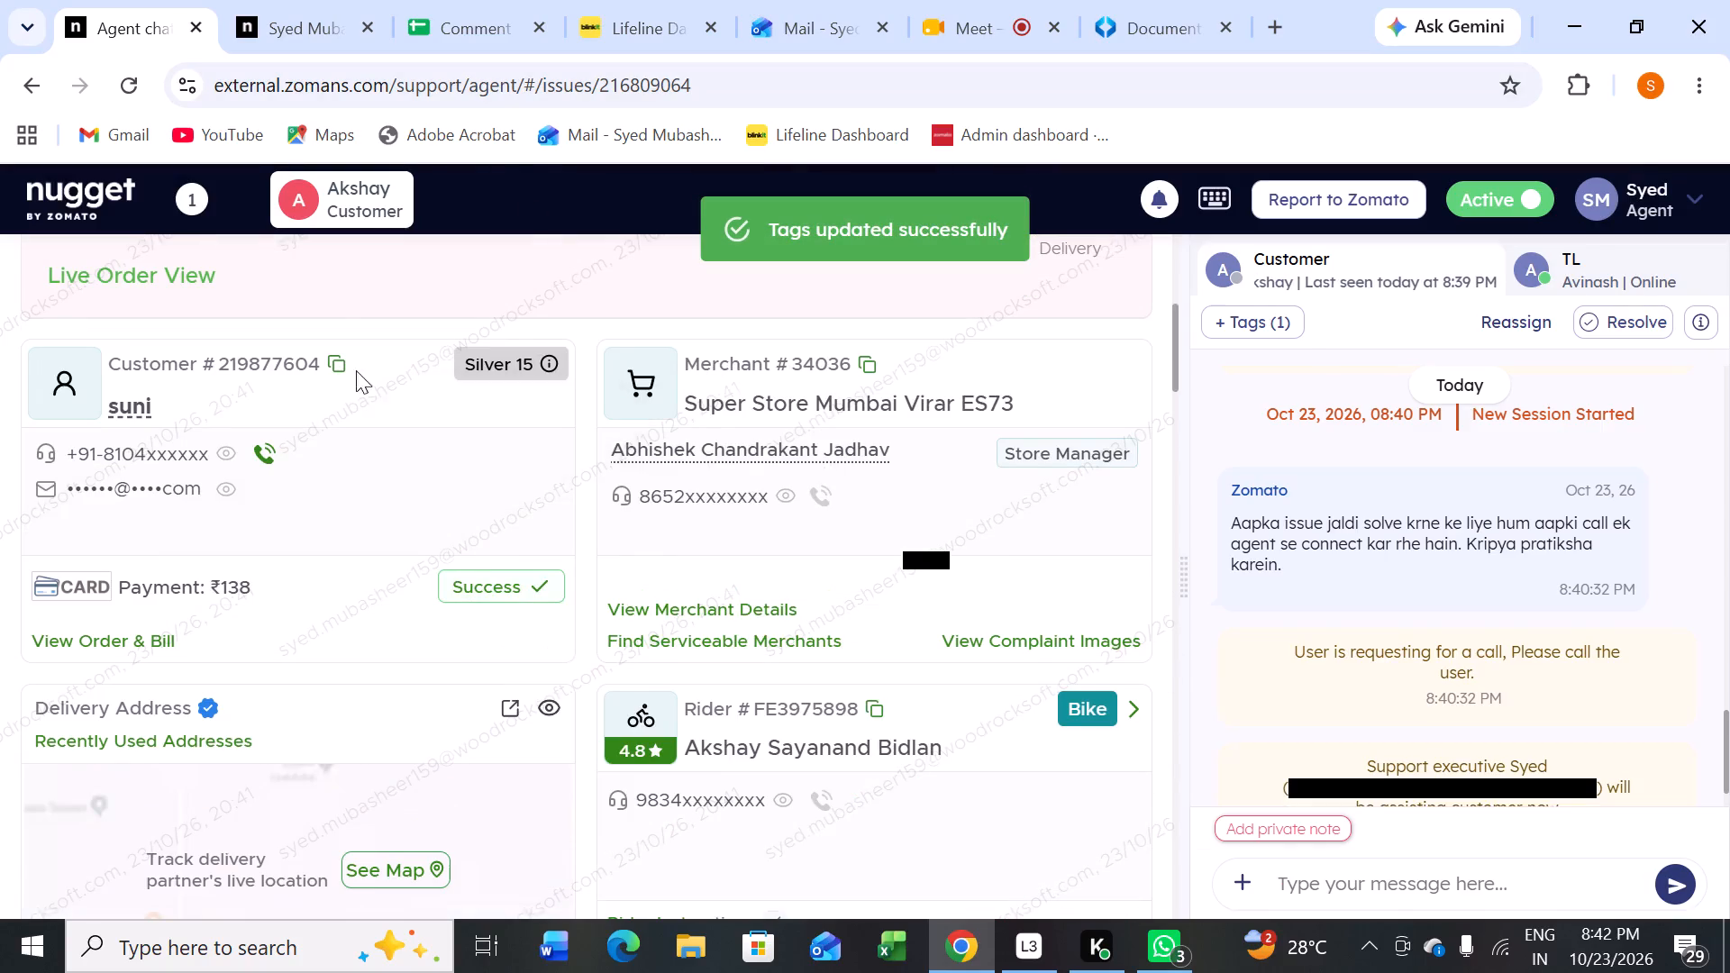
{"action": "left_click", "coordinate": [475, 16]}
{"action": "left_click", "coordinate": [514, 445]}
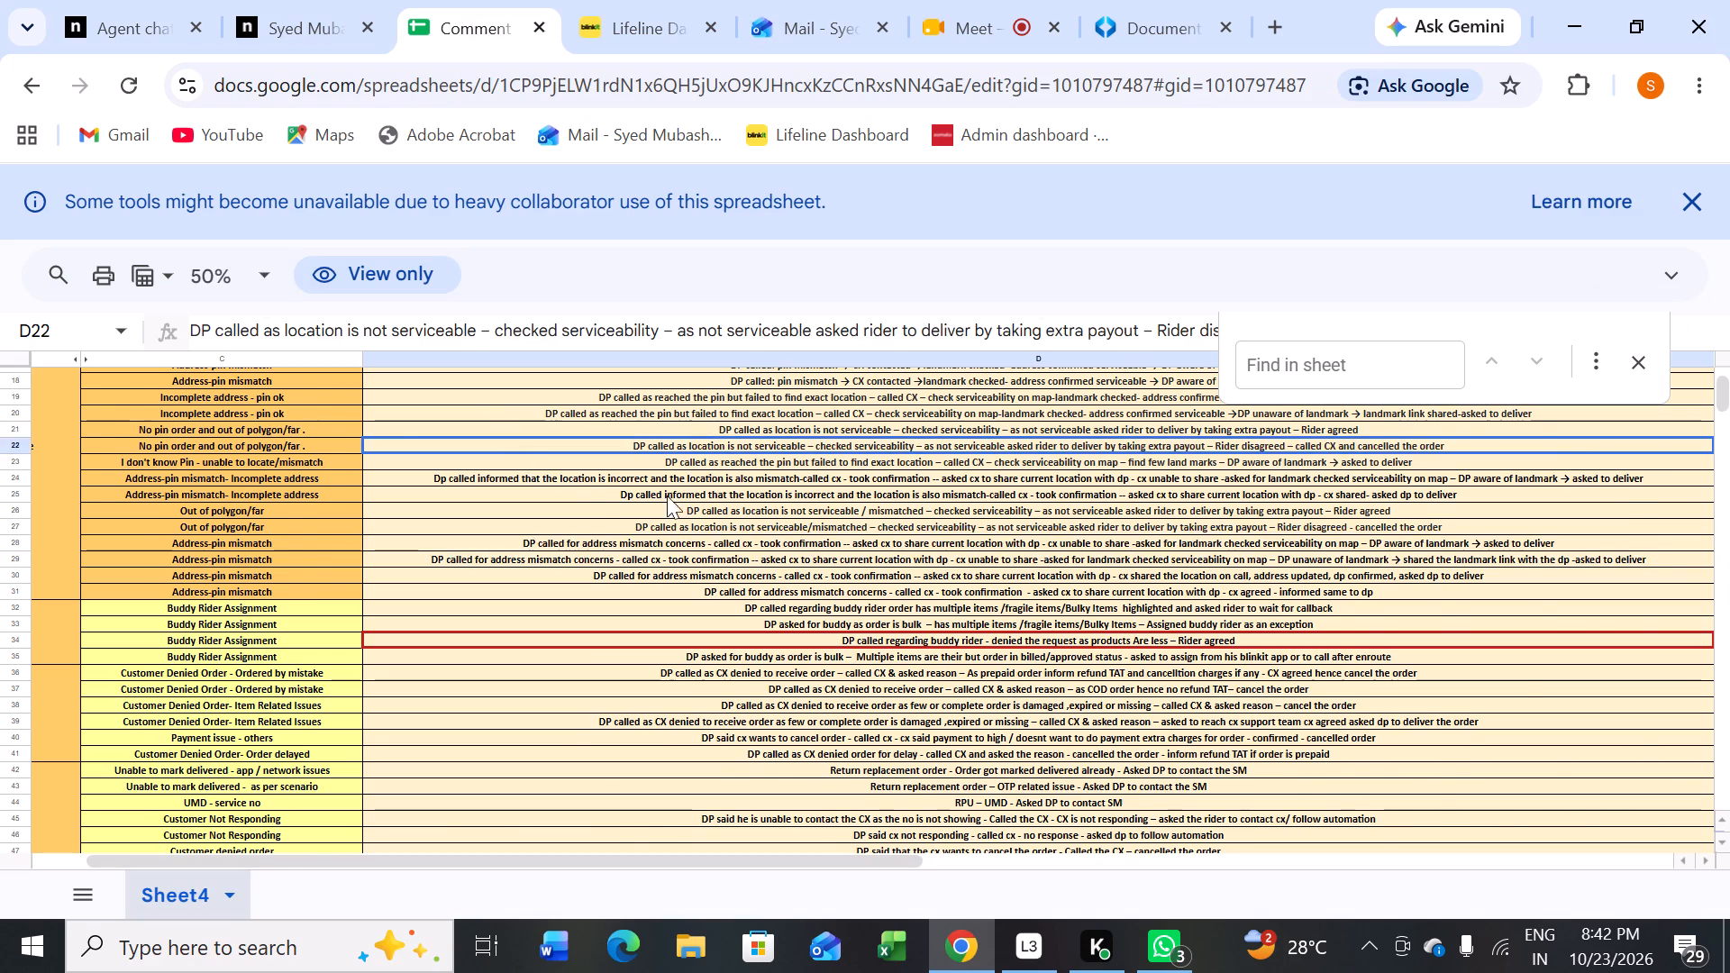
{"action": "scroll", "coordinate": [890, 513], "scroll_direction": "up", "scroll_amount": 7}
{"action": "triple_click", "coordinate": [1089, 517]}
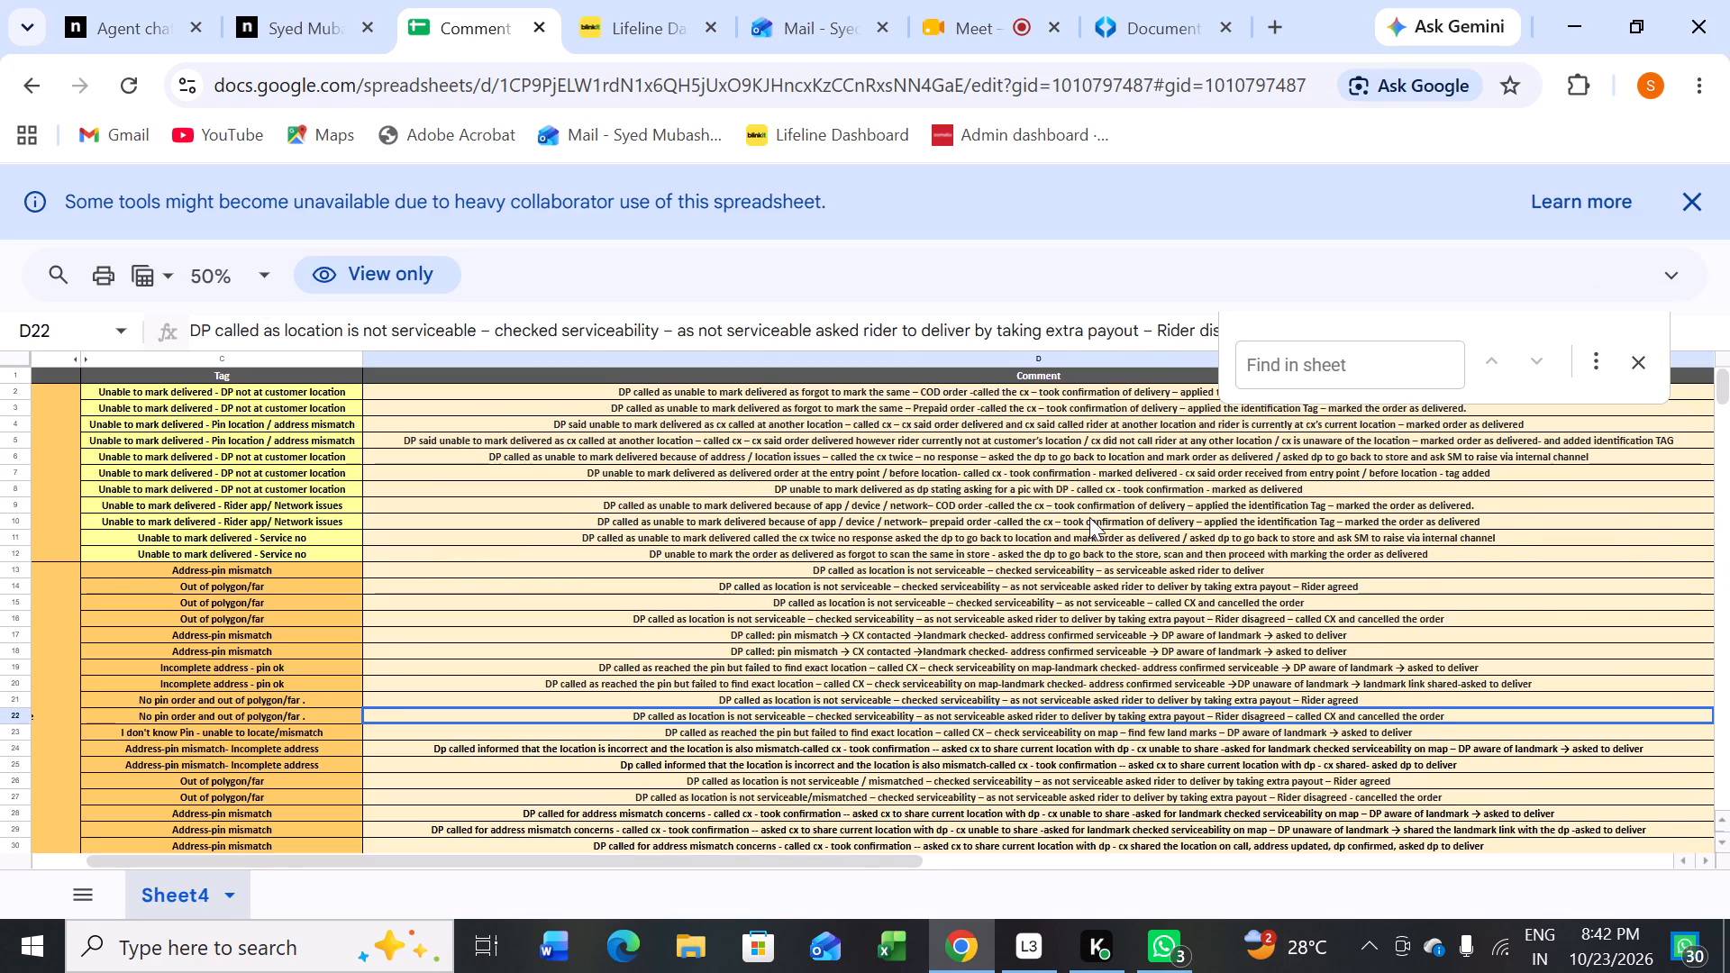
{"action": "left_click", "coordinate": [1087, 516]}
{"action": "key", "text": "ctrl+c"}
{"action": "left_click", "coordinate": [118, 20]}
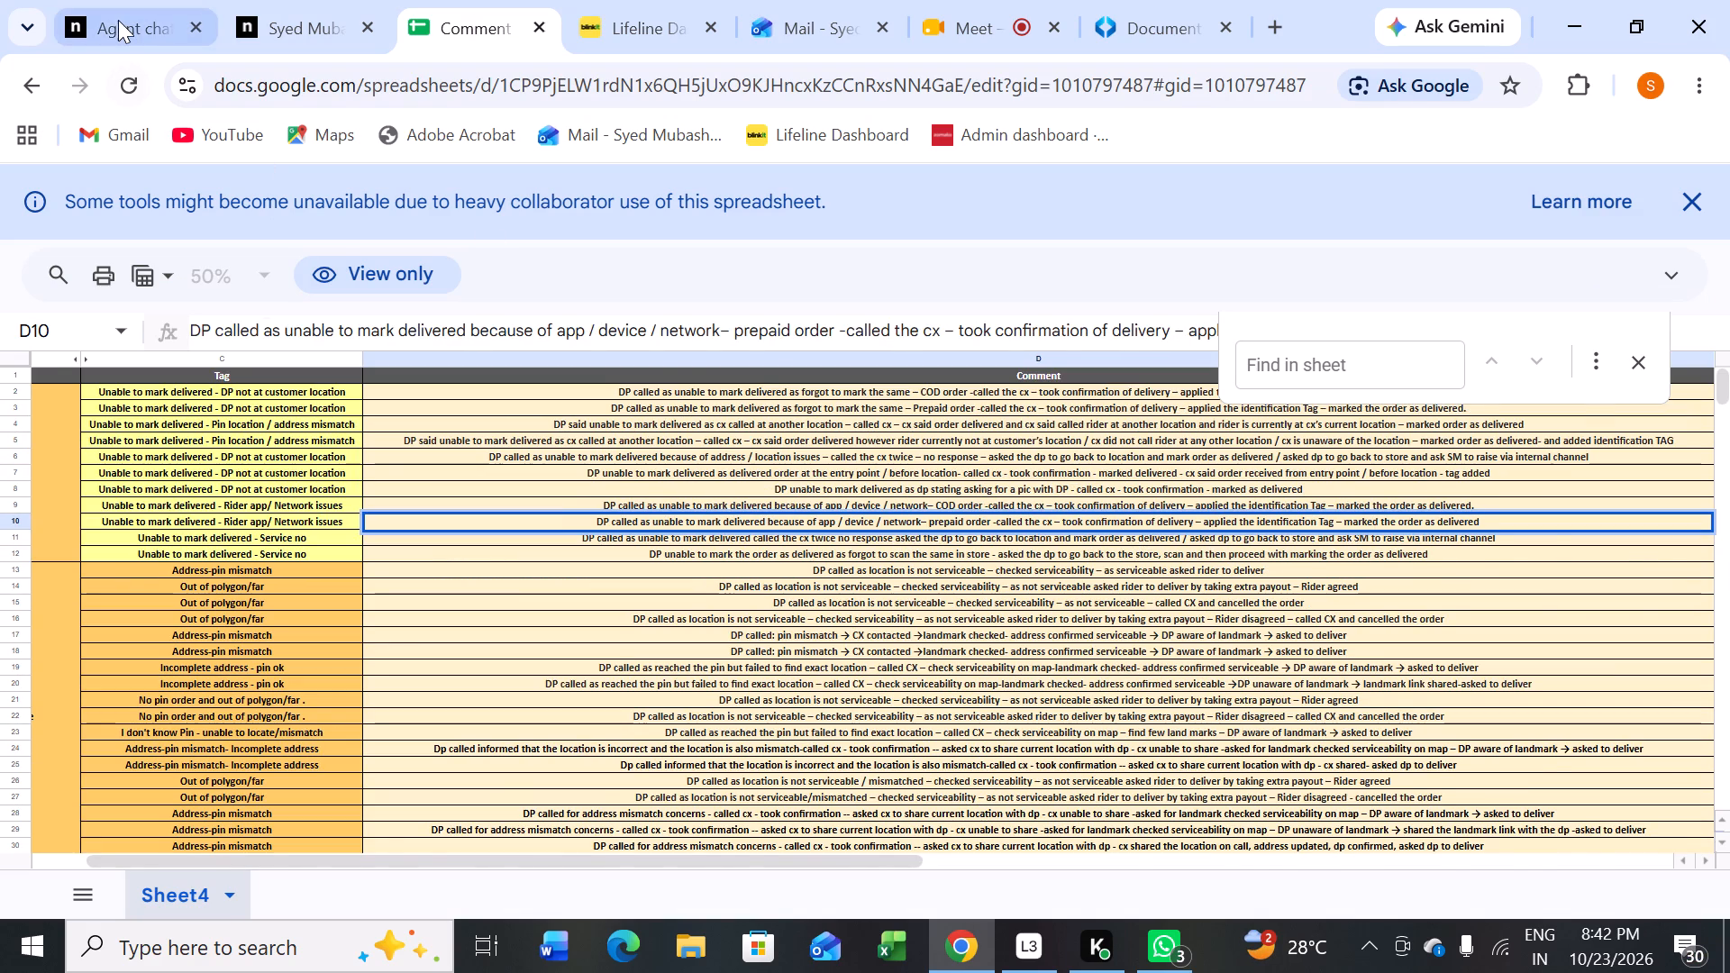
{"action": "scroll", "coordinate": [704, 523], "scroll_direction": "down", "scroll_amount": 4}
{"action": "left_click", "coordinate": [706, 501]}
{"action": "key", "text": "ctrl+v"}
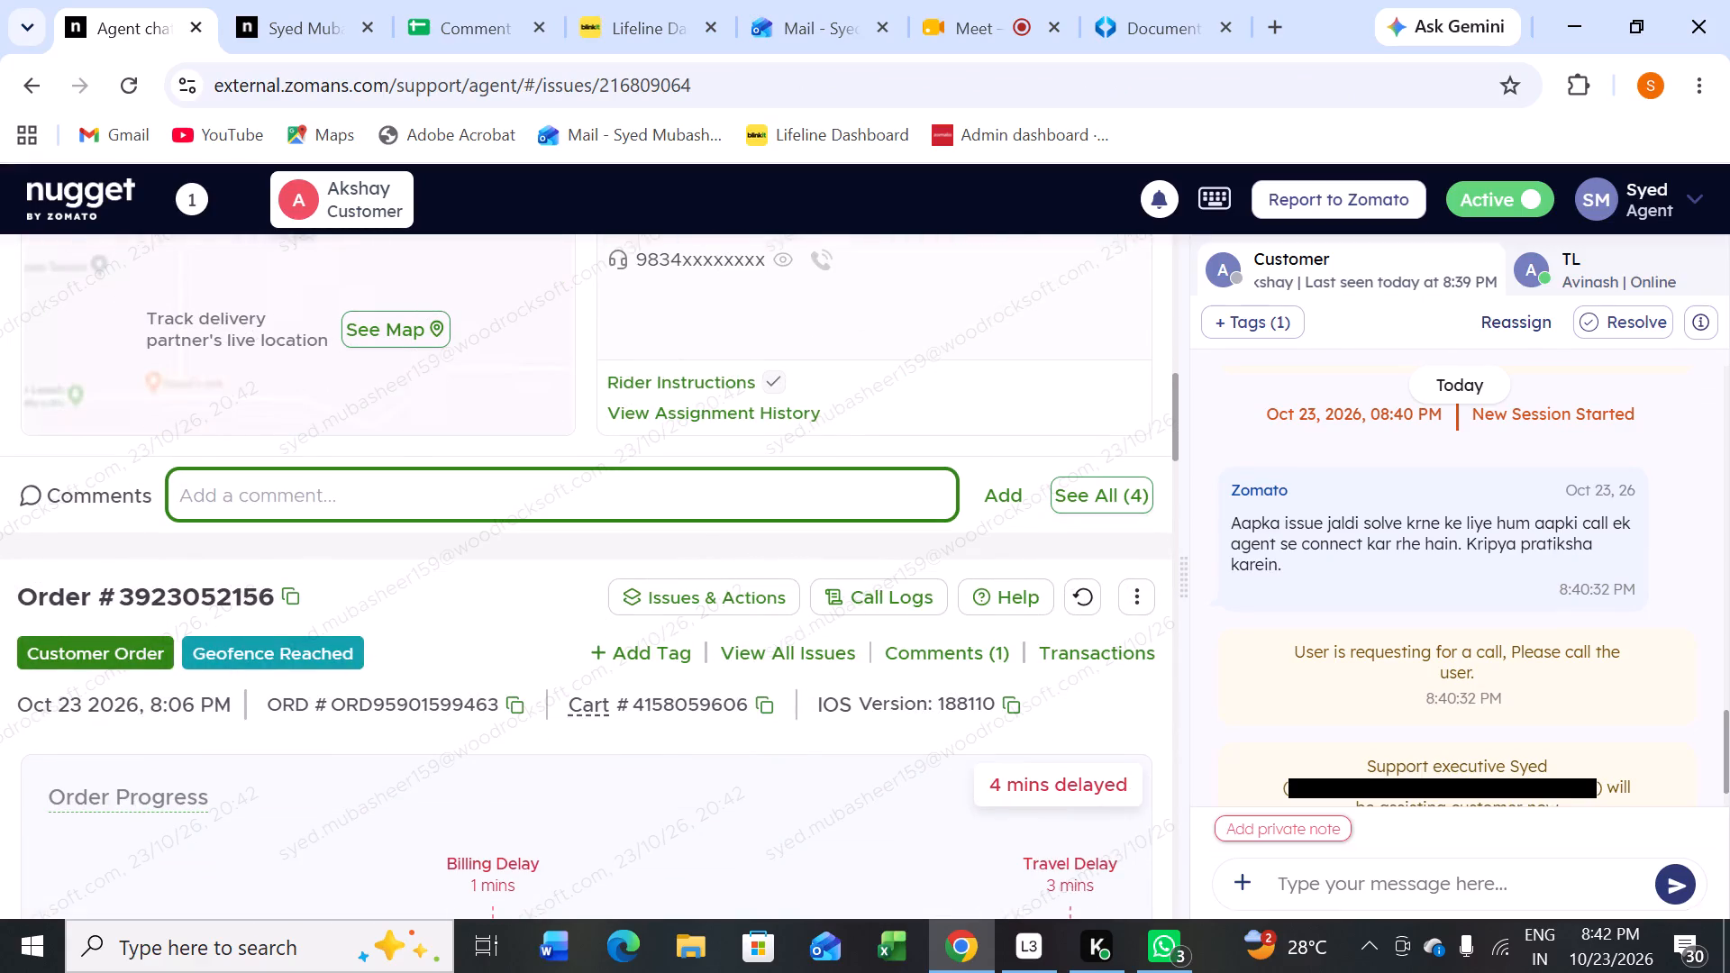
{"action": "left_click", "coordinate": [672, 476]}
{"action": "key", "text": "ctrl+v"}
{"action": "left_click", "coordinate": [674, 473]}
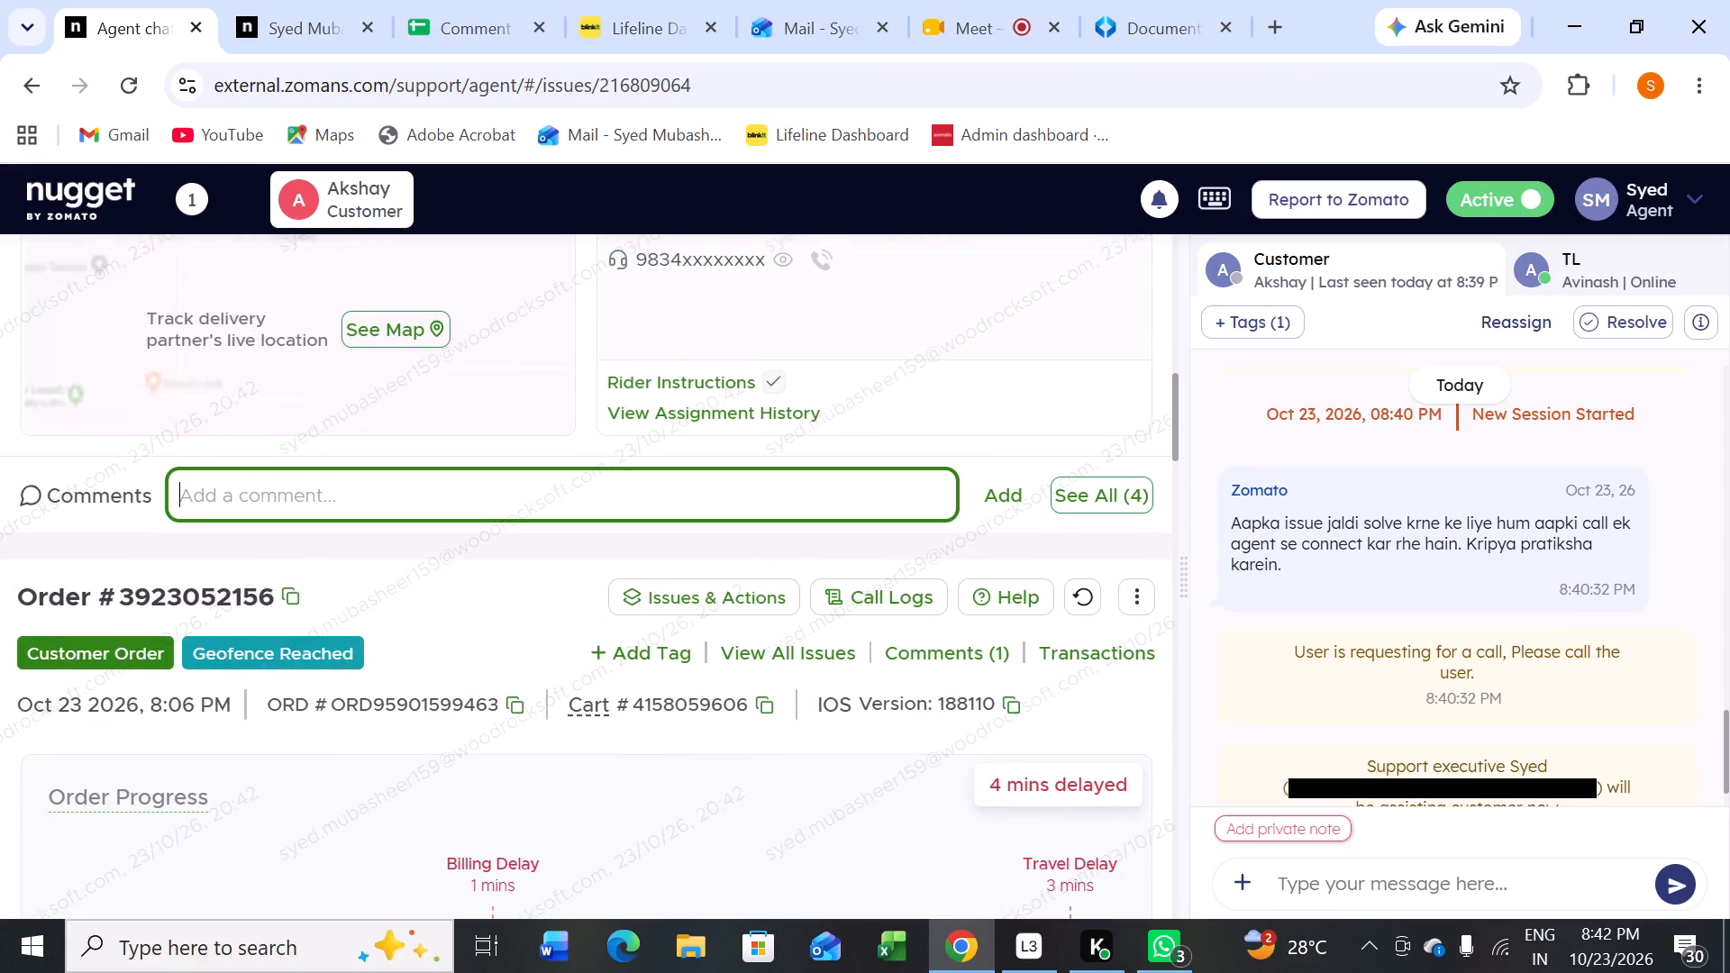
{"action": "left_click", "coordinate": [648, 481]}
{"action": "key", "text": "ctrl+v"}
Copy the text of the prepaid-order Rider app/Network issues comment from the comment sheet and add it as a comment on the live order.
{"action": "left_click", "coordinate": [475, 32]}
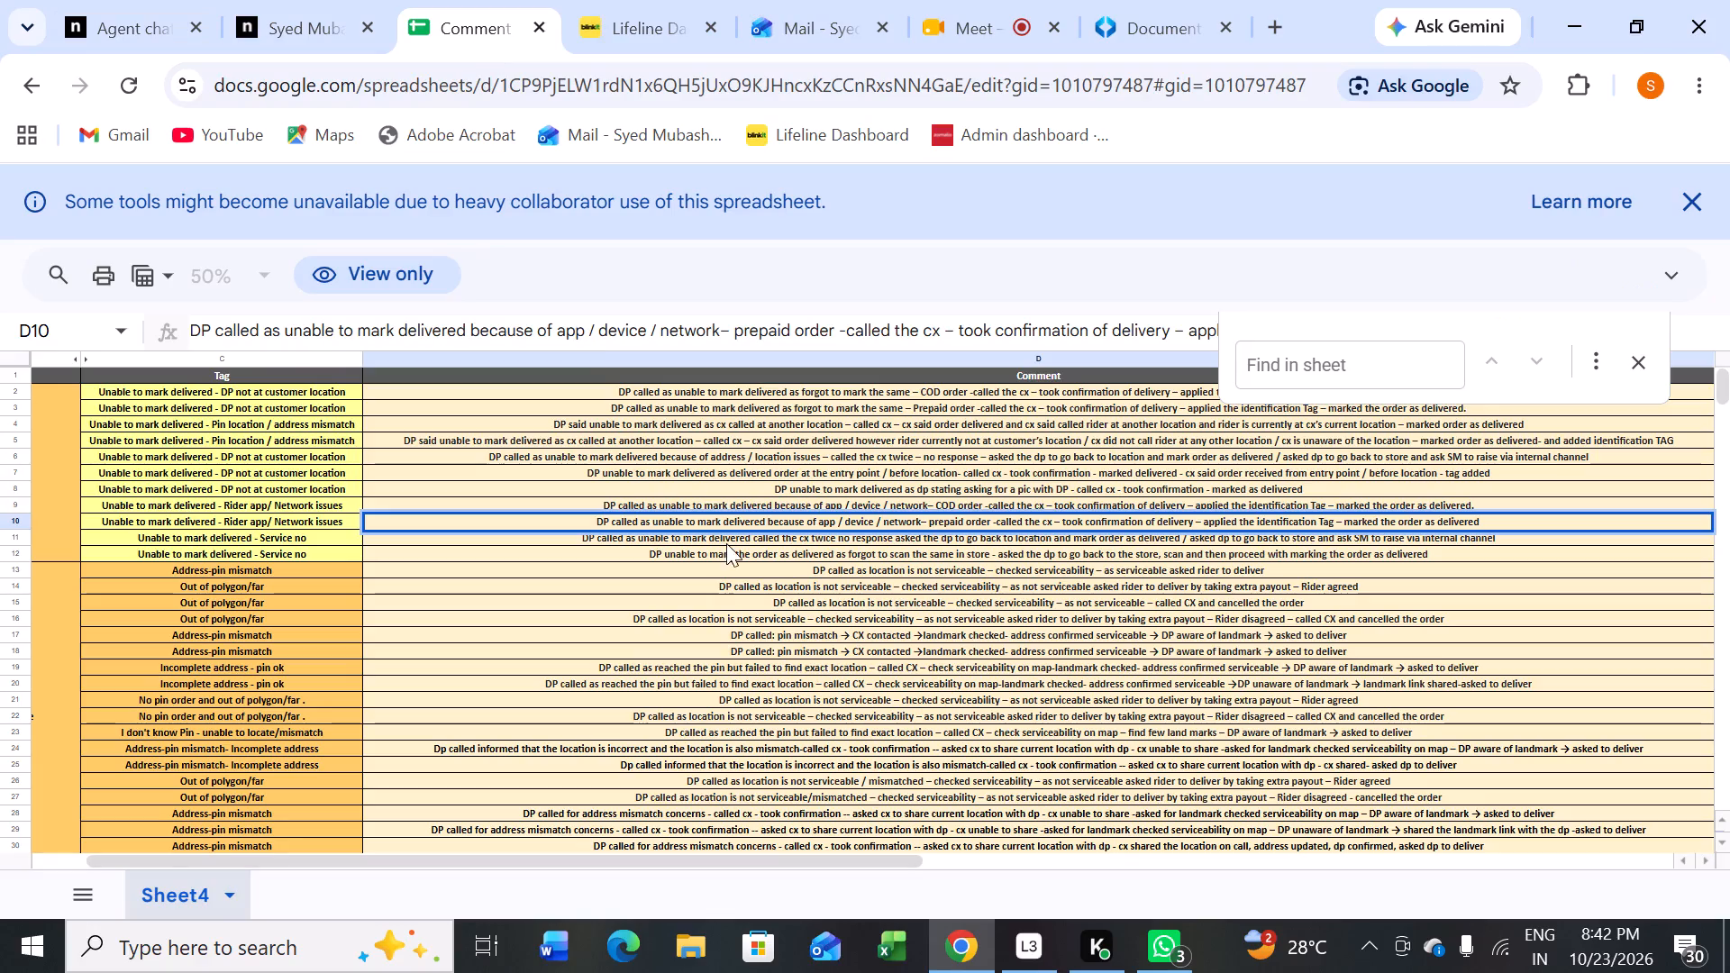
{"action": "triple_click", "coordinate": [761, 516]}
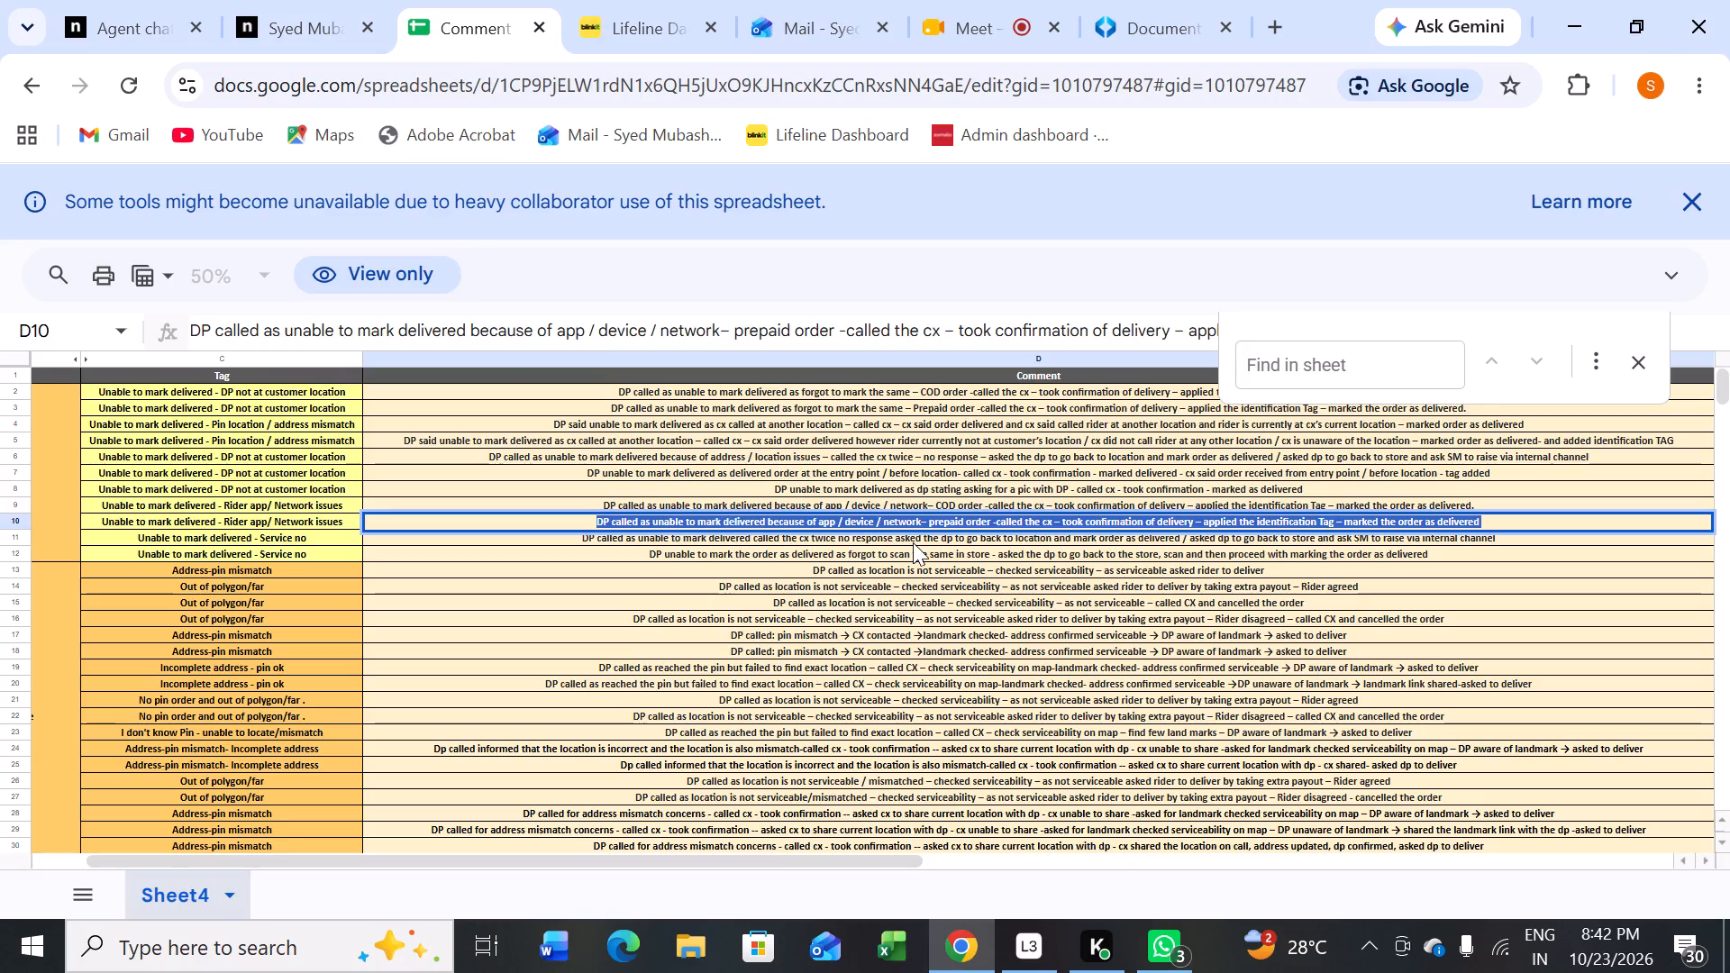
{"action": "key", "text": "ctrl+c"}
{"action": "left_click", "coordinate": [96, 13]}
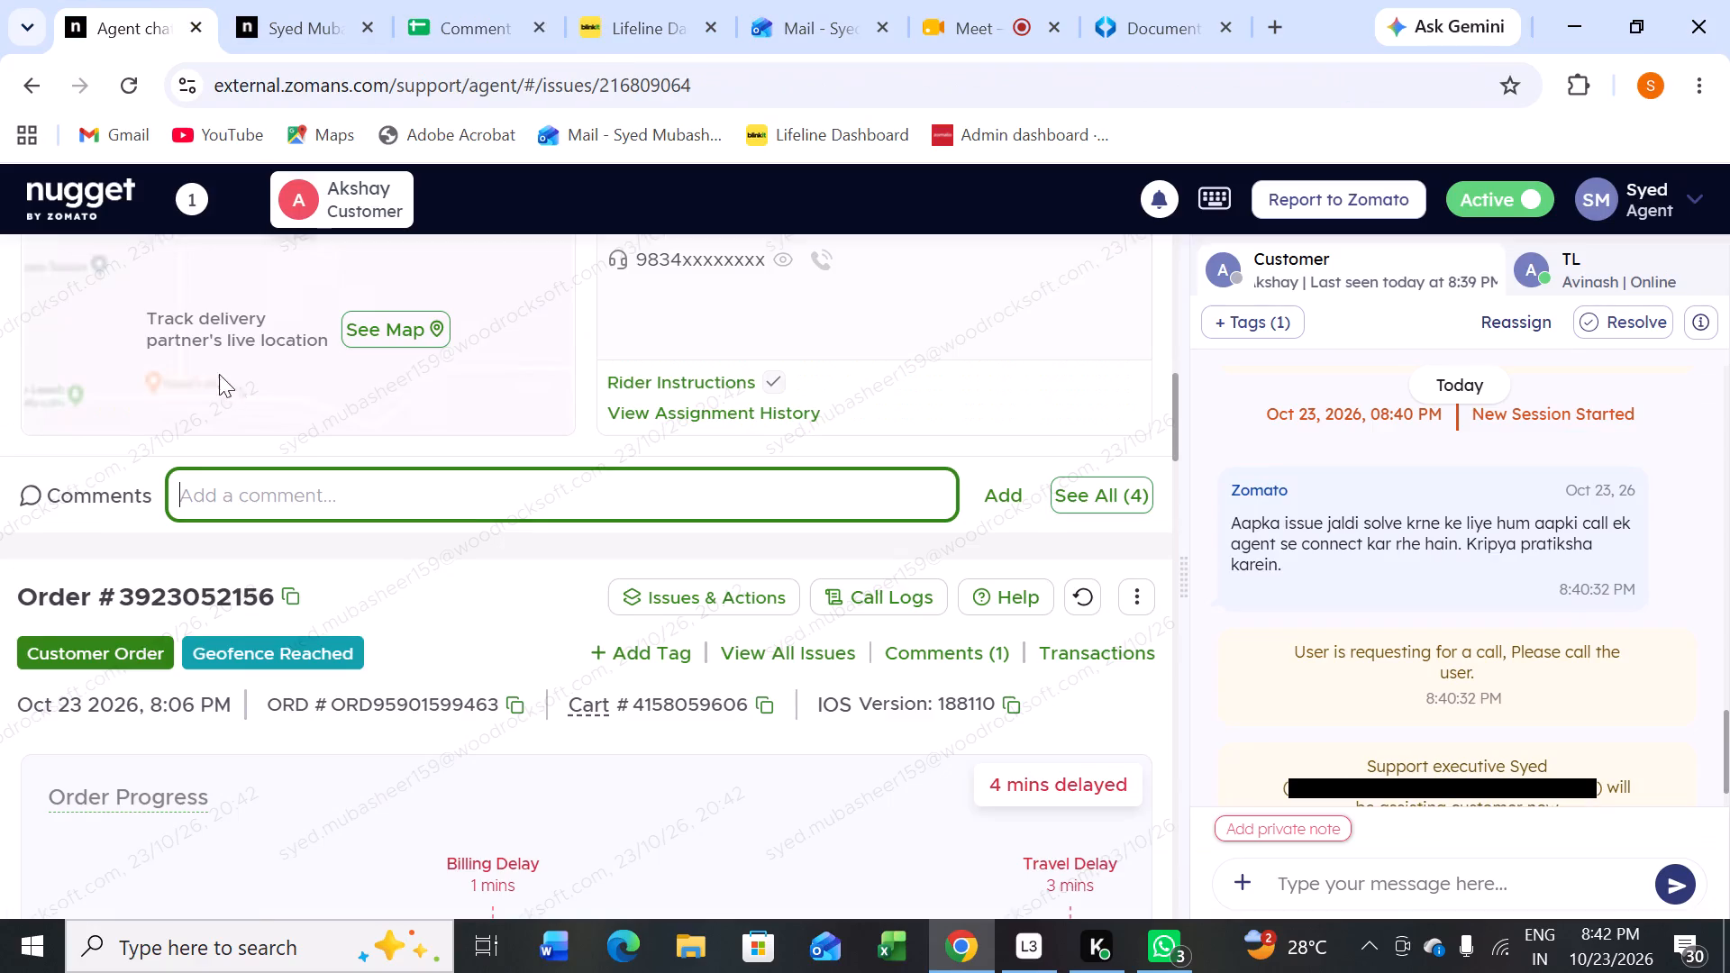
{"action": "left_click", "coordinate": [296, 485]}
{"action": "key", "text": "ctrl+v"}
{"action": "left_click", "coordinate": [1002, 498]}
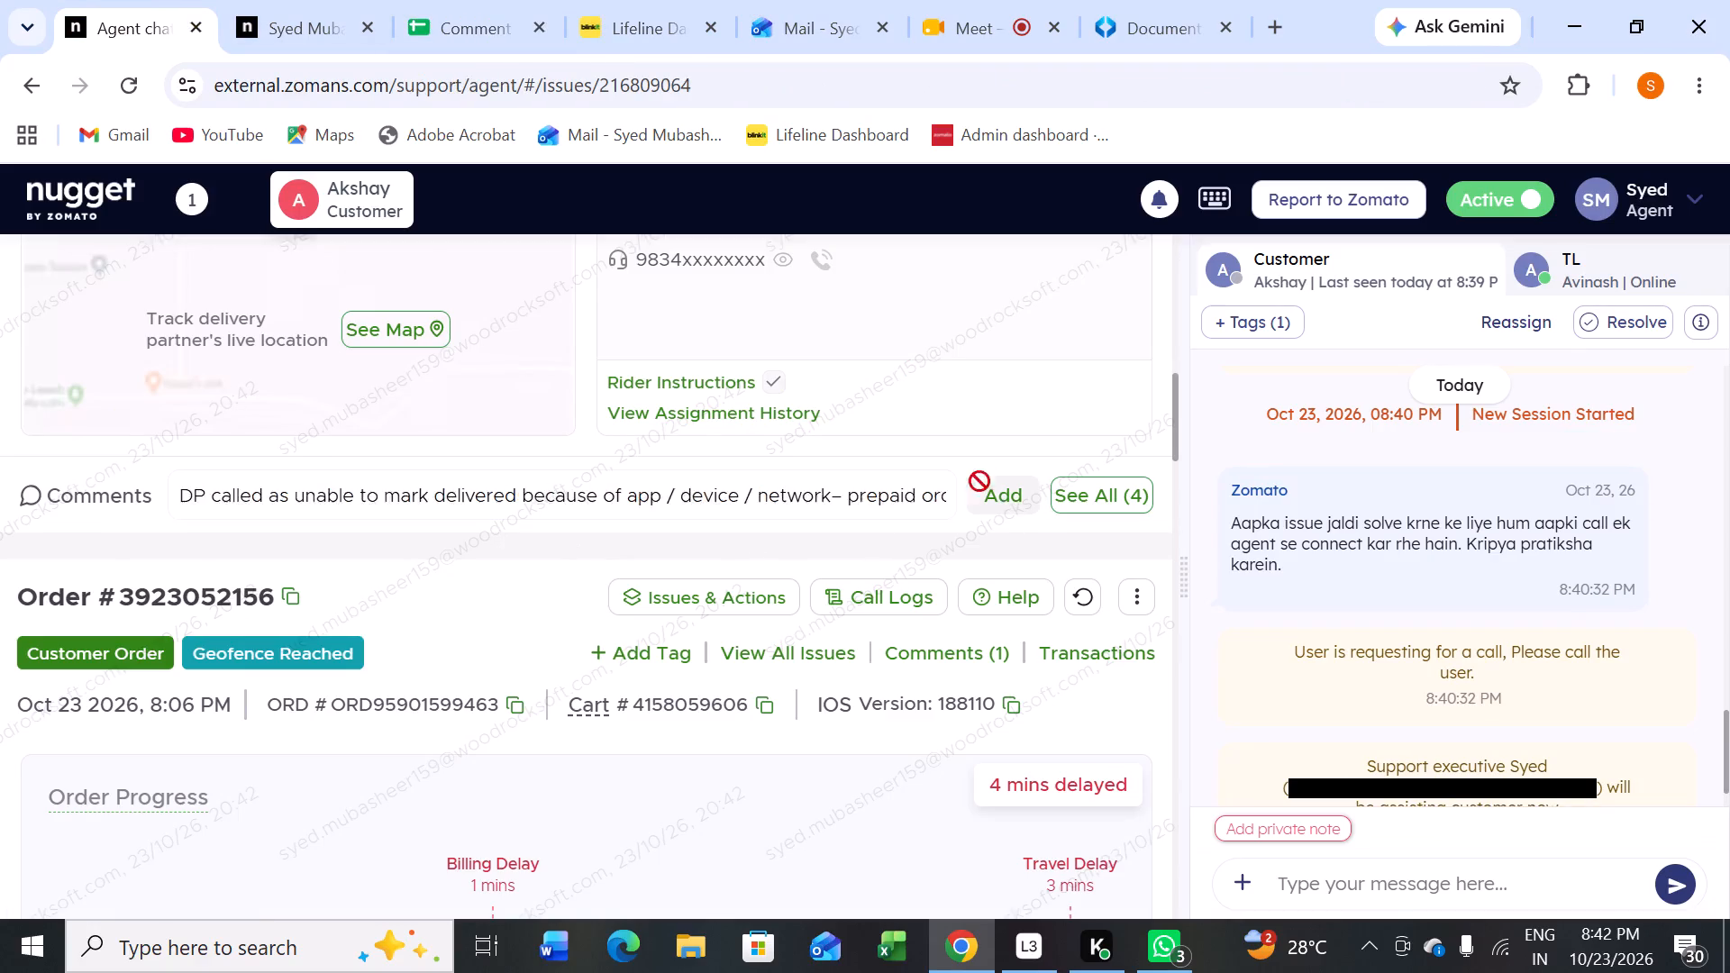
Add the tag "Manual Payout - Pin Mismatch" to the live order.
{"action": "scroll", "coordinate": [960, 477], "scroll_direction": "up", "scroll_amount": 5}
{"action": "scroll", "coordinate": [850, 491], "scroll_direction": "up", "scroll_amount": 3}
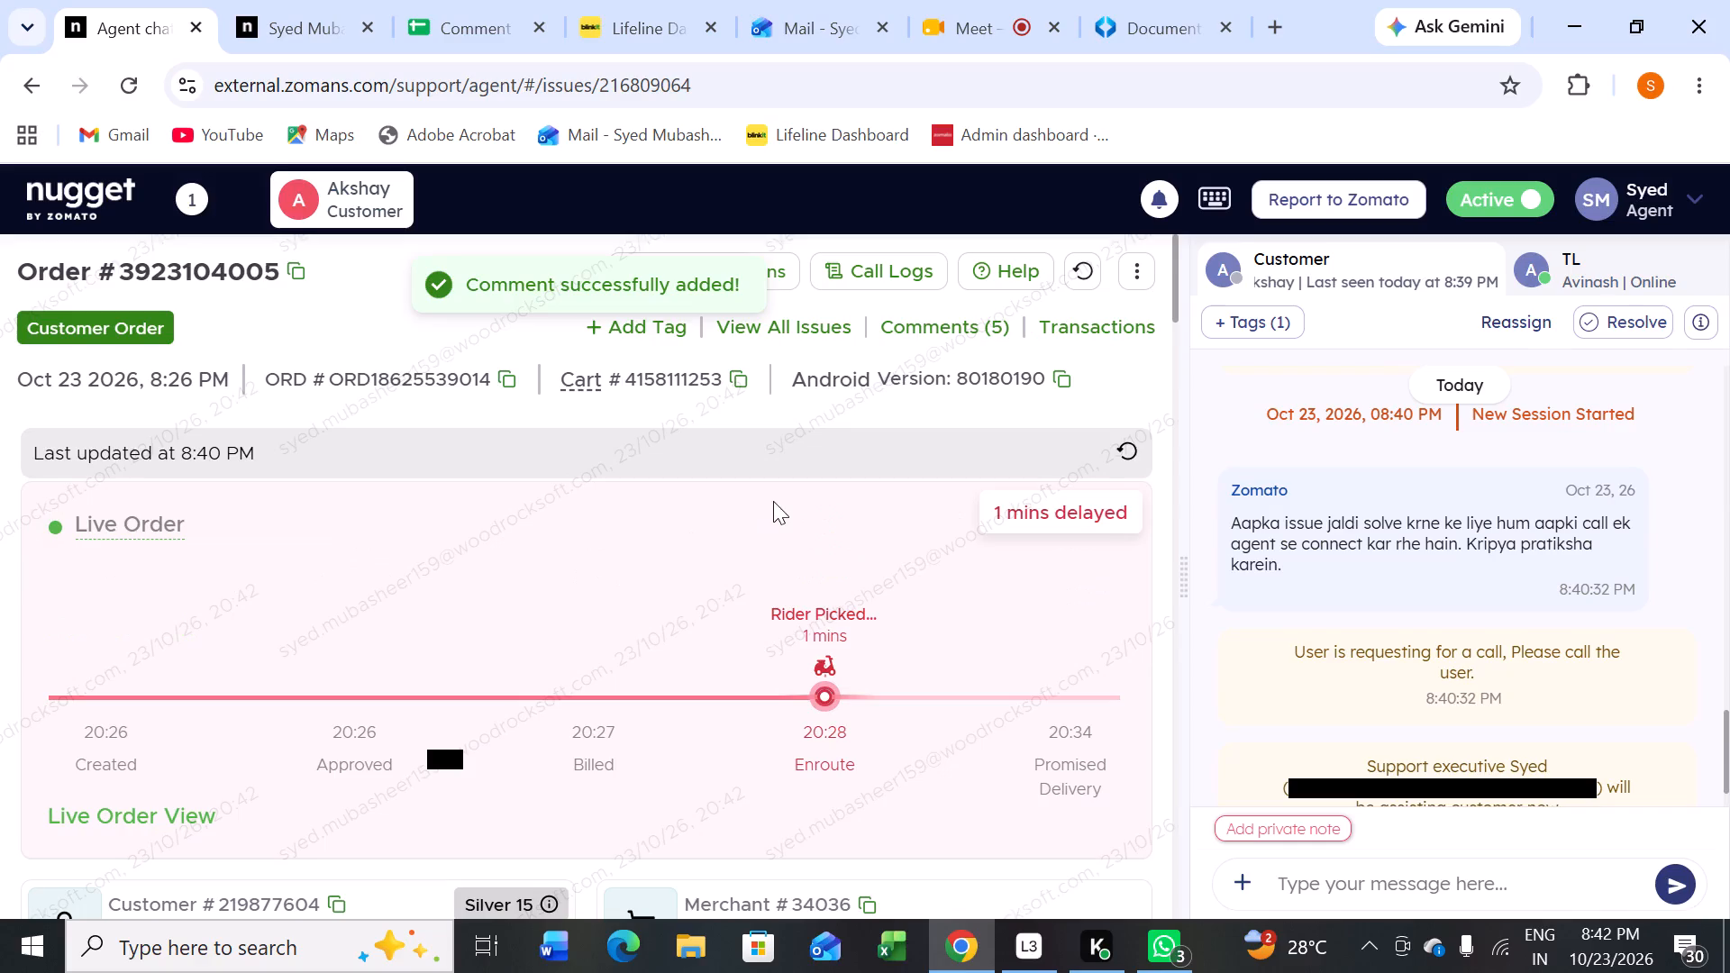
{"action": "scroll", "coordinate": [781, 462], "scroll_direction": "up", "scroll_amount": 4}
{"action": "left_click", "coordinate": [638, 314]}
{"action": "type", "text": "manu"}
{"action": "left_click", "coordinate": [601, 428]}
Force complete the order's trip with the reason "Network problem" and refresh the order details.
{"action": "left_click", "coordinate": [775, 259]}
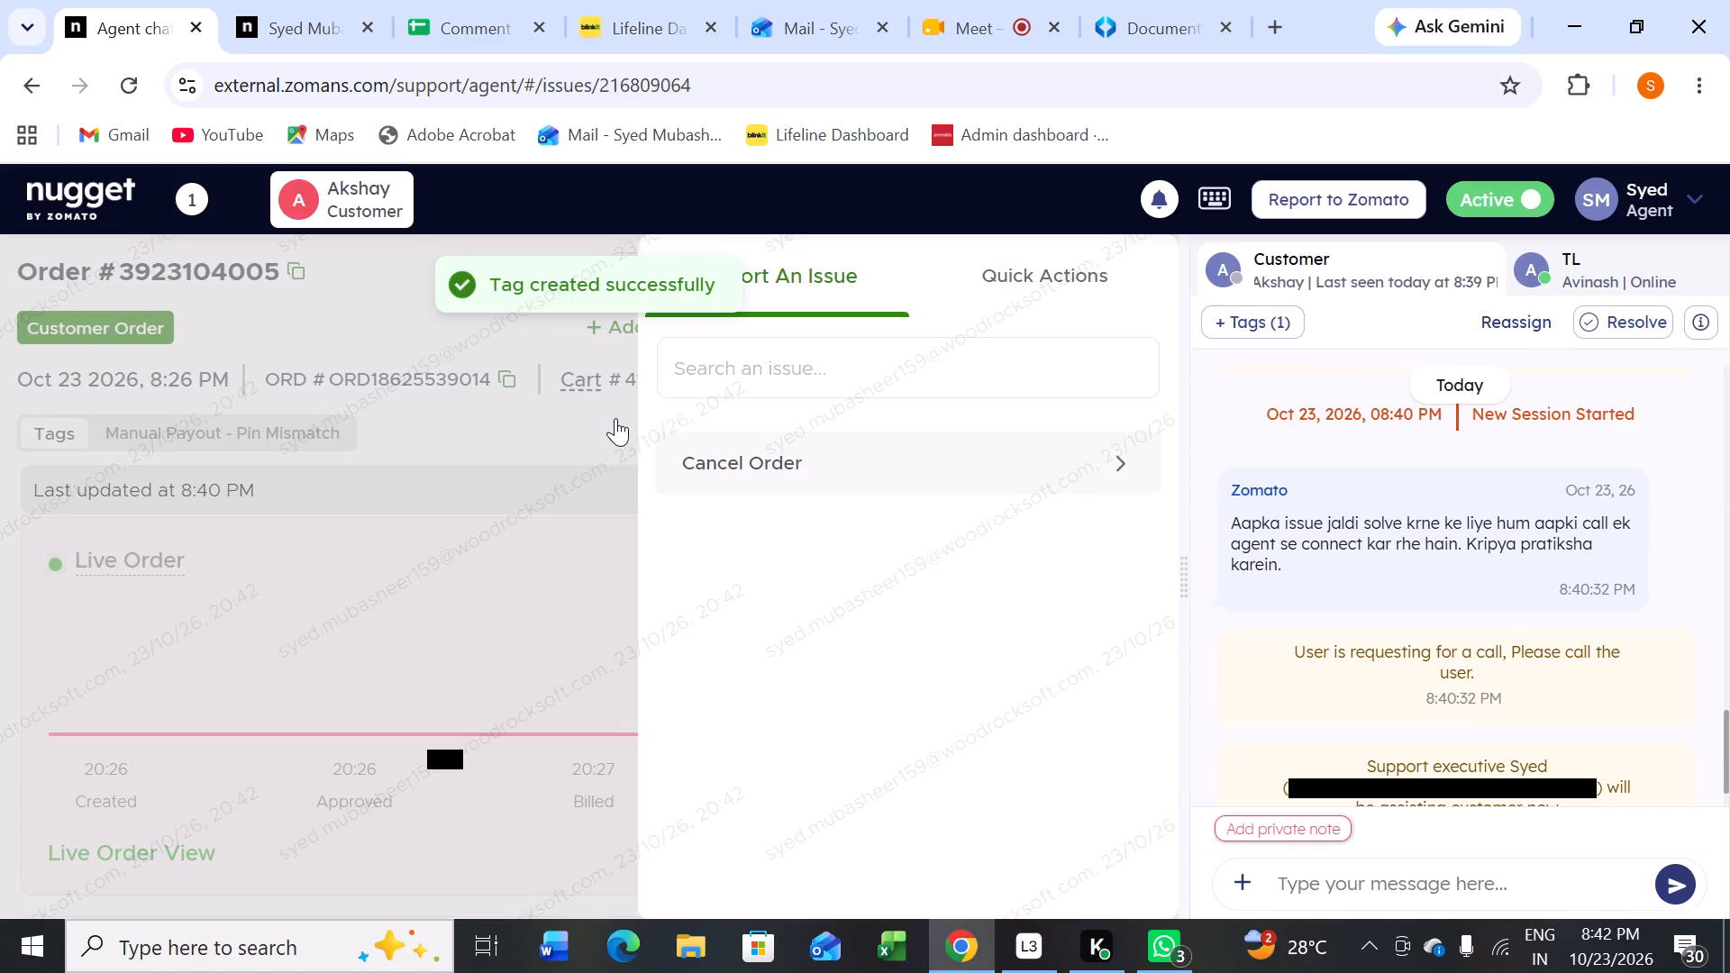
{"action": "left_click", "coordinate": [1068, 279]}
{"action": "scroll", "coordinate": [814, 504], "scroll_direction": "down", "scroll_amount": 2}
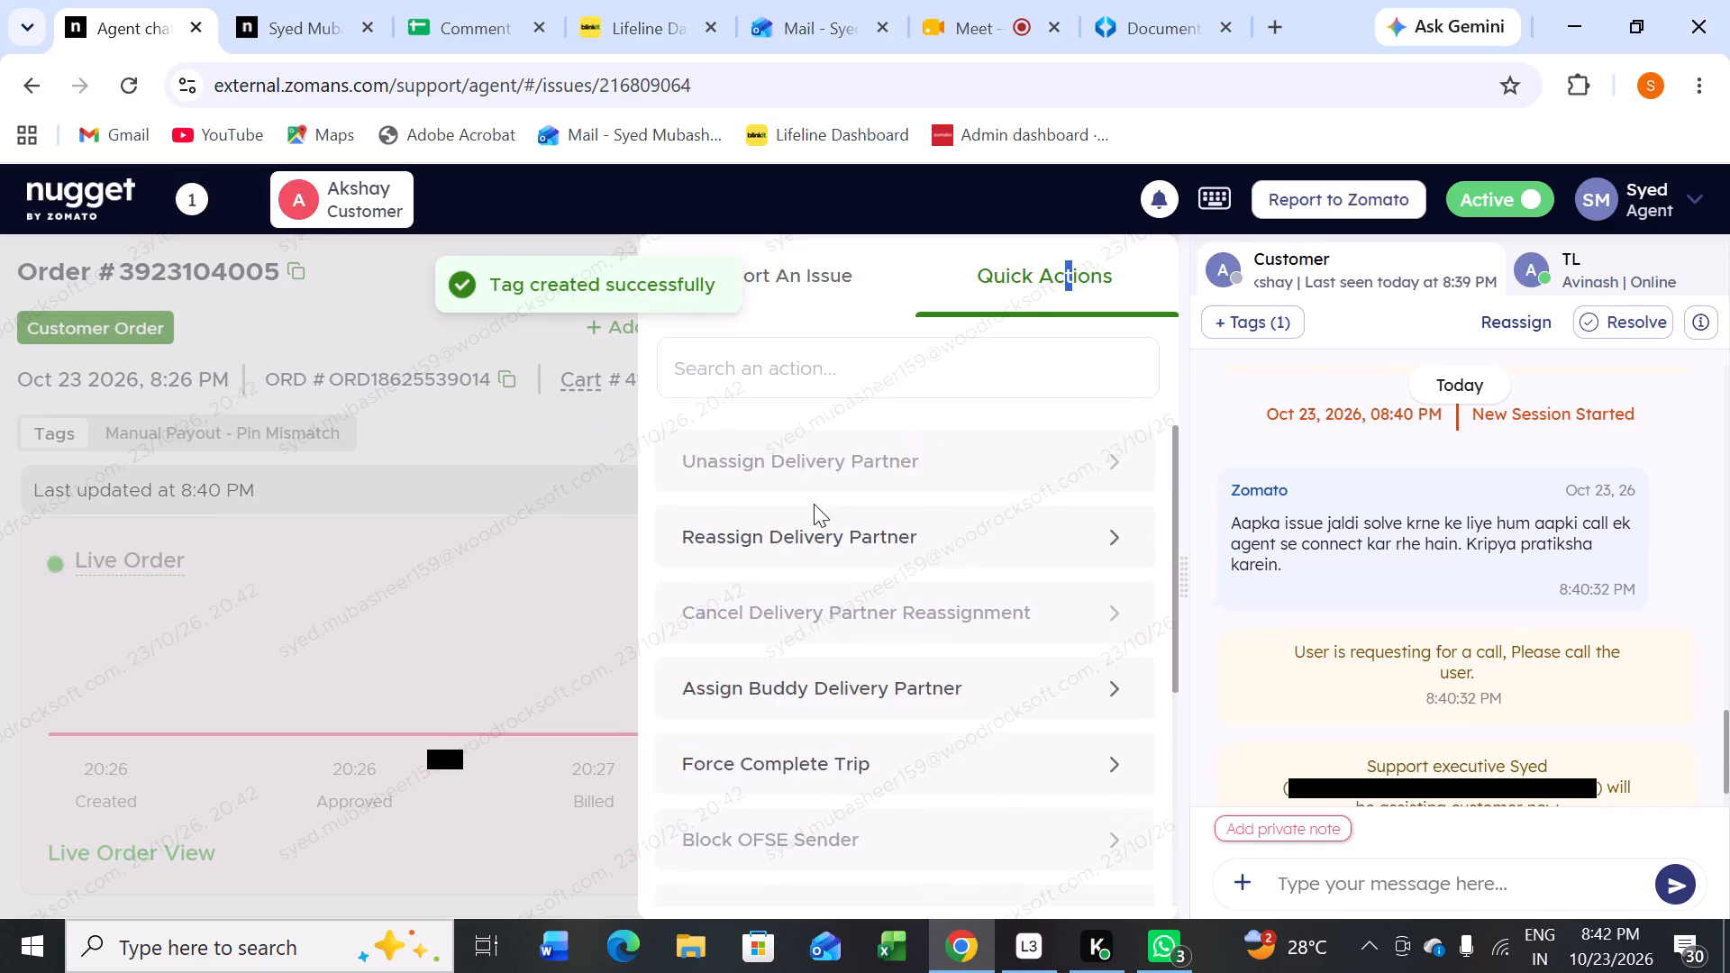
{"action": "left_click", "coordinate": [838, 498]}
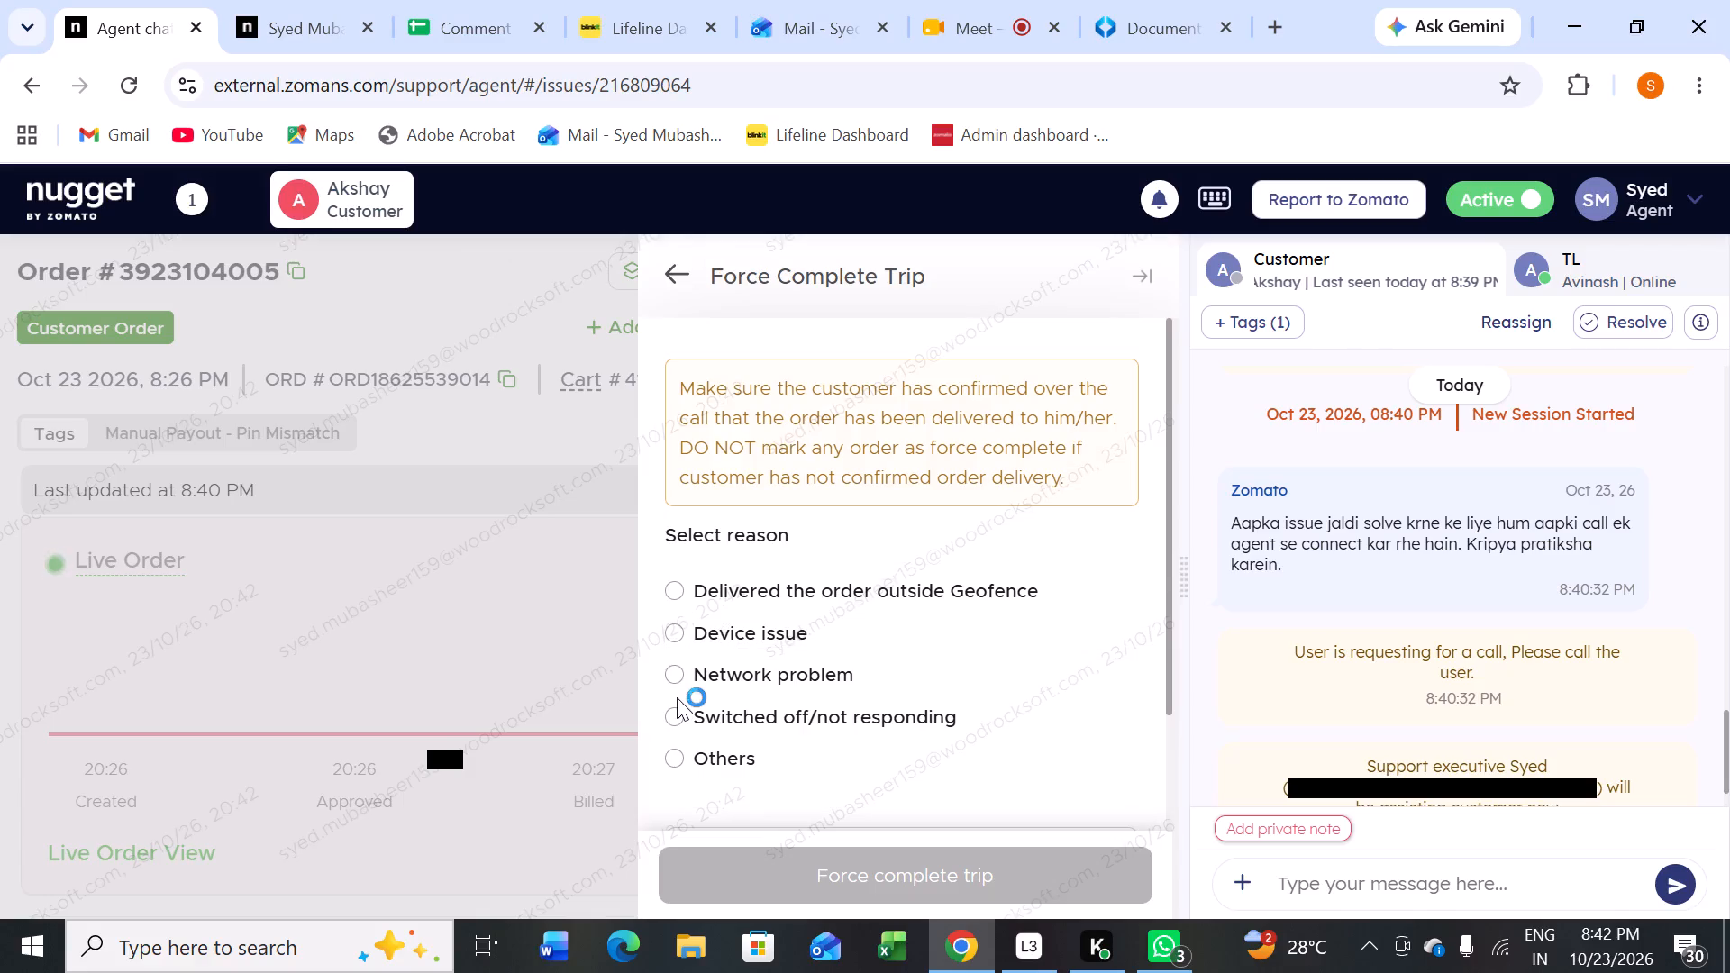
{"action": "left_click", "coordinate": [677, 672]}
{"action": "left_click", "coordinate": [910, 868]}
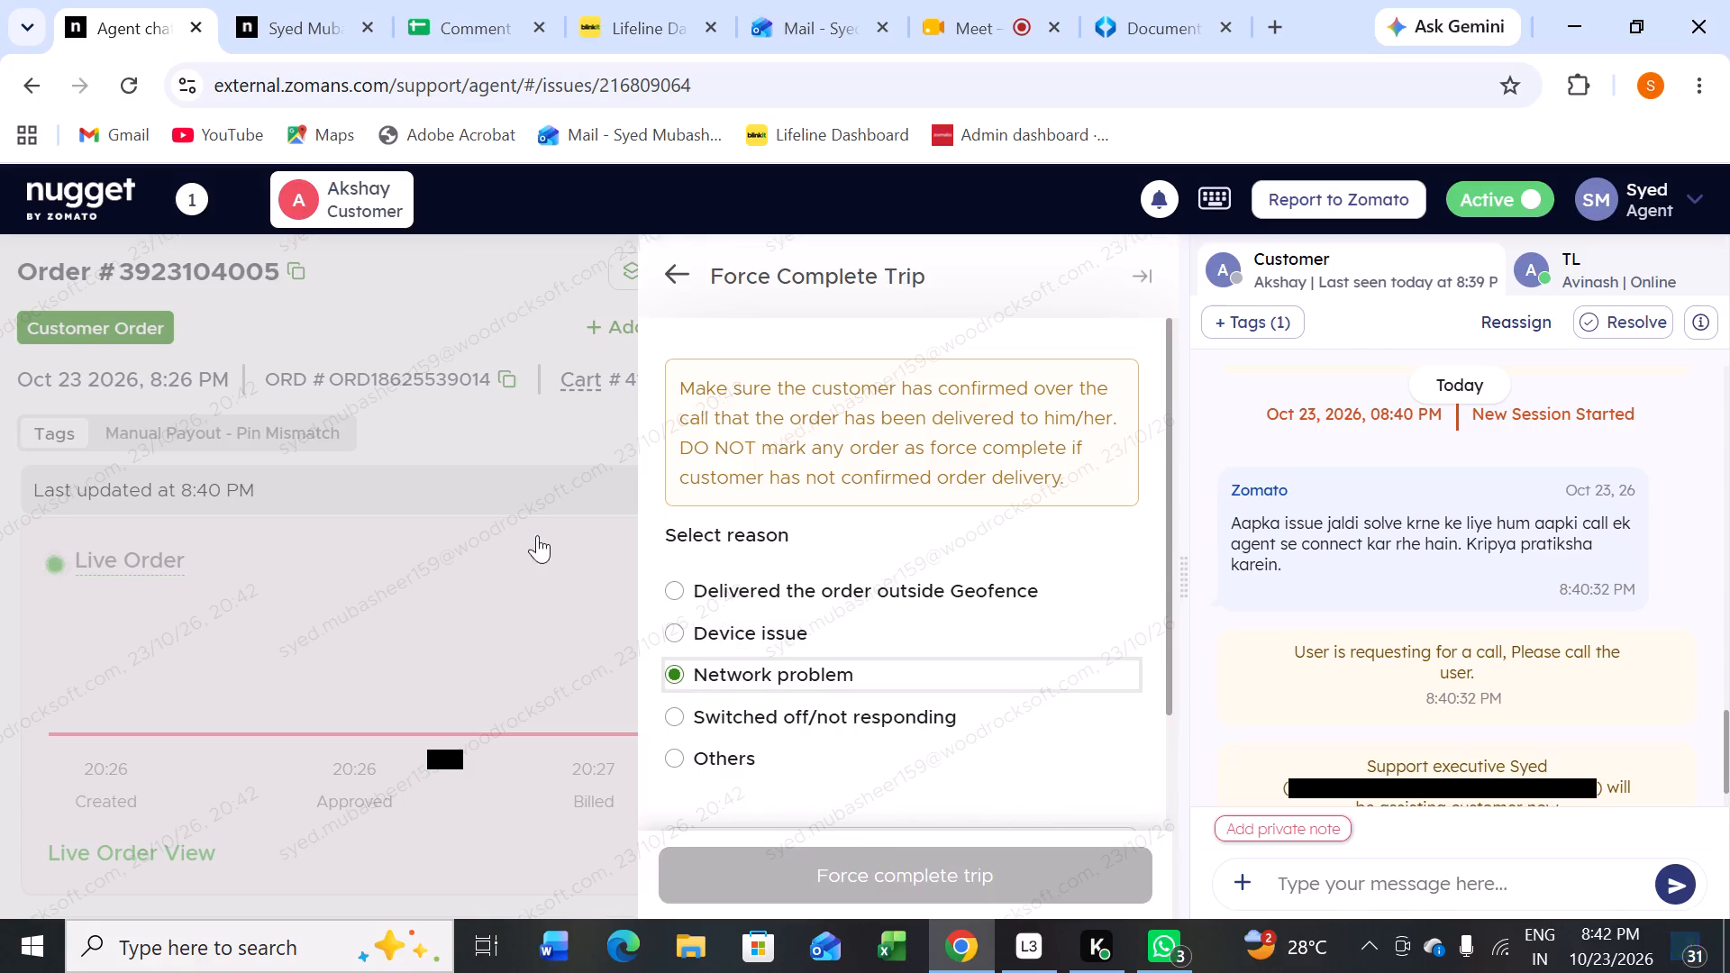
{"action": "left_click", "coordinate": [554, 505]}
{"action": "left_click", "coordinate": [1082, 271]}
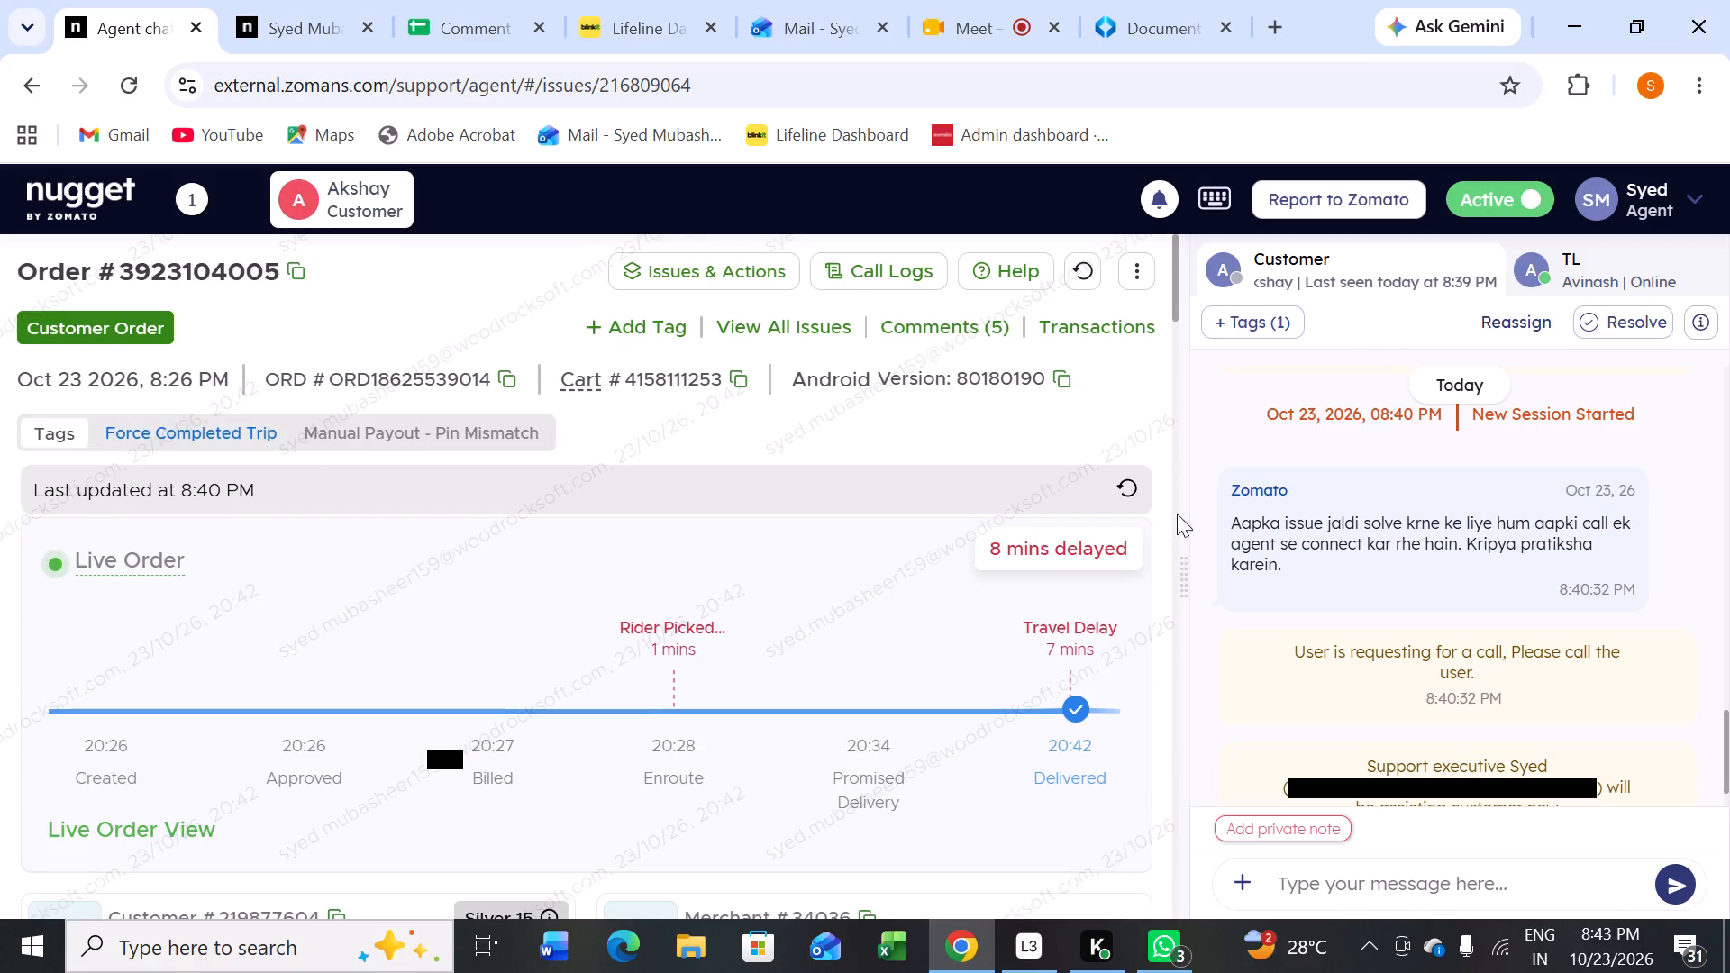
Check the tags applied to the ticket, resolve the ticket and dismiss its notification.
{"action": "left_click", "coordinate": [1263, 317]}
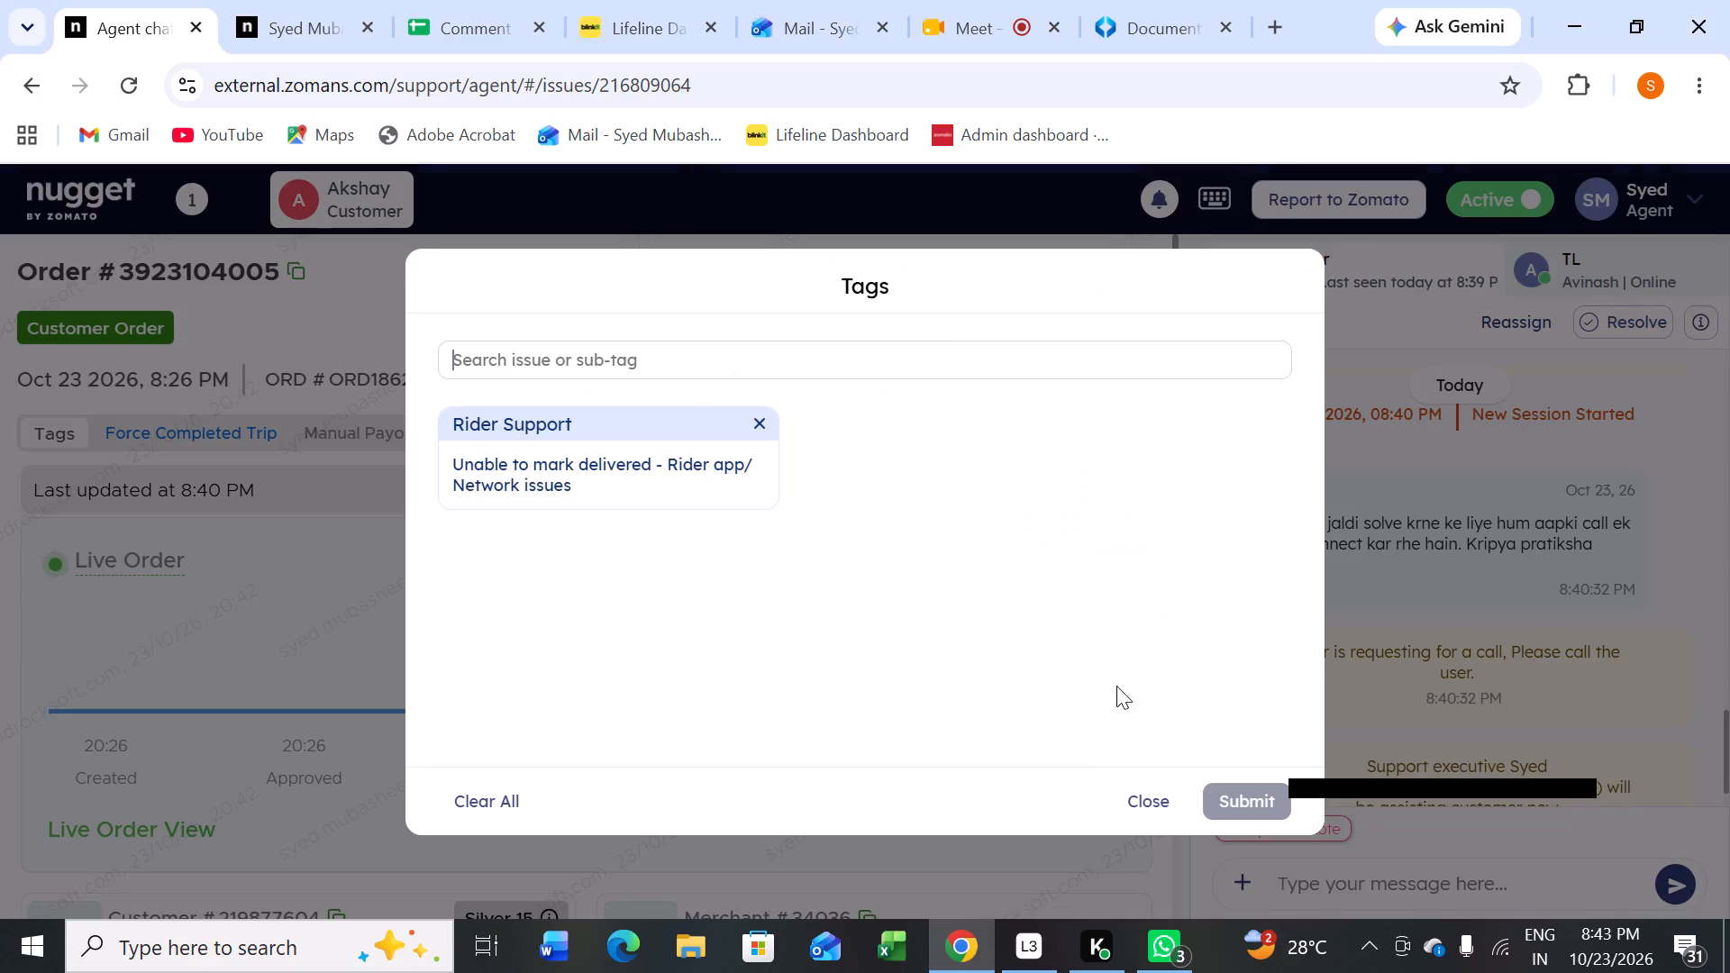
{"action": "left_click", "coordinate": [1156, 814]}
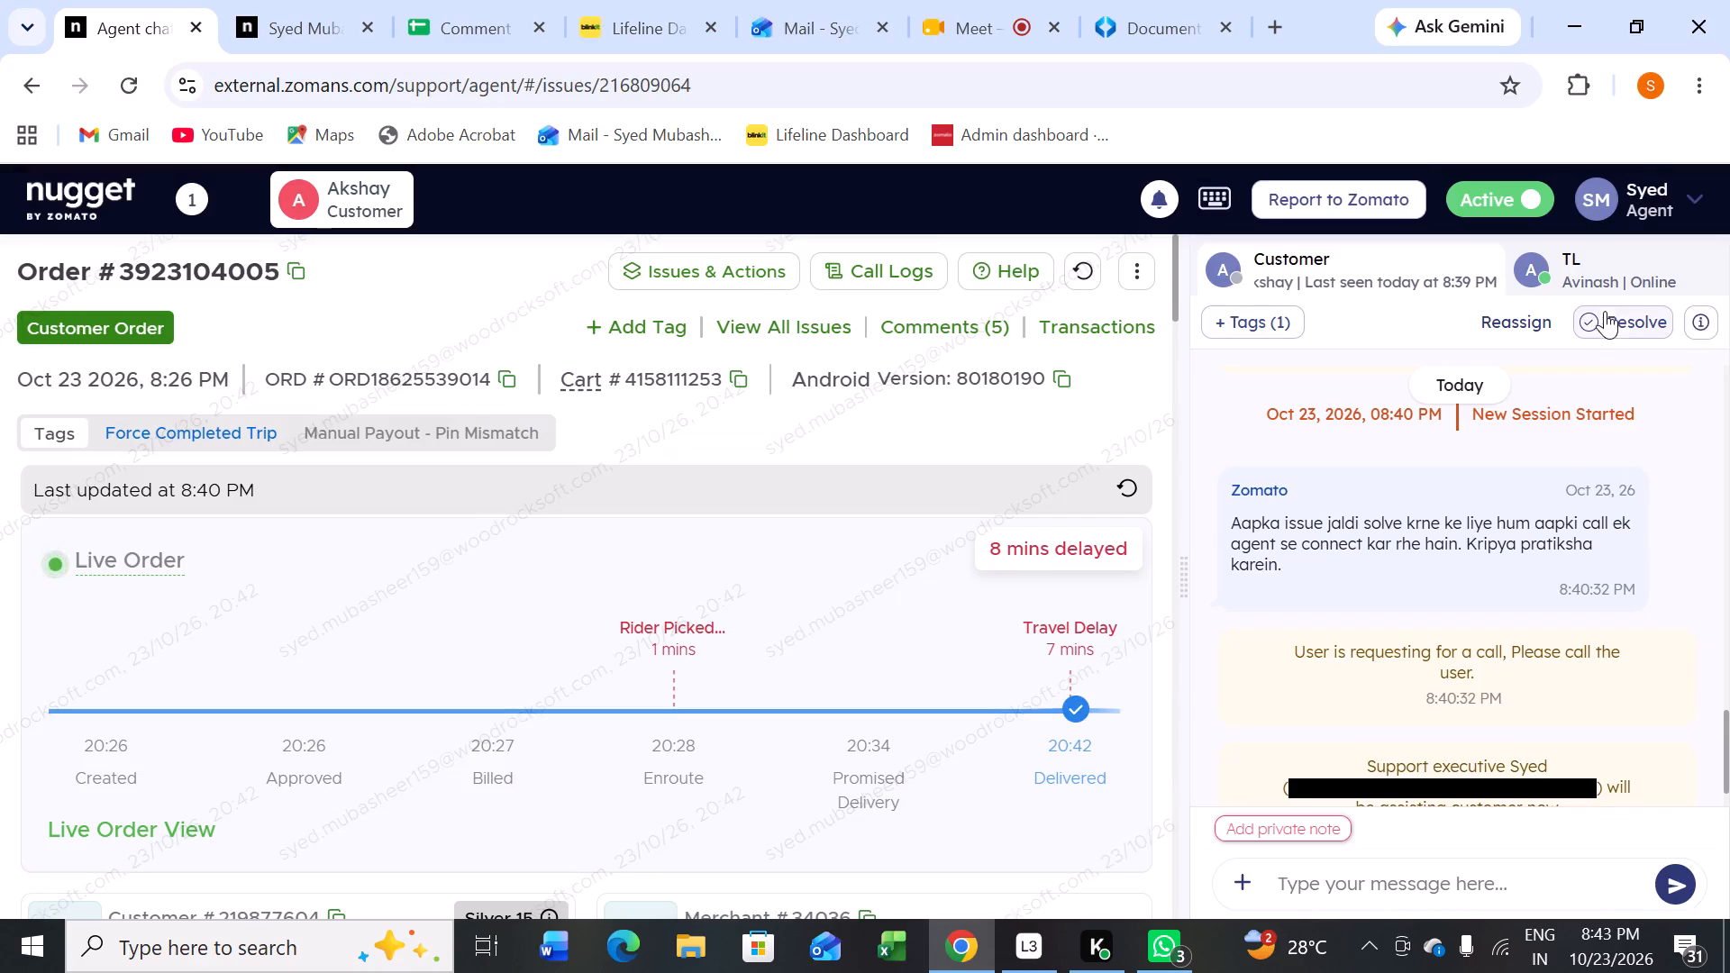
{"action": "left_click", "coordinate": [1607, 314]}
{"action": "left_click", "coordinate": [1130, 607]}
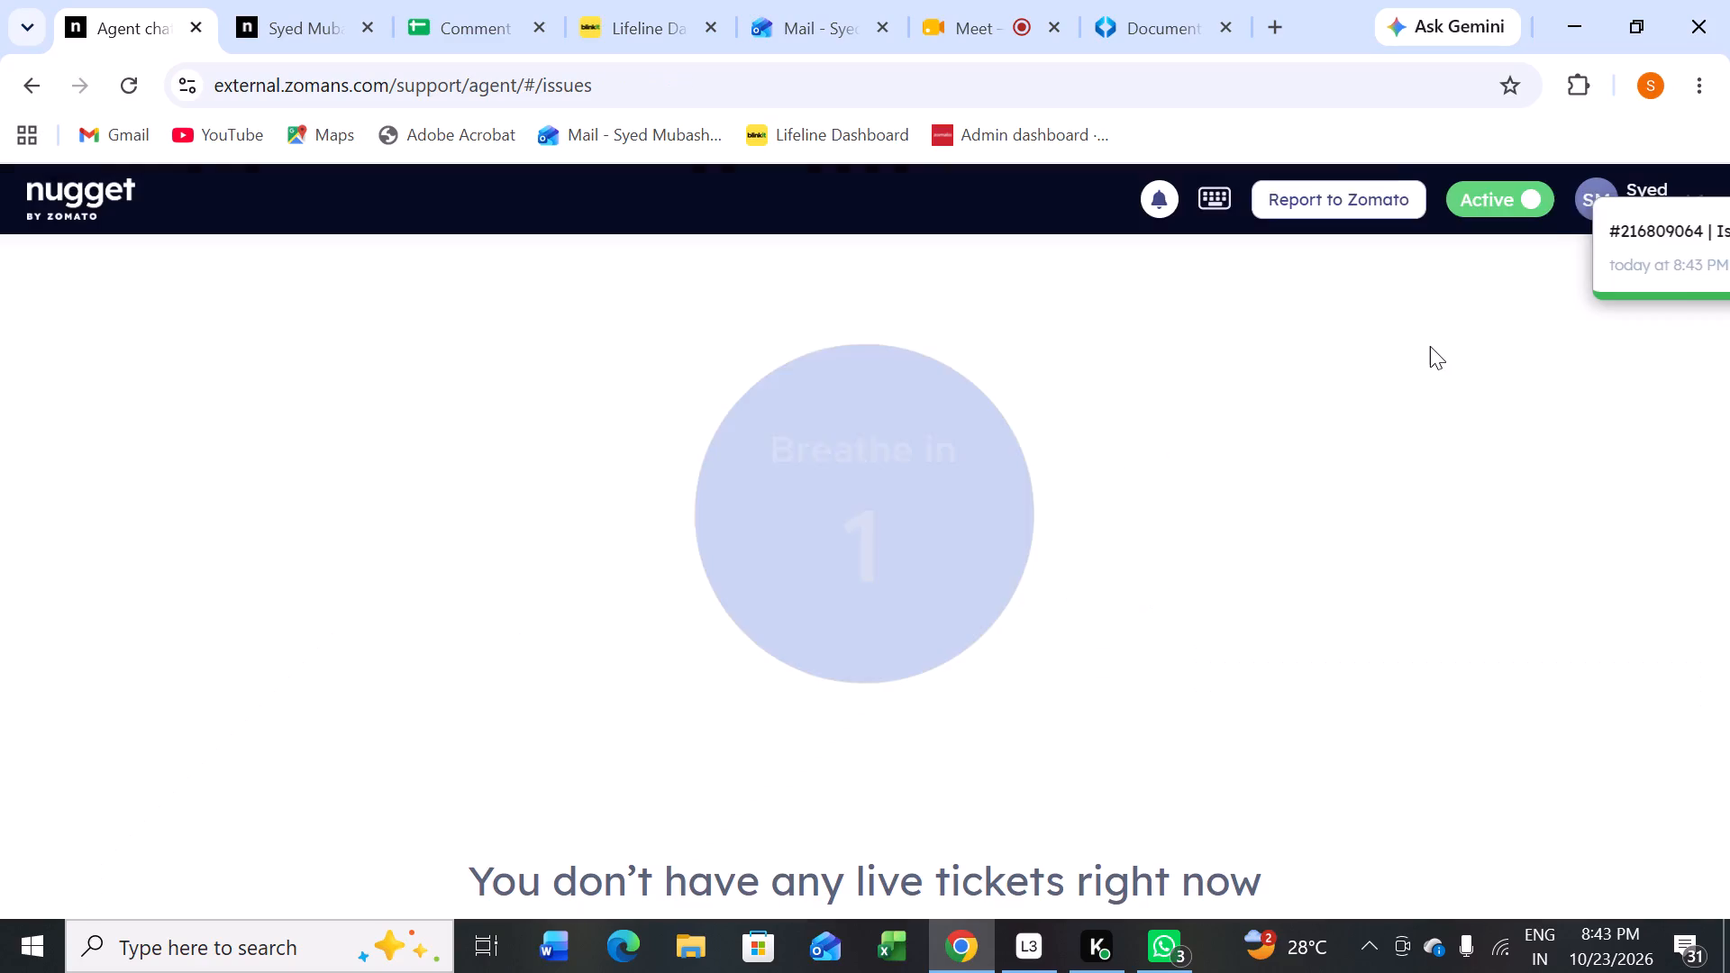
{"action": "left_click", "coordinate": [1663, 232]}
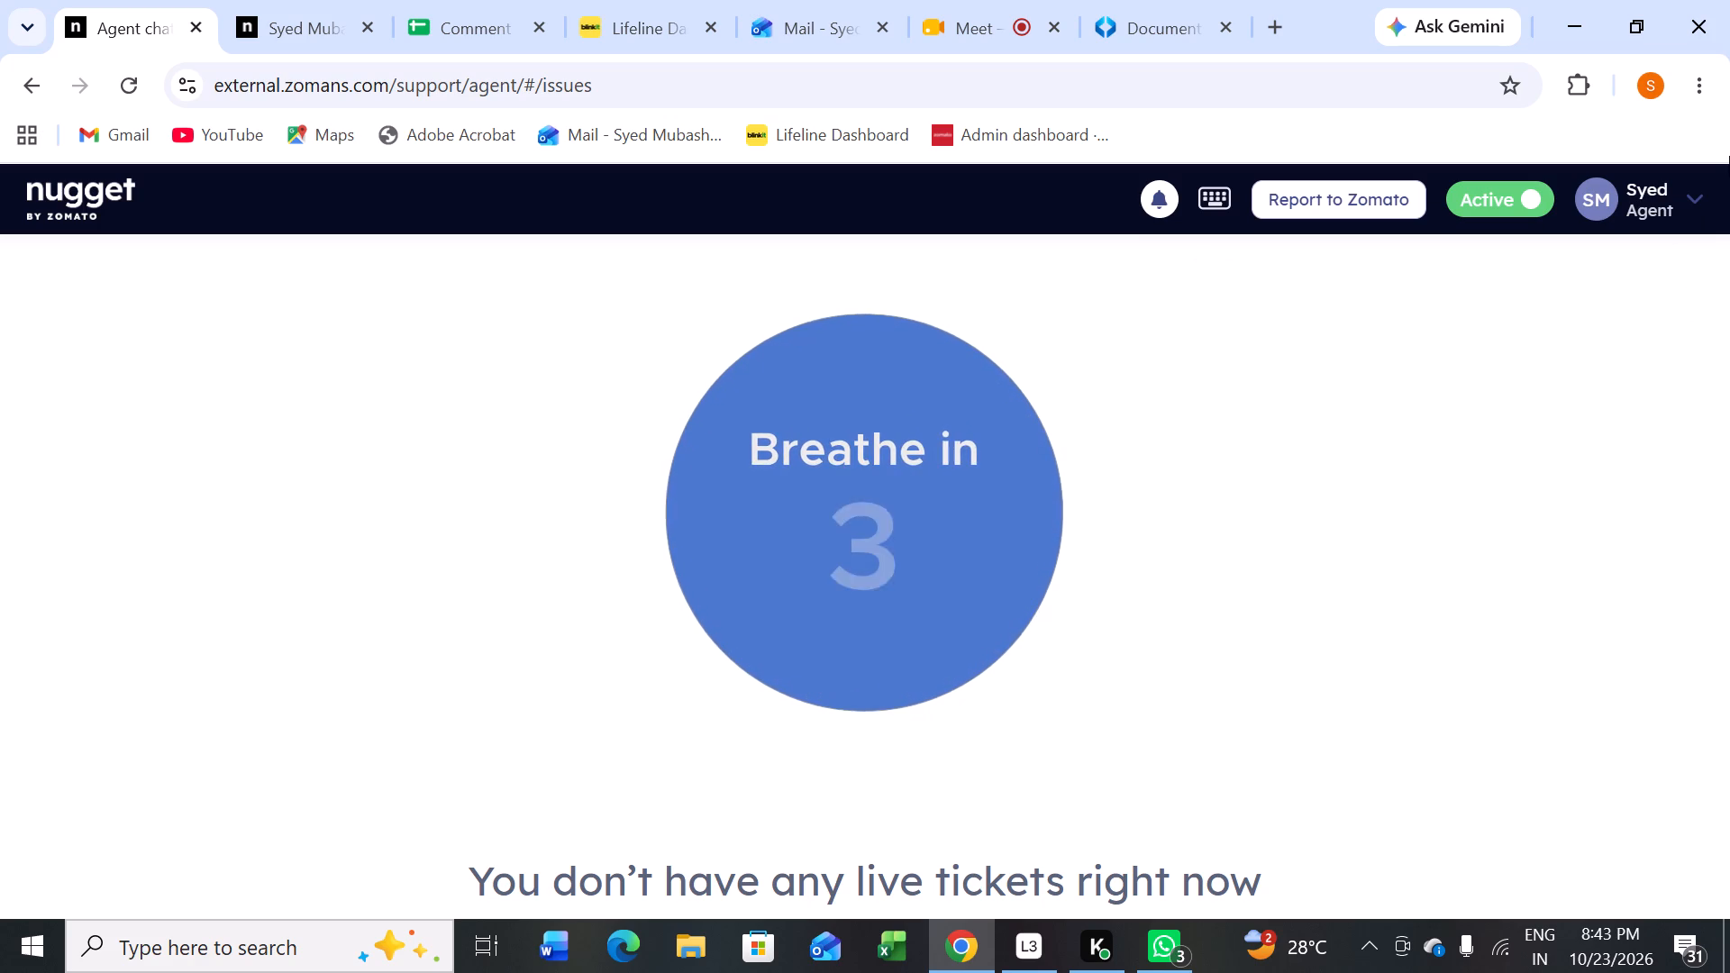
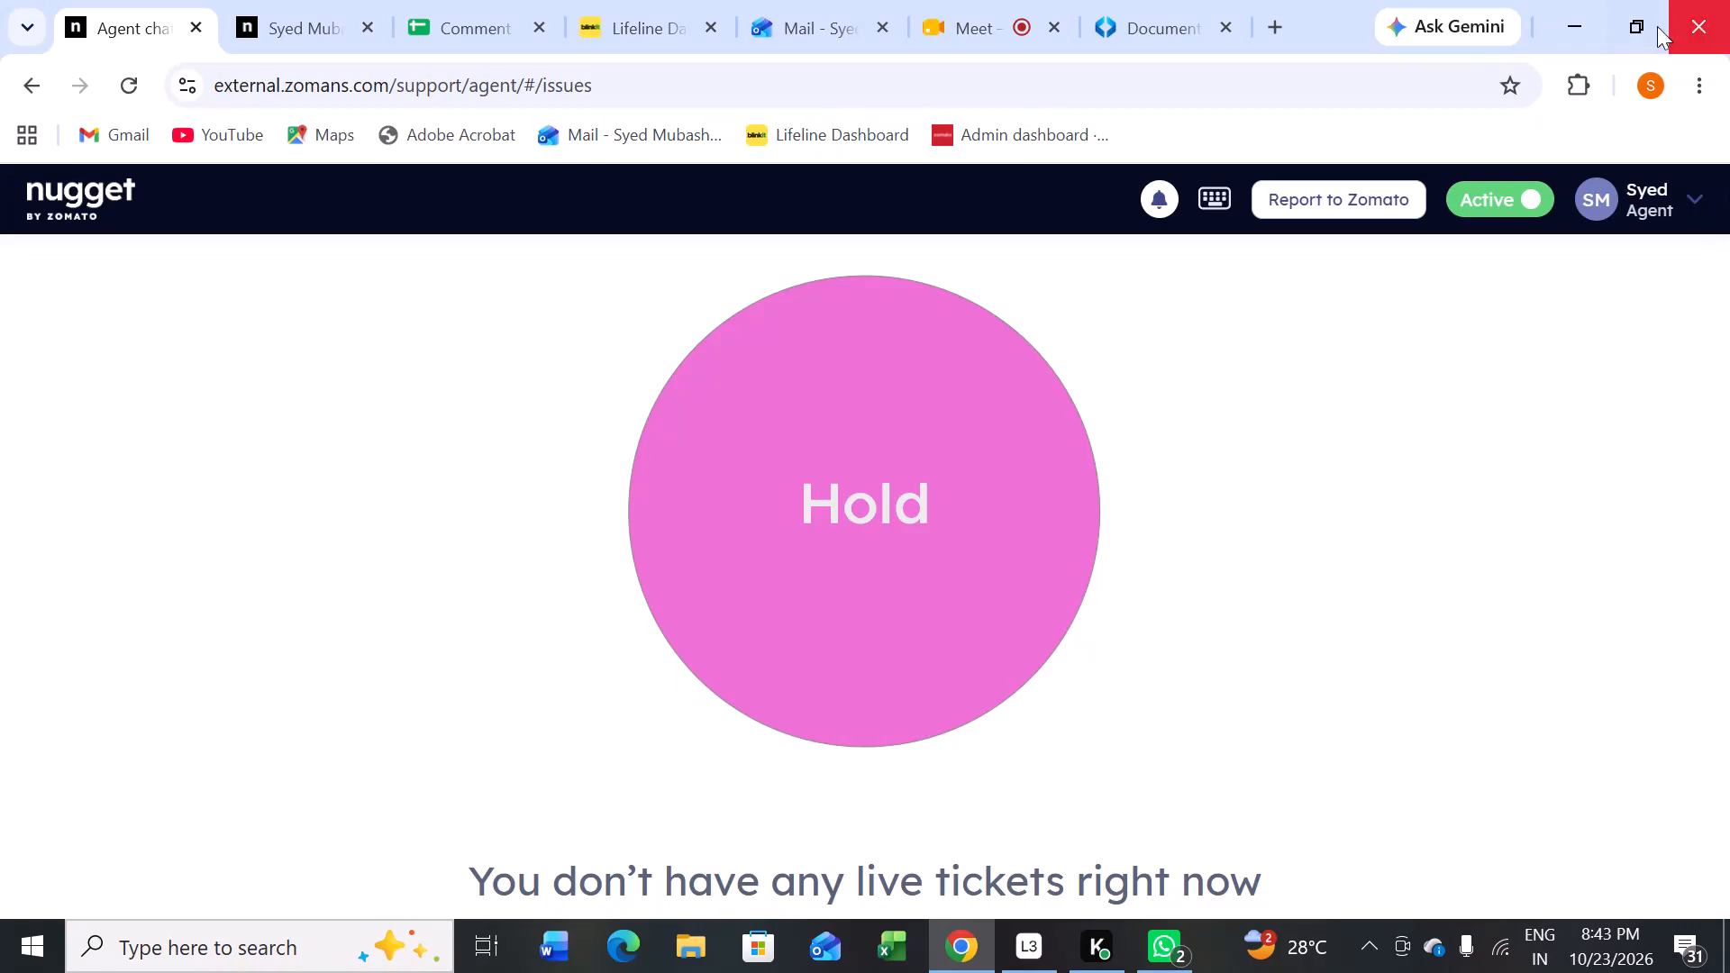
In the SmartDraw document, stretch the small rectangle in the lower nested group to 8' 8" high, fitting one grid square inside the innermost frame.
{"action": "left_click", "coordinate": [1137, 32]}
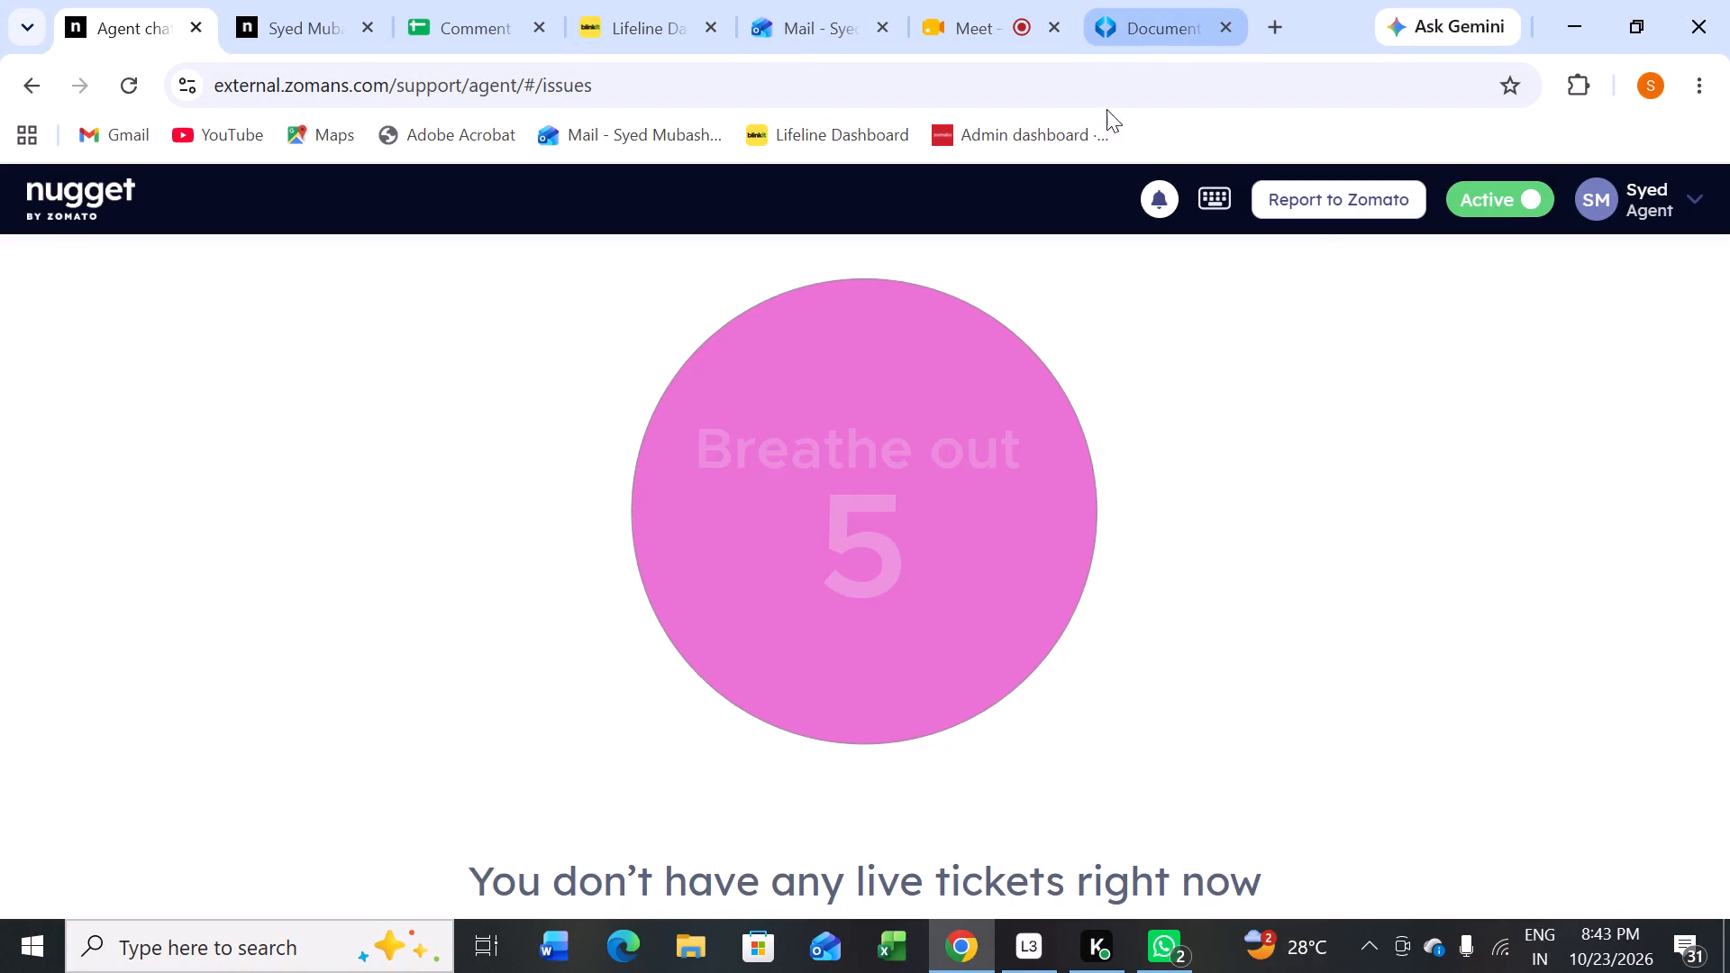
{"action": "scroll", "coordinate": [556, 691], "scroll_direction": "up", "scroll_amount": 3}
{"action": "scroll", "coordinate": [412, 612], "scroll_direction": "up", "scroll_amount": 2}
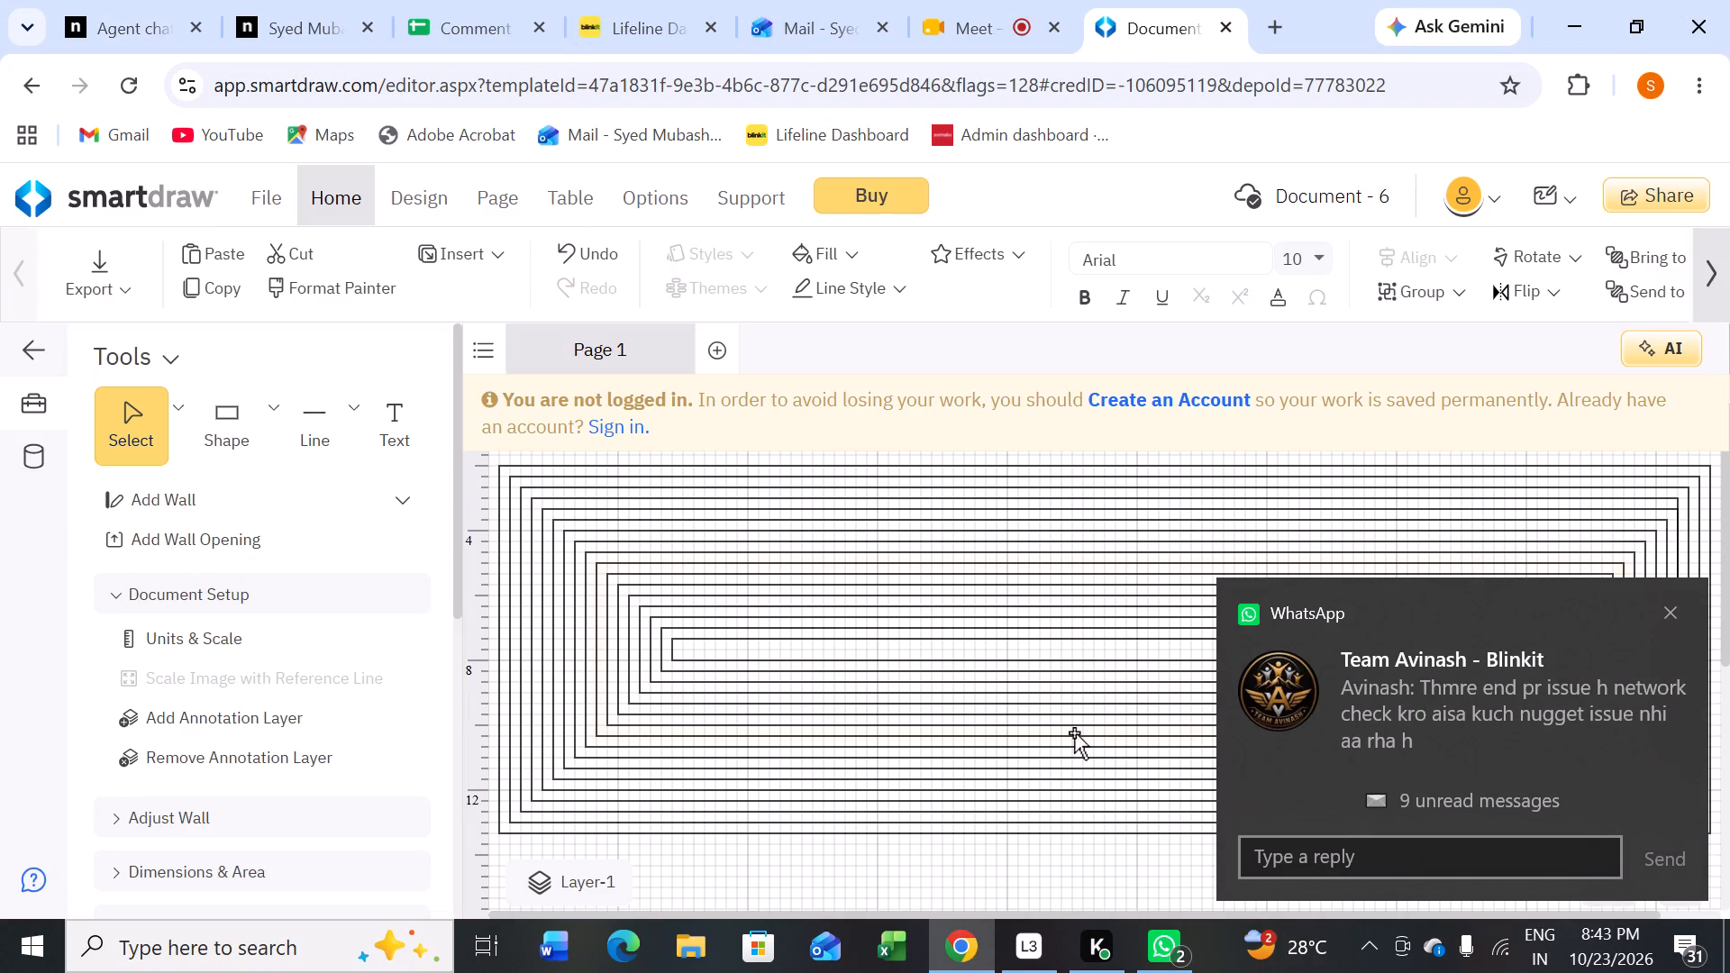
{"action": "left_click", "coordinate": [1665, 614]}
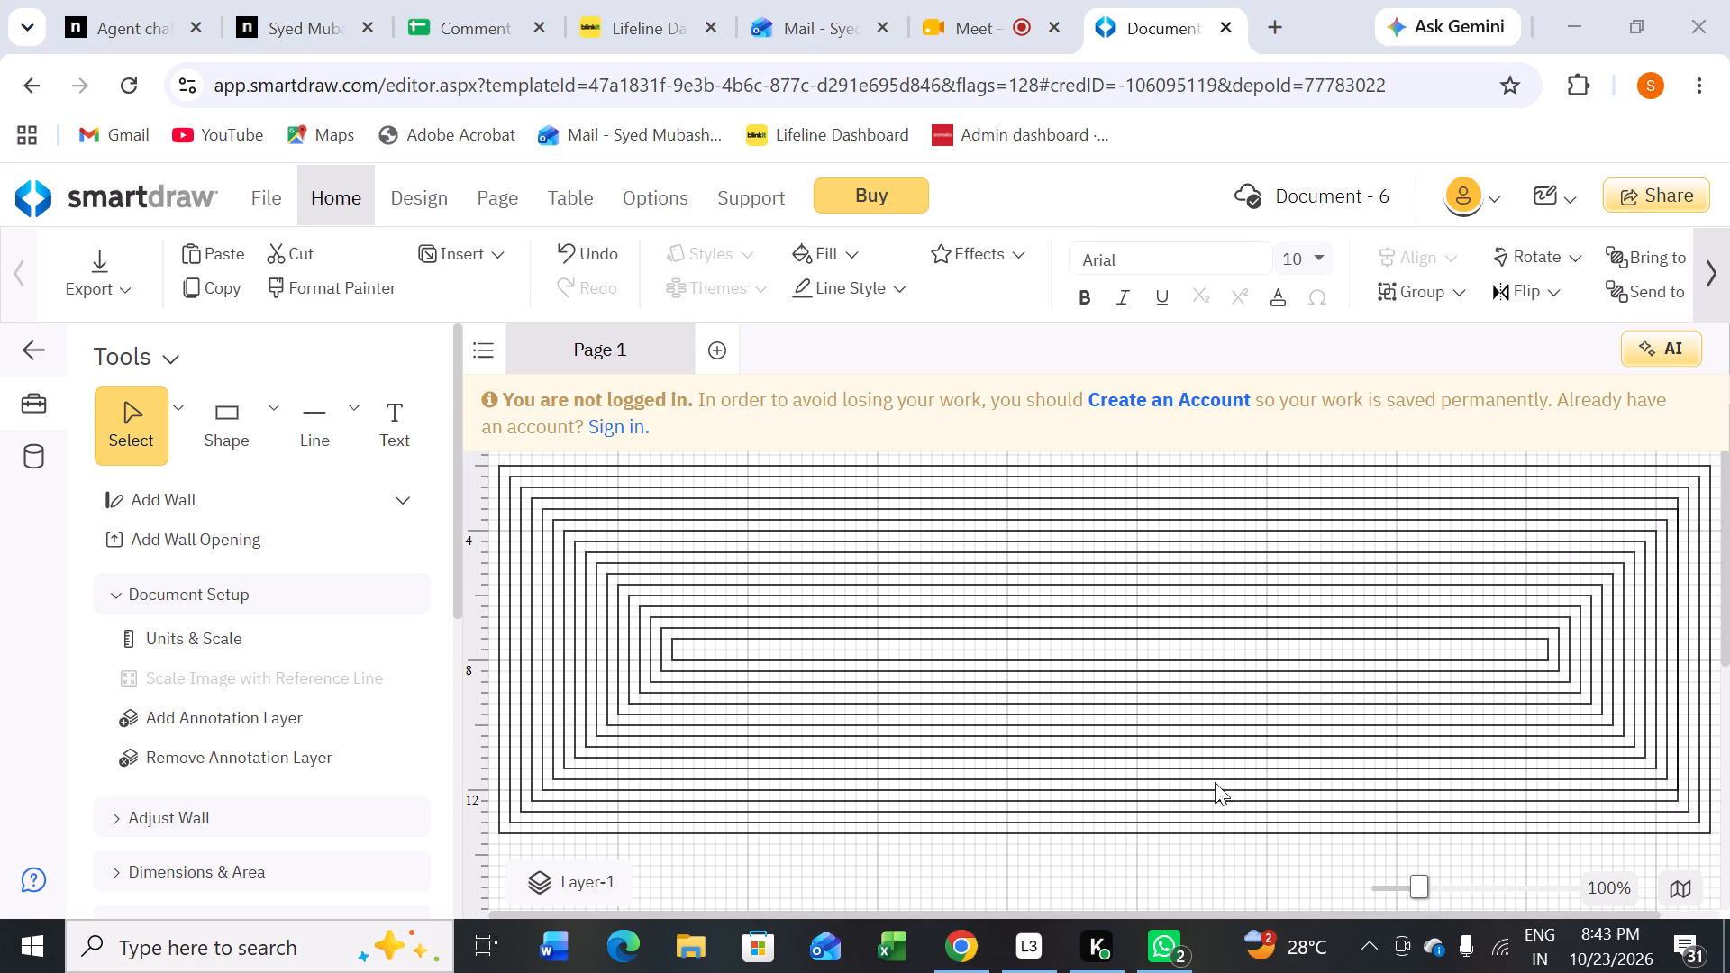
{"action": "scroll", "coordinate": [760, 674], "scroll_direction": "up", "scroll_amount": 3}
{"action": "scroll", "coordinate": [760, 674], "scroll_direction": "down", "scroll_amount": 5}
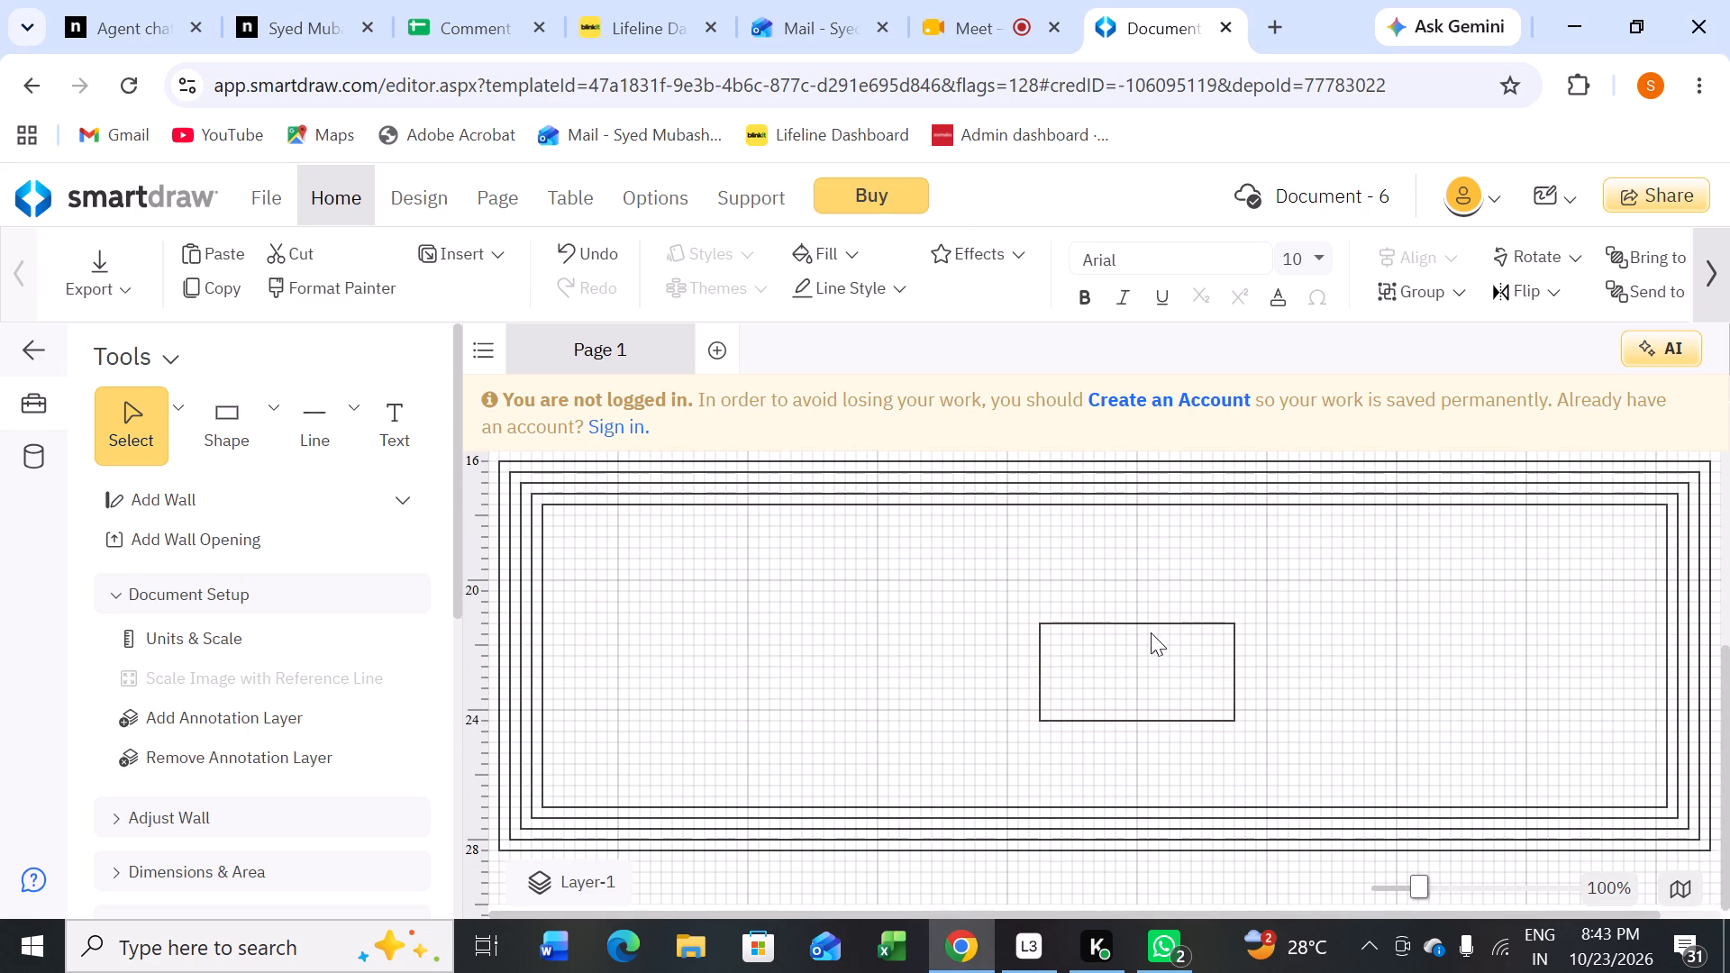
{"action": "left_click", "coordinate": [1141, 622]}
{"action": "left_click_drag", "start_coordinate": [1141, 621], "coordinate": [1141, 517]}
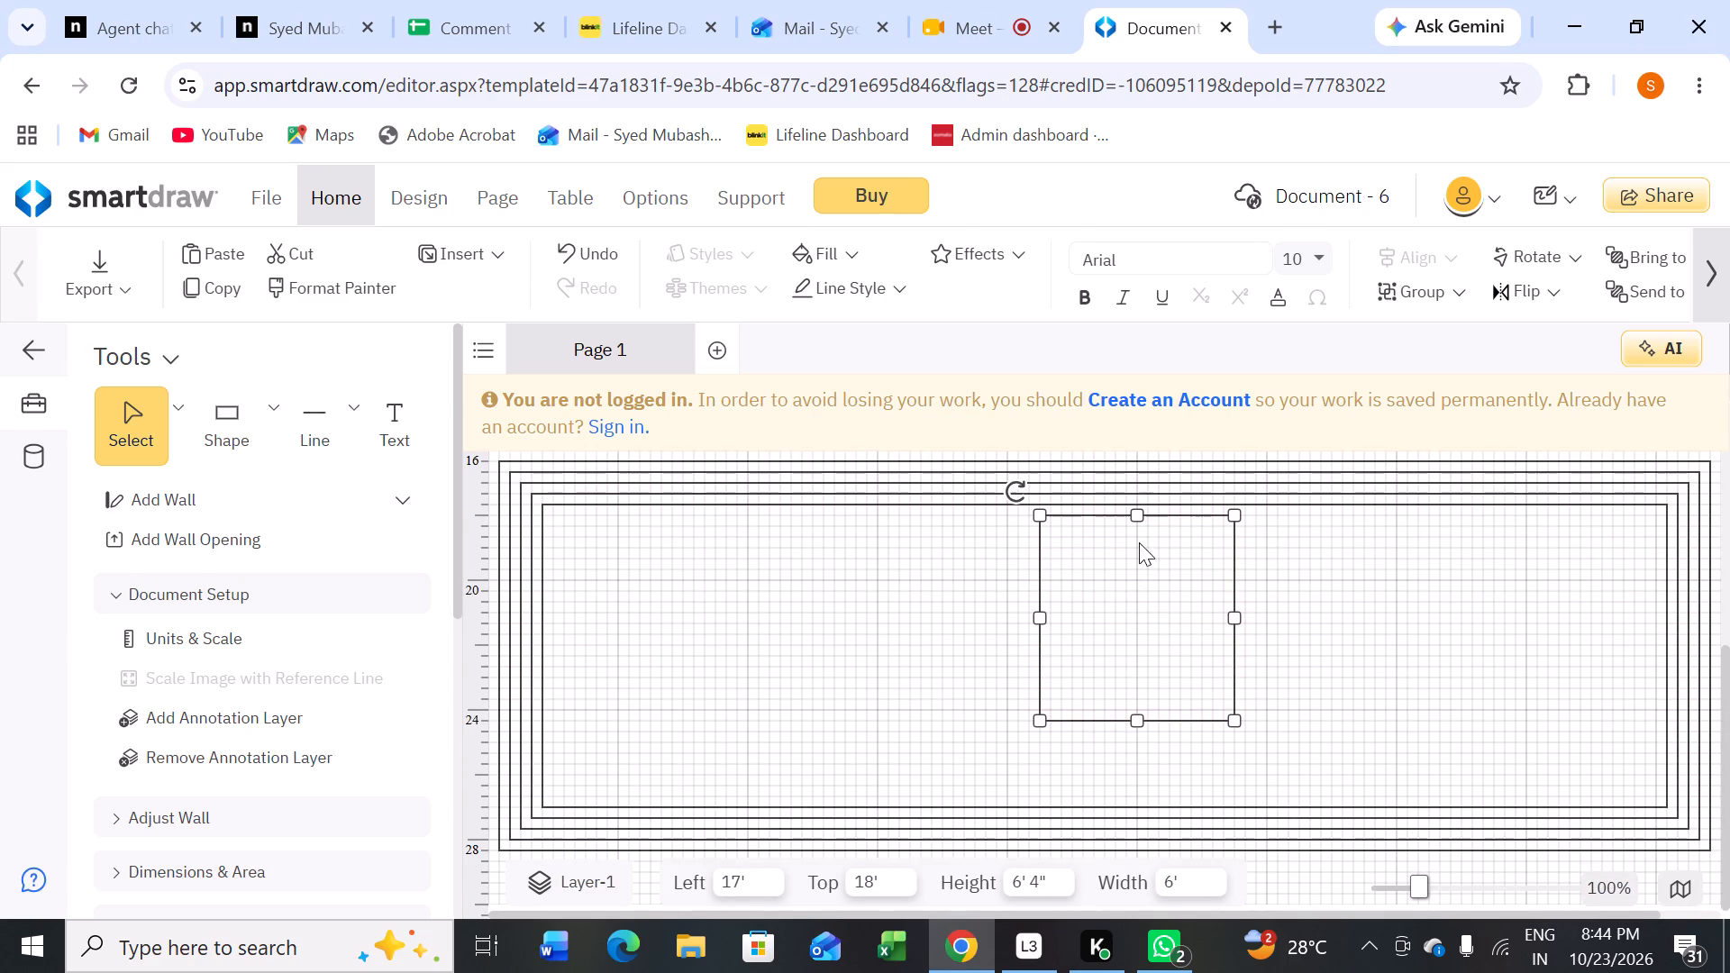
{"action": "left_click_drag", "start_coordinate": [1137, 716], "coordinate": [1135, 804]}
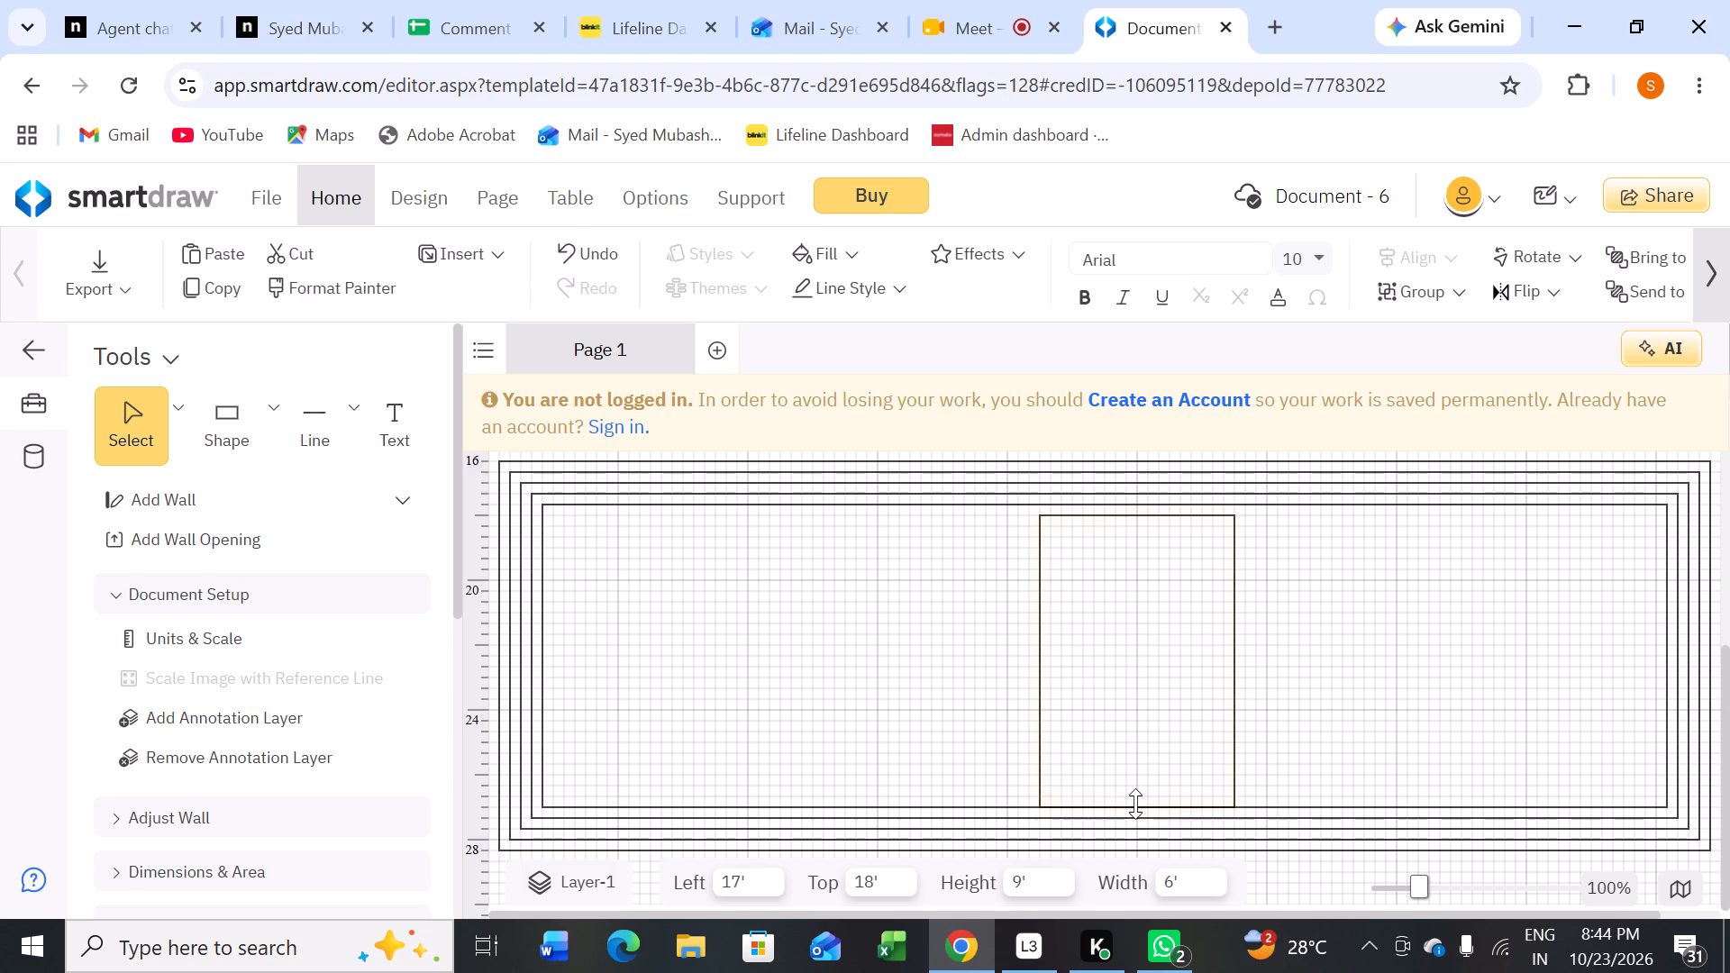
{"action": "left_click_drag", "start_coordinate": [1135, 804], "coordinate": [1135, 800]}
{"action": "left_click_drag", "start_coordinate": [1234, 659], "coordinate": [1680, 668]}
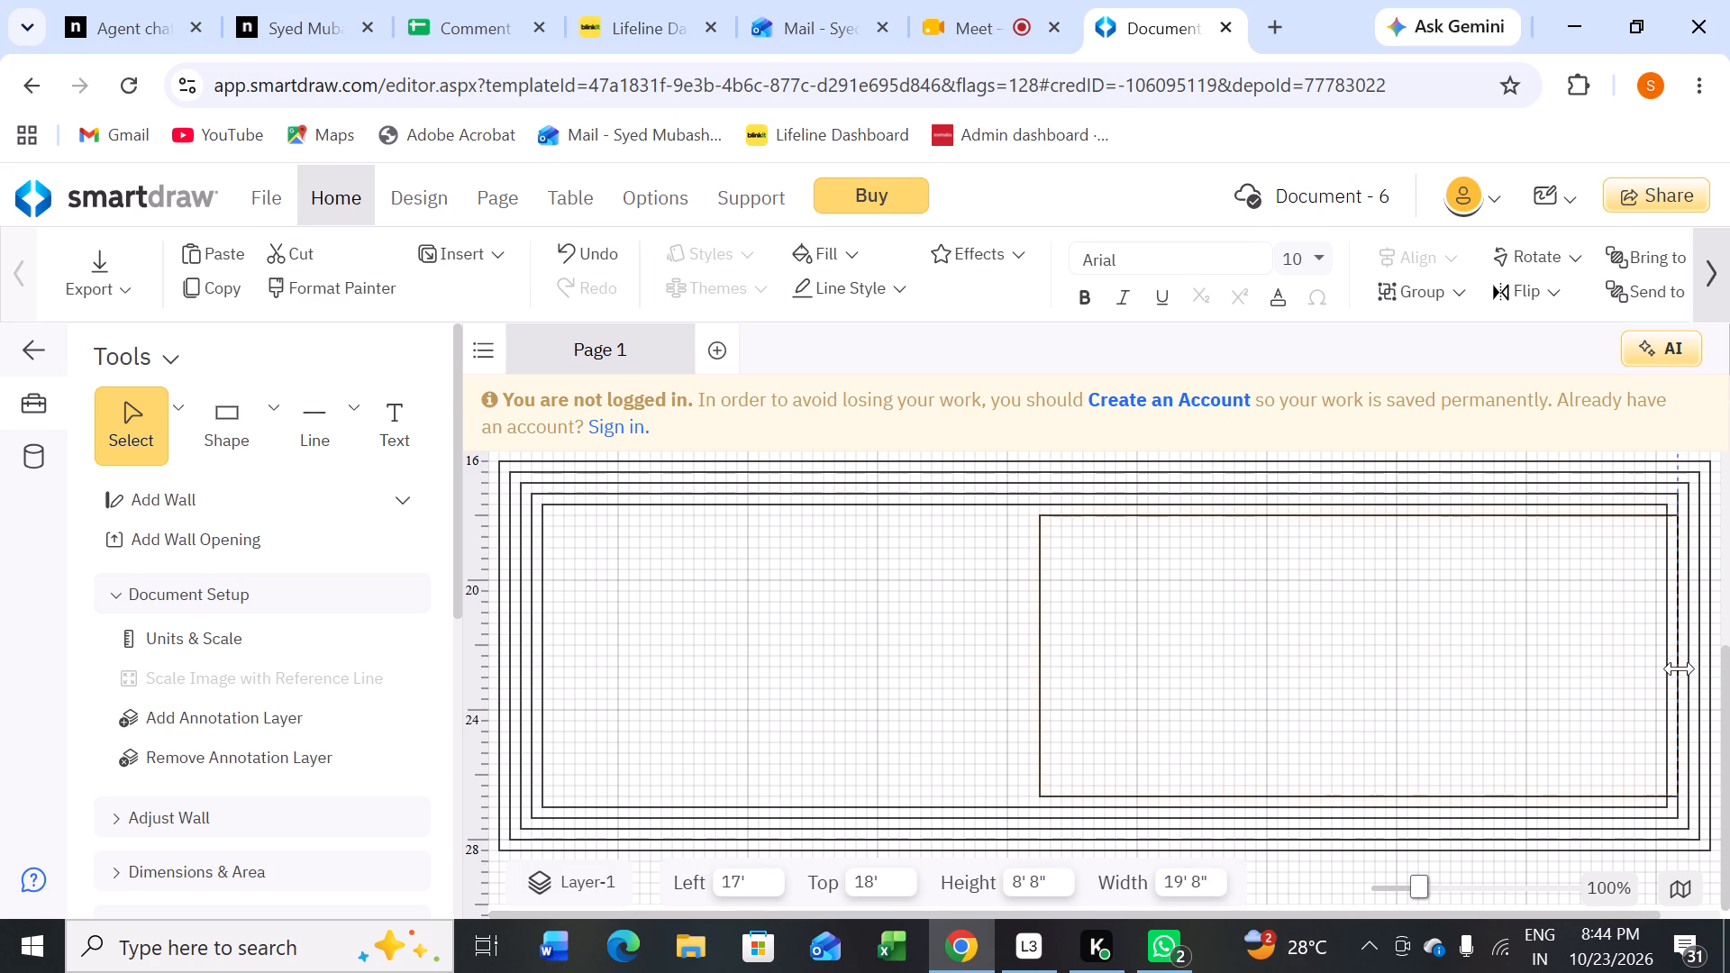
{"action": "left_click_drag", "start_coordinate": [1680, 668], "coordinate": [1652, 670]}
{"action": "left_click_drag", "start_coordinate": [1042, 659], "coordinate": [1030, 657]}
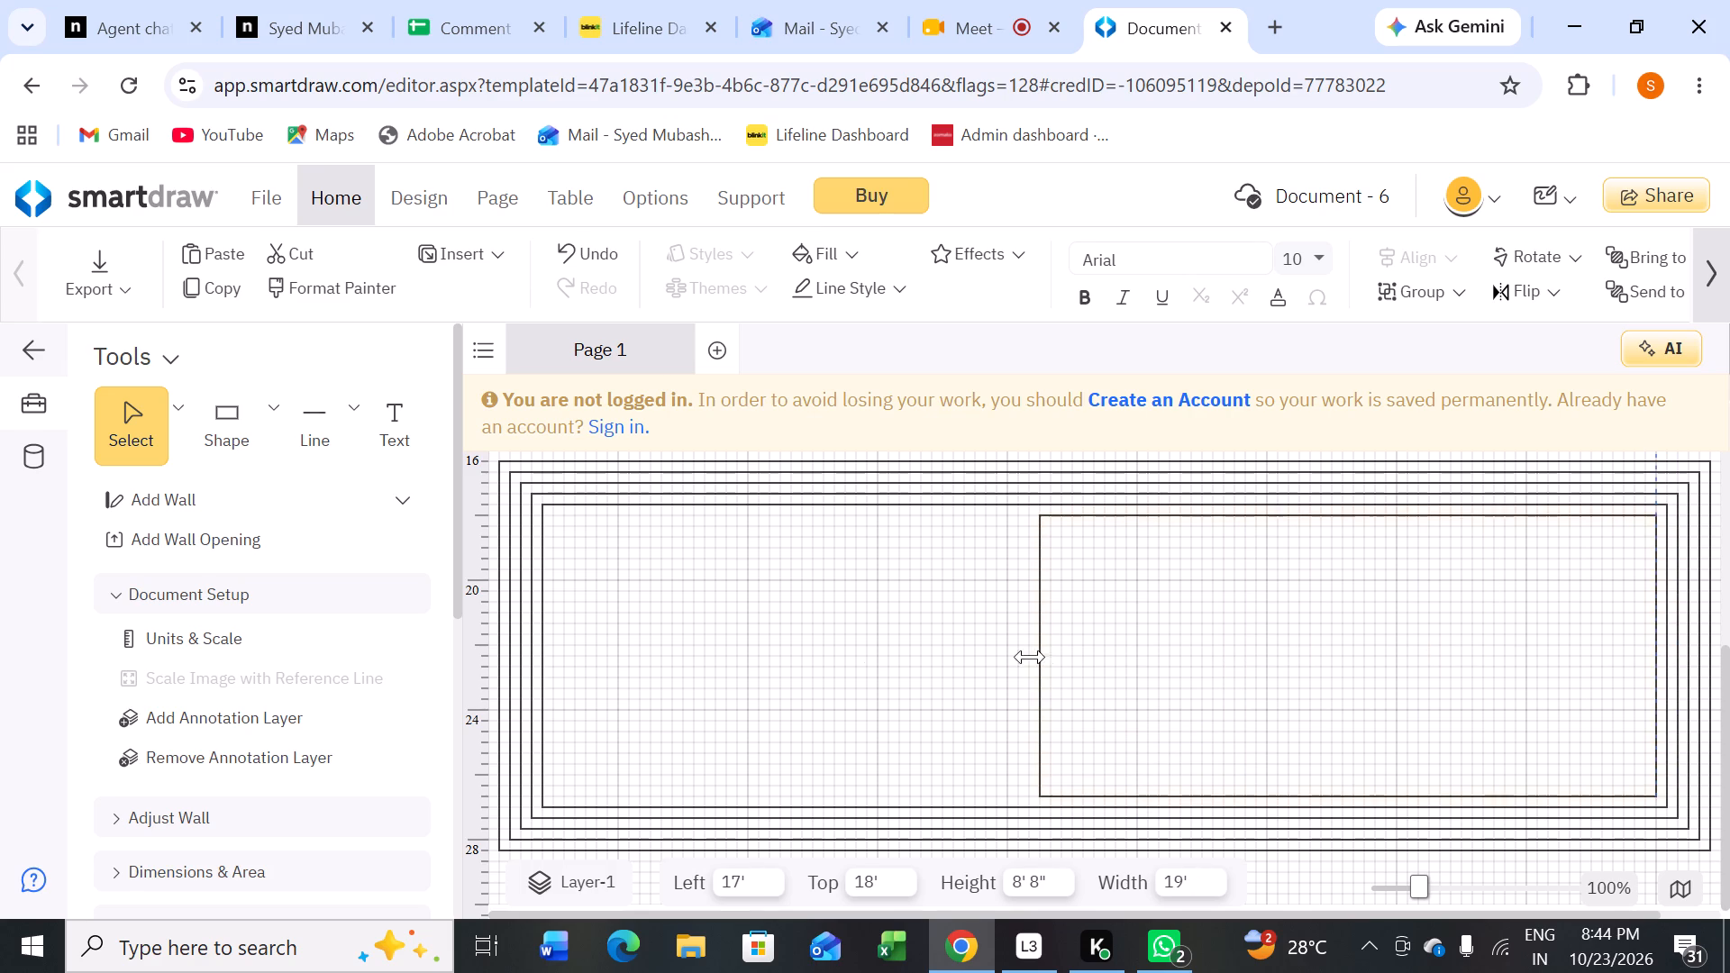
{"action": "left_click_drag", "start_coordinate": [1030, 657], "coordinate": [558, 674]}
{"action": "left_click", "coordinate": [656, 681]}
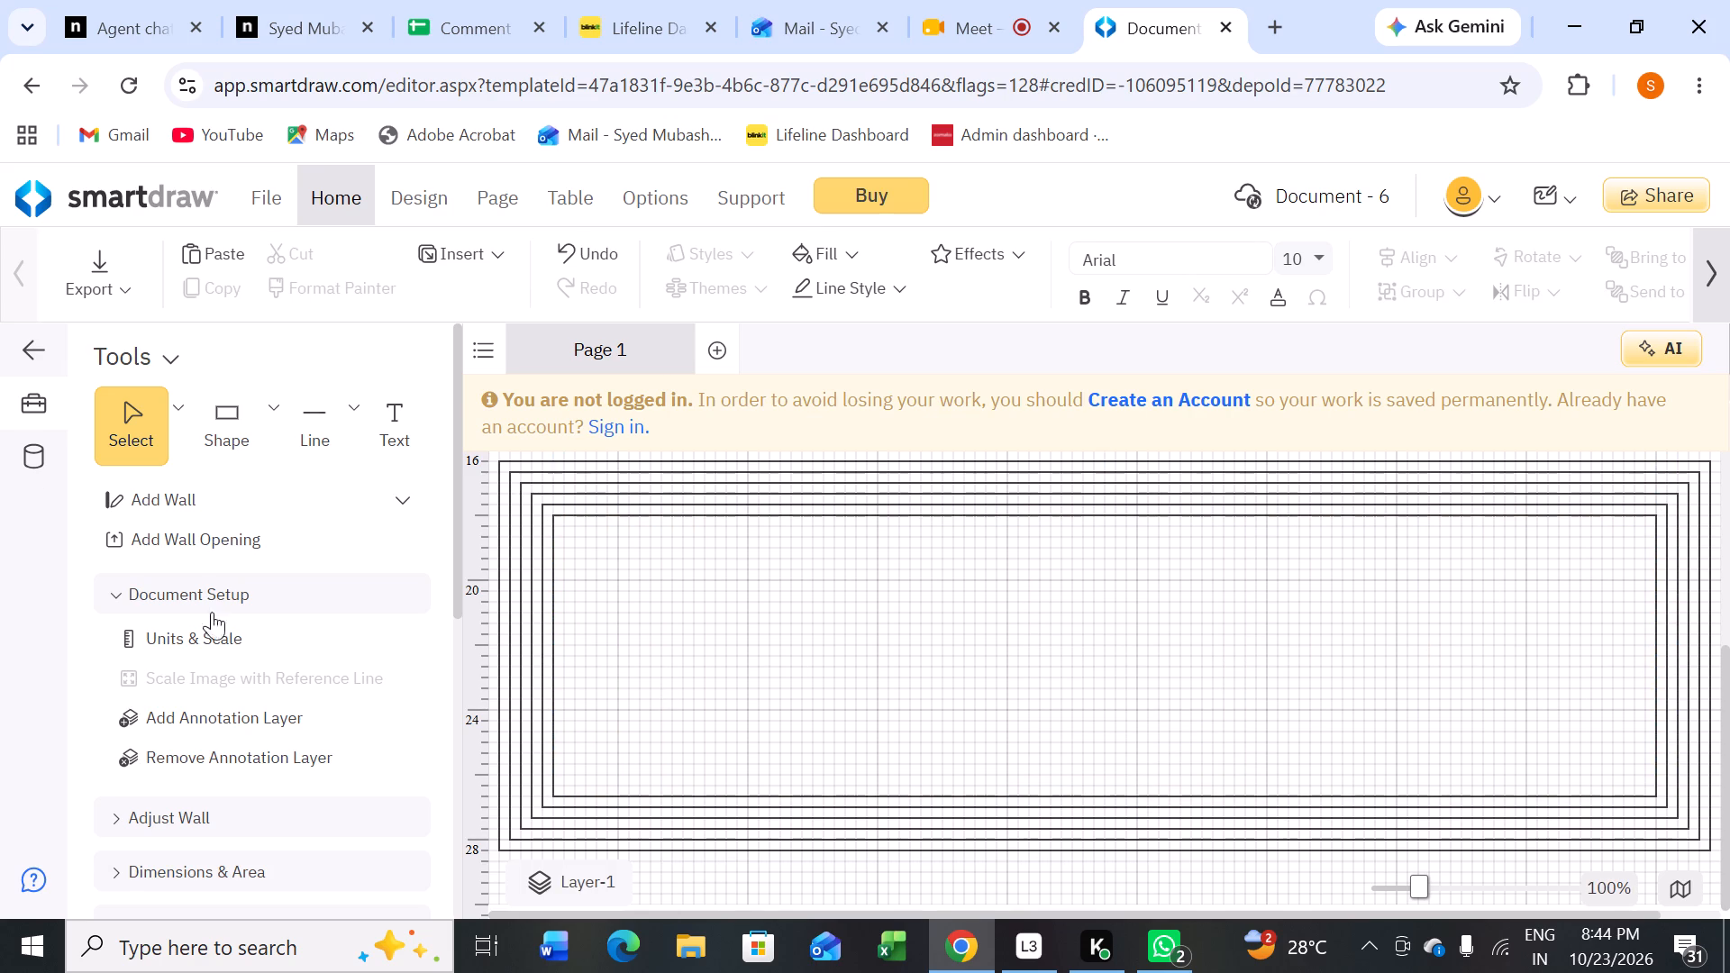
Add another rectangle in the lower nested group and stretch it to 8' high, one grid square inside the innermost frame.
{"action": "left_click", "coordinate": [284, 411]}
{"action": "left_click", "coordinate": [271, 410]}
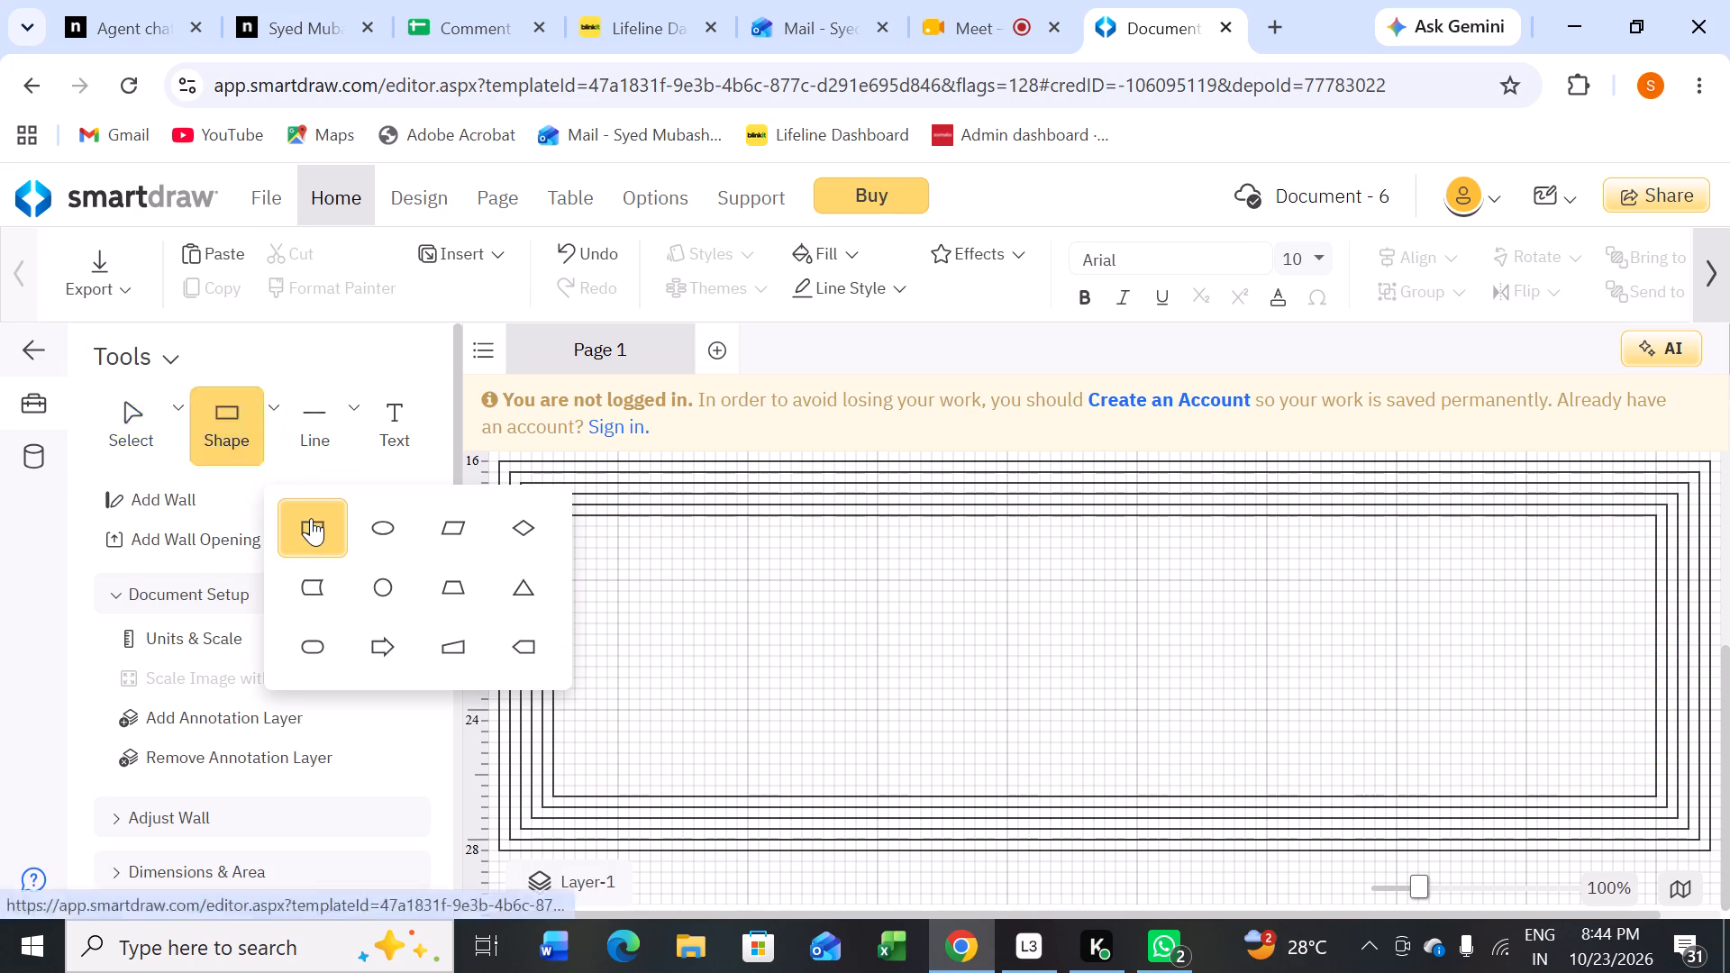
{"action": "left_click", "coordinate": [311, 518]}
{"action": "left_click", "coordinate": [1132, 647]}
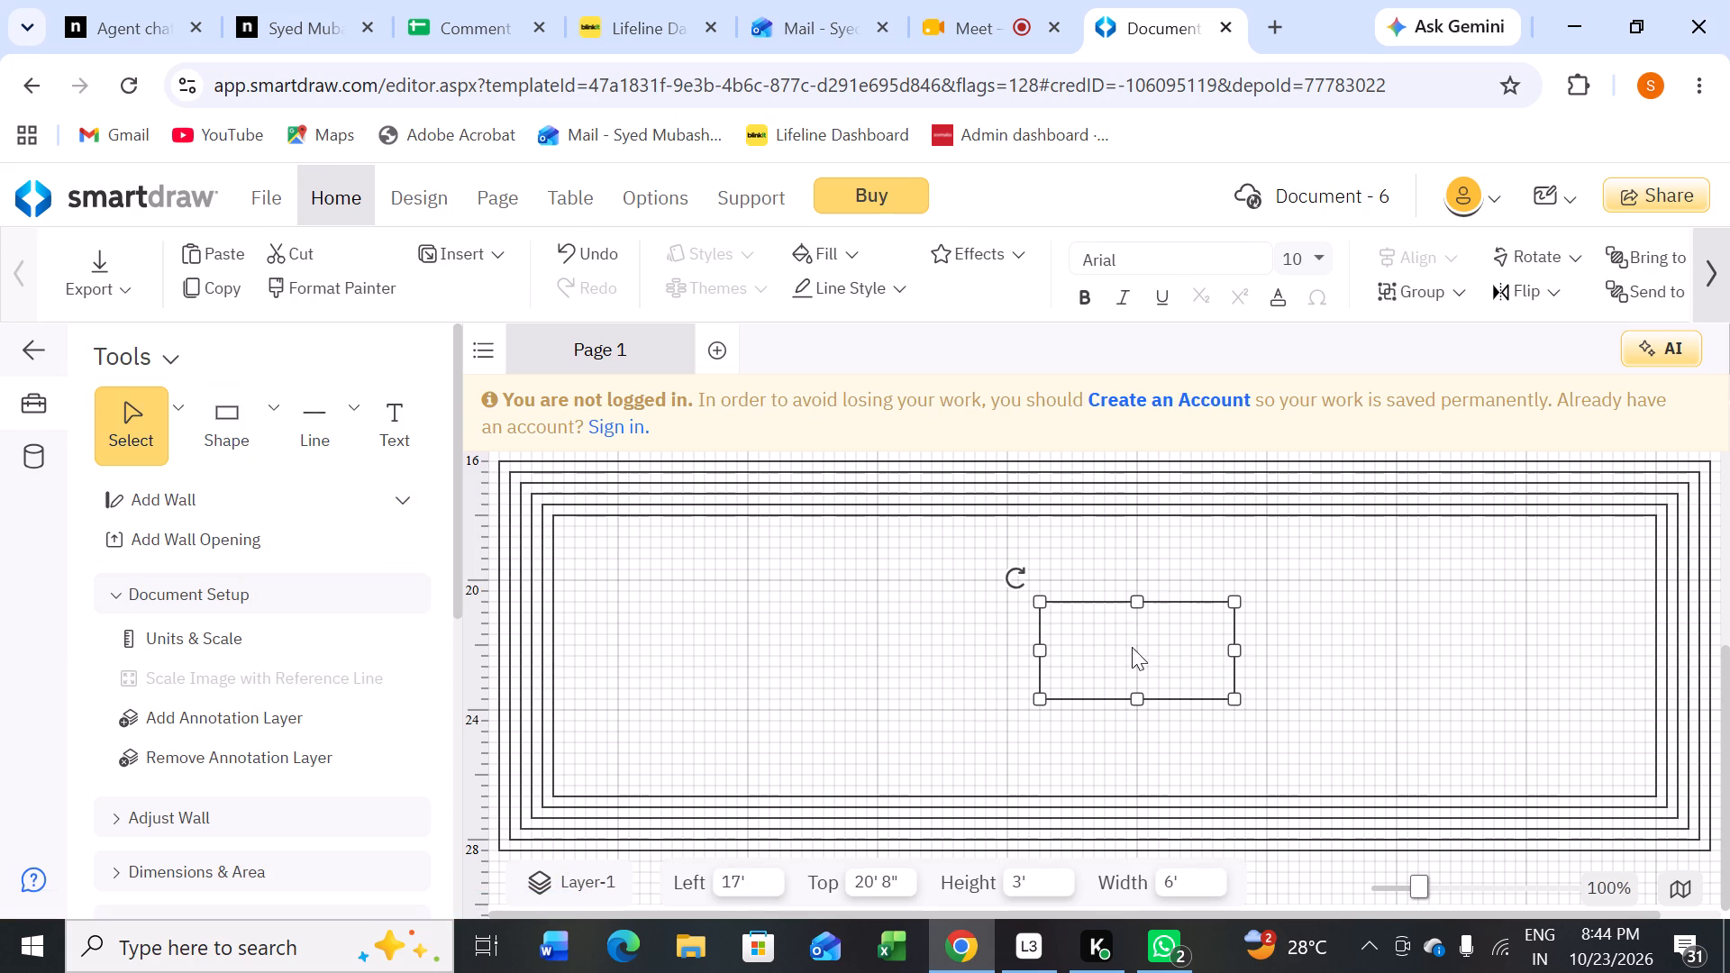
{"action": "left_click_drag", "start_coordinate": [1140, 604], "coordinate": [1142, 529]}
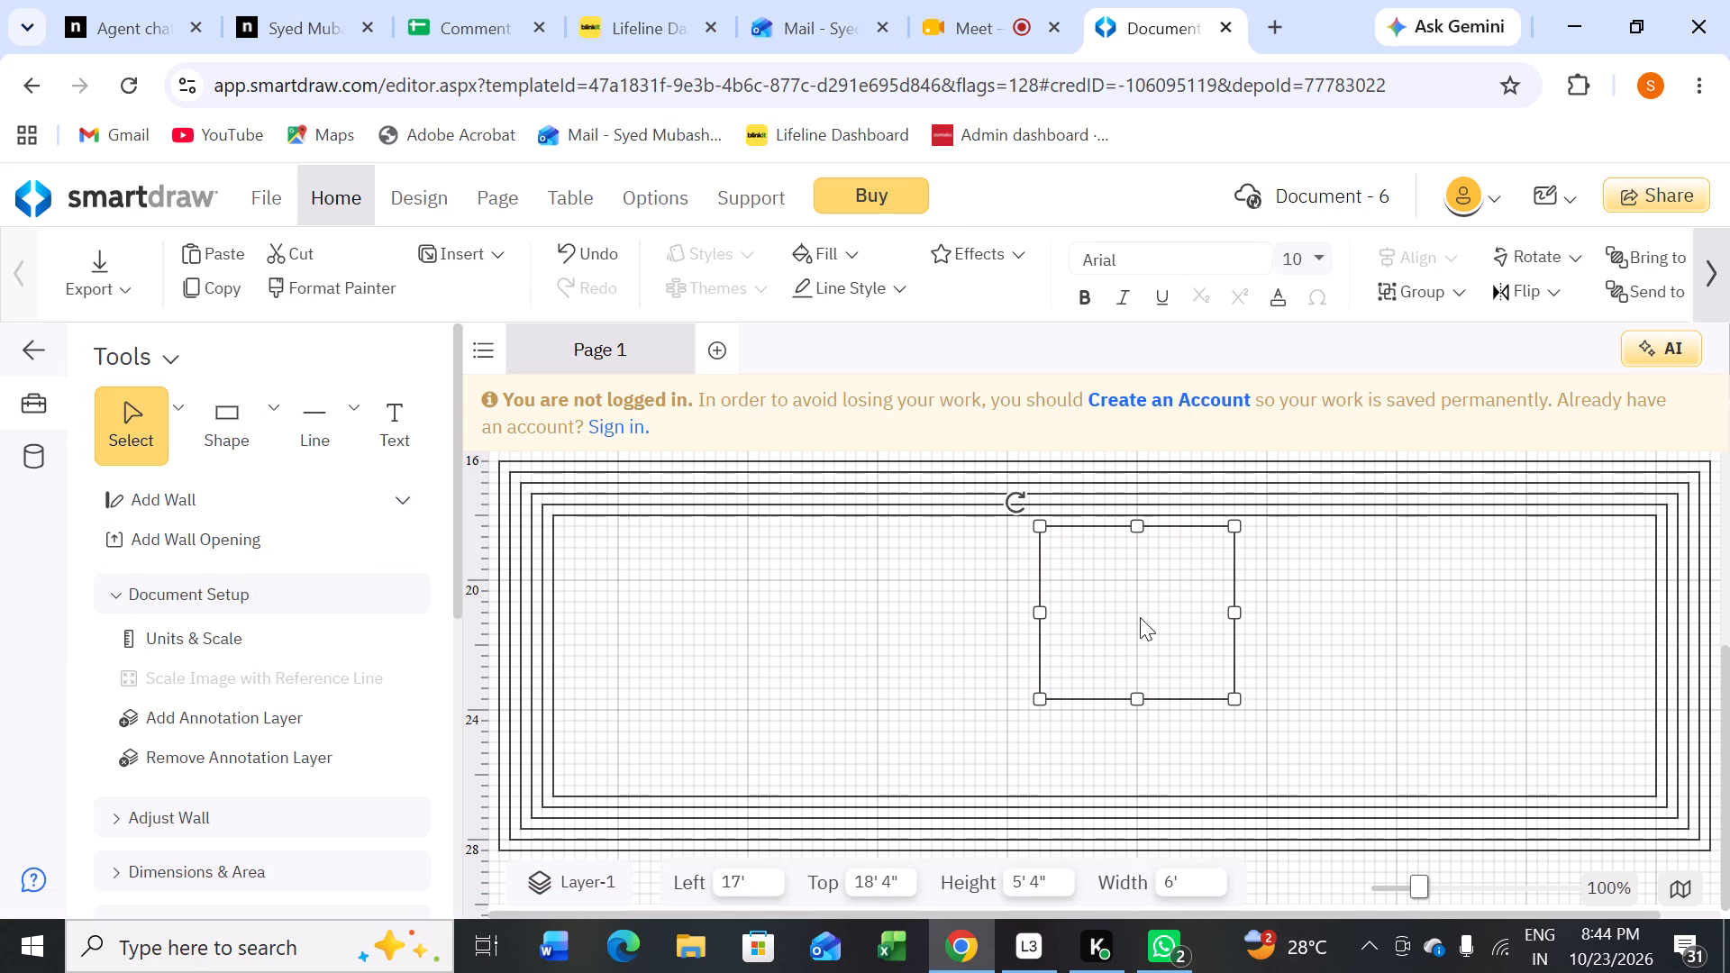
{"action": "left_click_drag", "start_coordinate": [1141, 697], "coordinate": [1142, 774]}
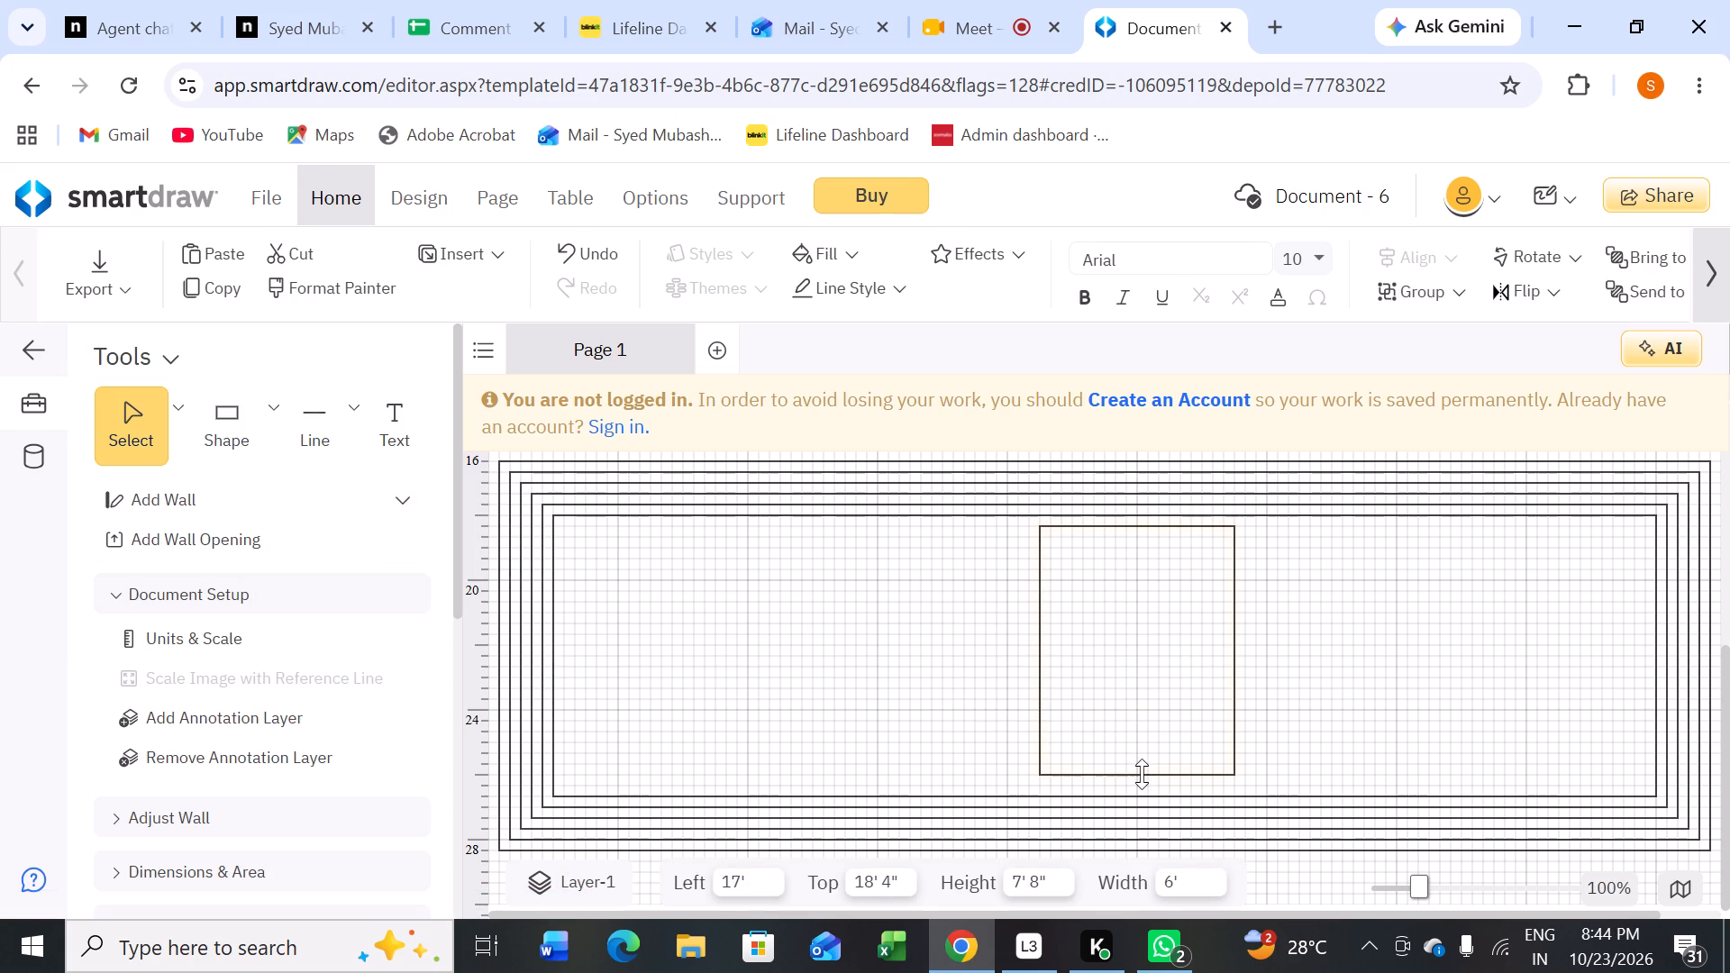
{"action": "left_click_drag", "start_coordinate": [1142, 774], "coordinate": [1148, 779]}
{"action": "left_click_drag", "start_coordinate": [1237, 655], "coordinate": [1622, 661]}
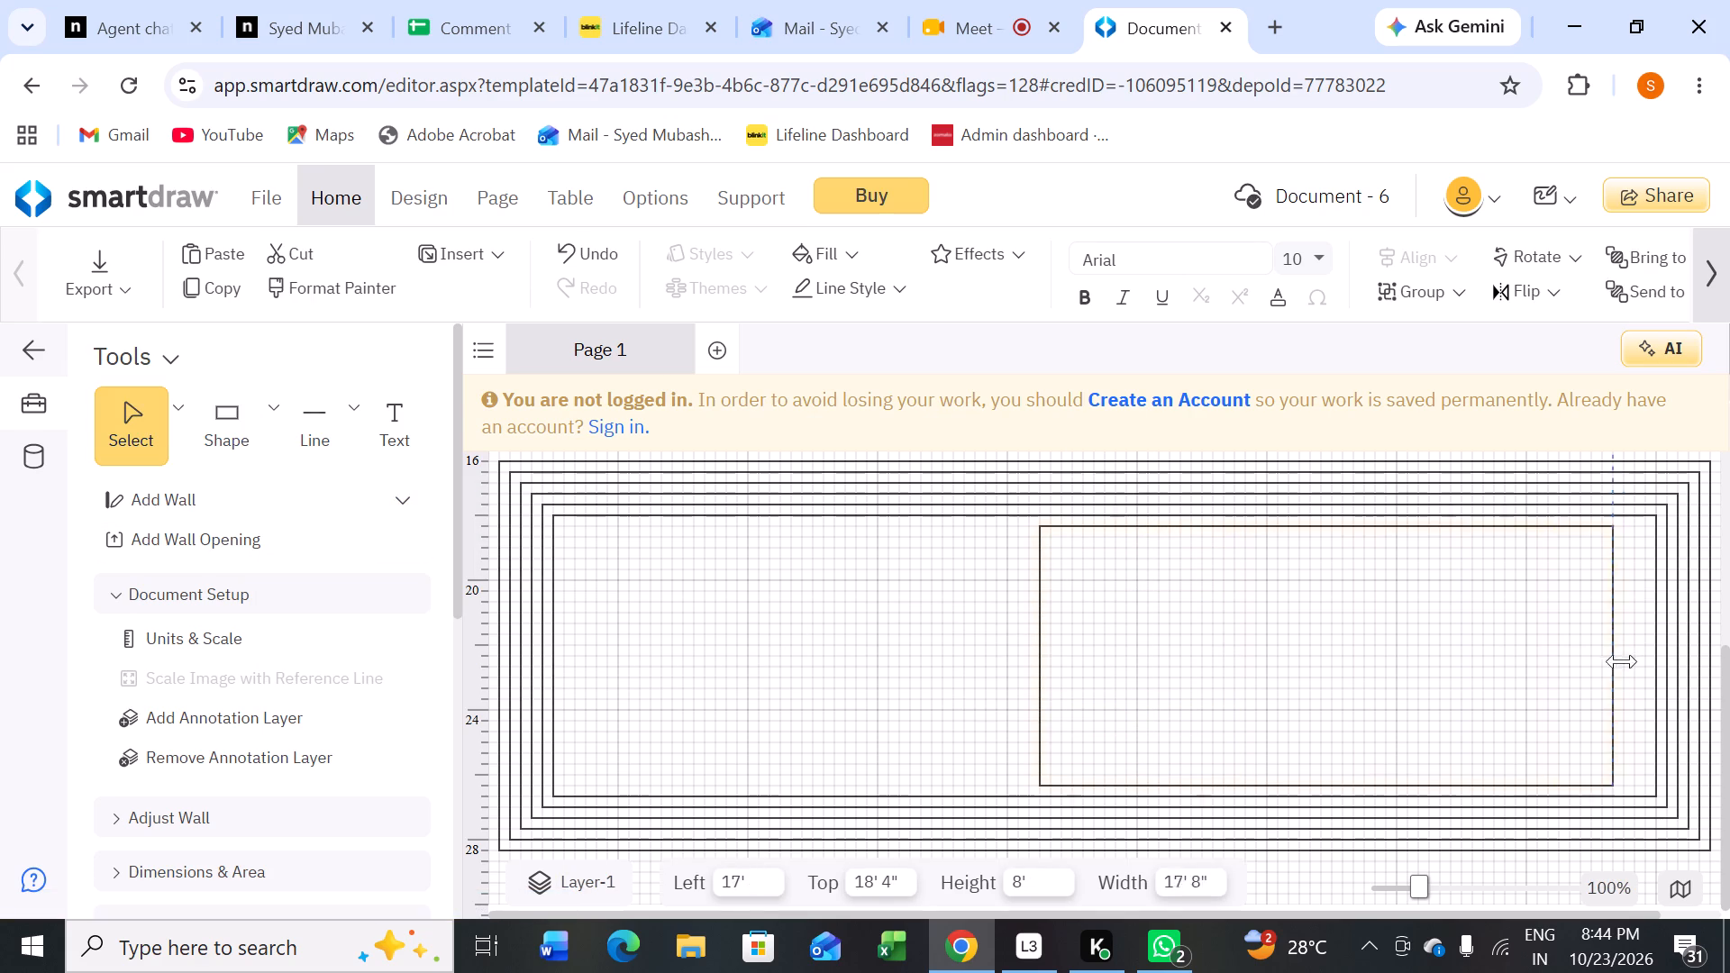
{"action": "left_click_drag", "start_coordinate": [1622, 661], "coordinate": [1646, 670]}
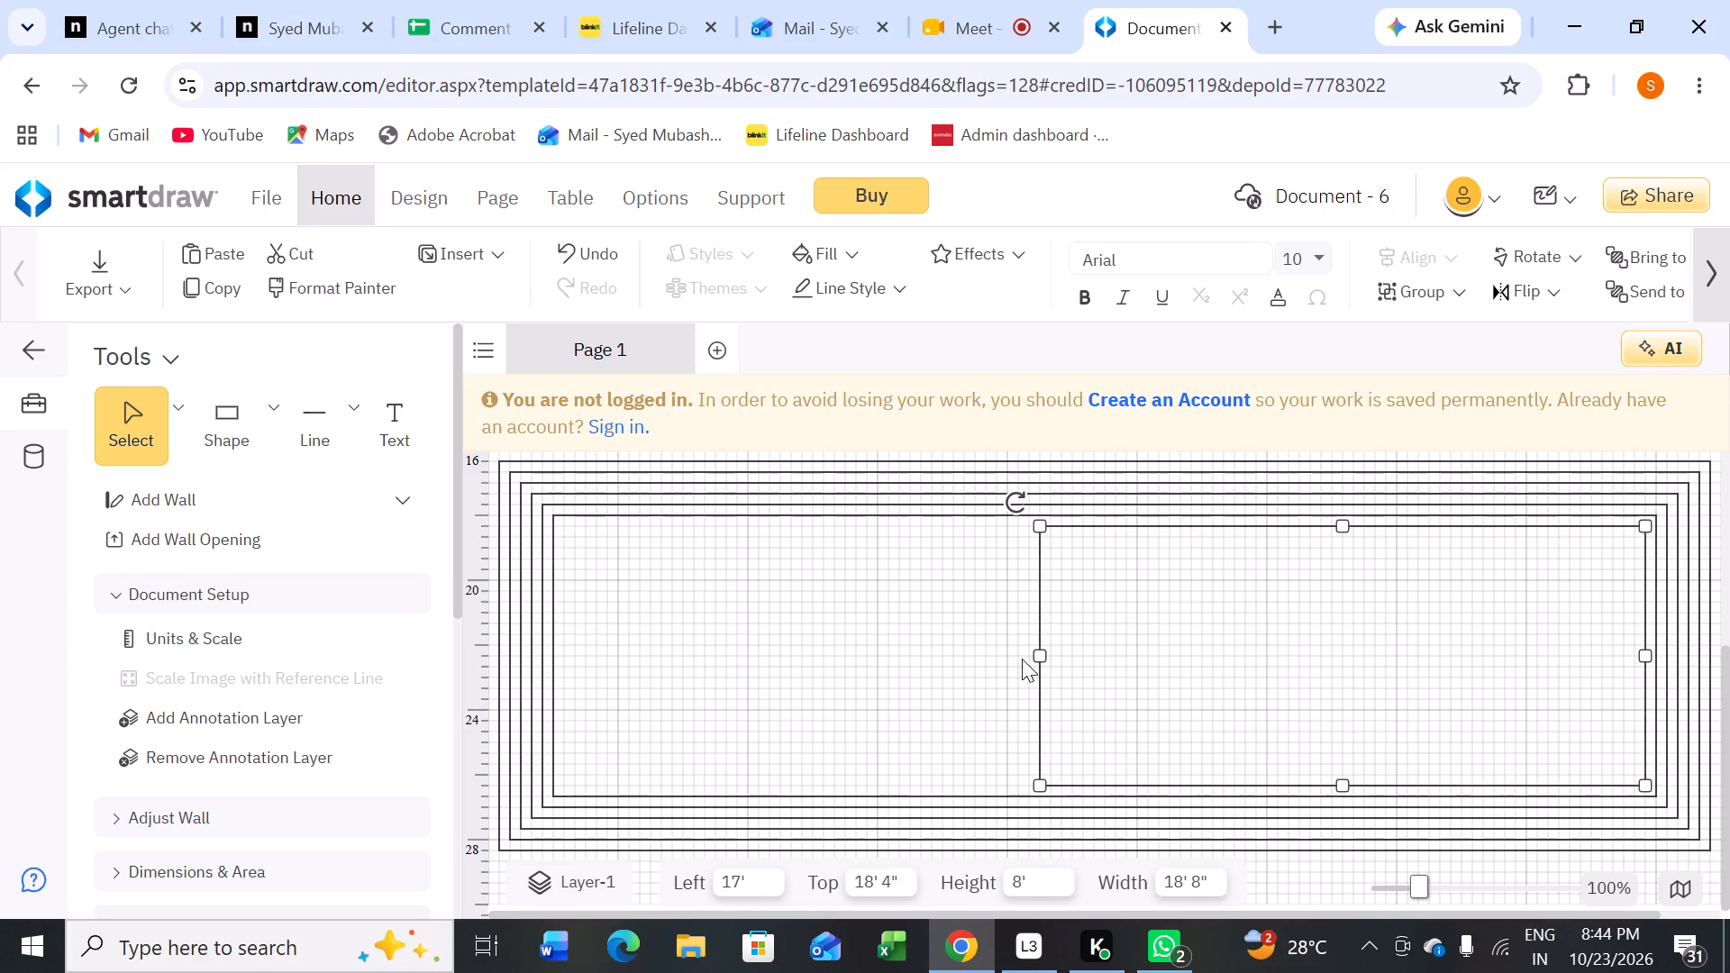
{"action": "left_click_drag", "start_coordinate": [1038, 657], "coordinate": [566, 623]}
{"action": "left_click", "coordinate": [696, 627]}
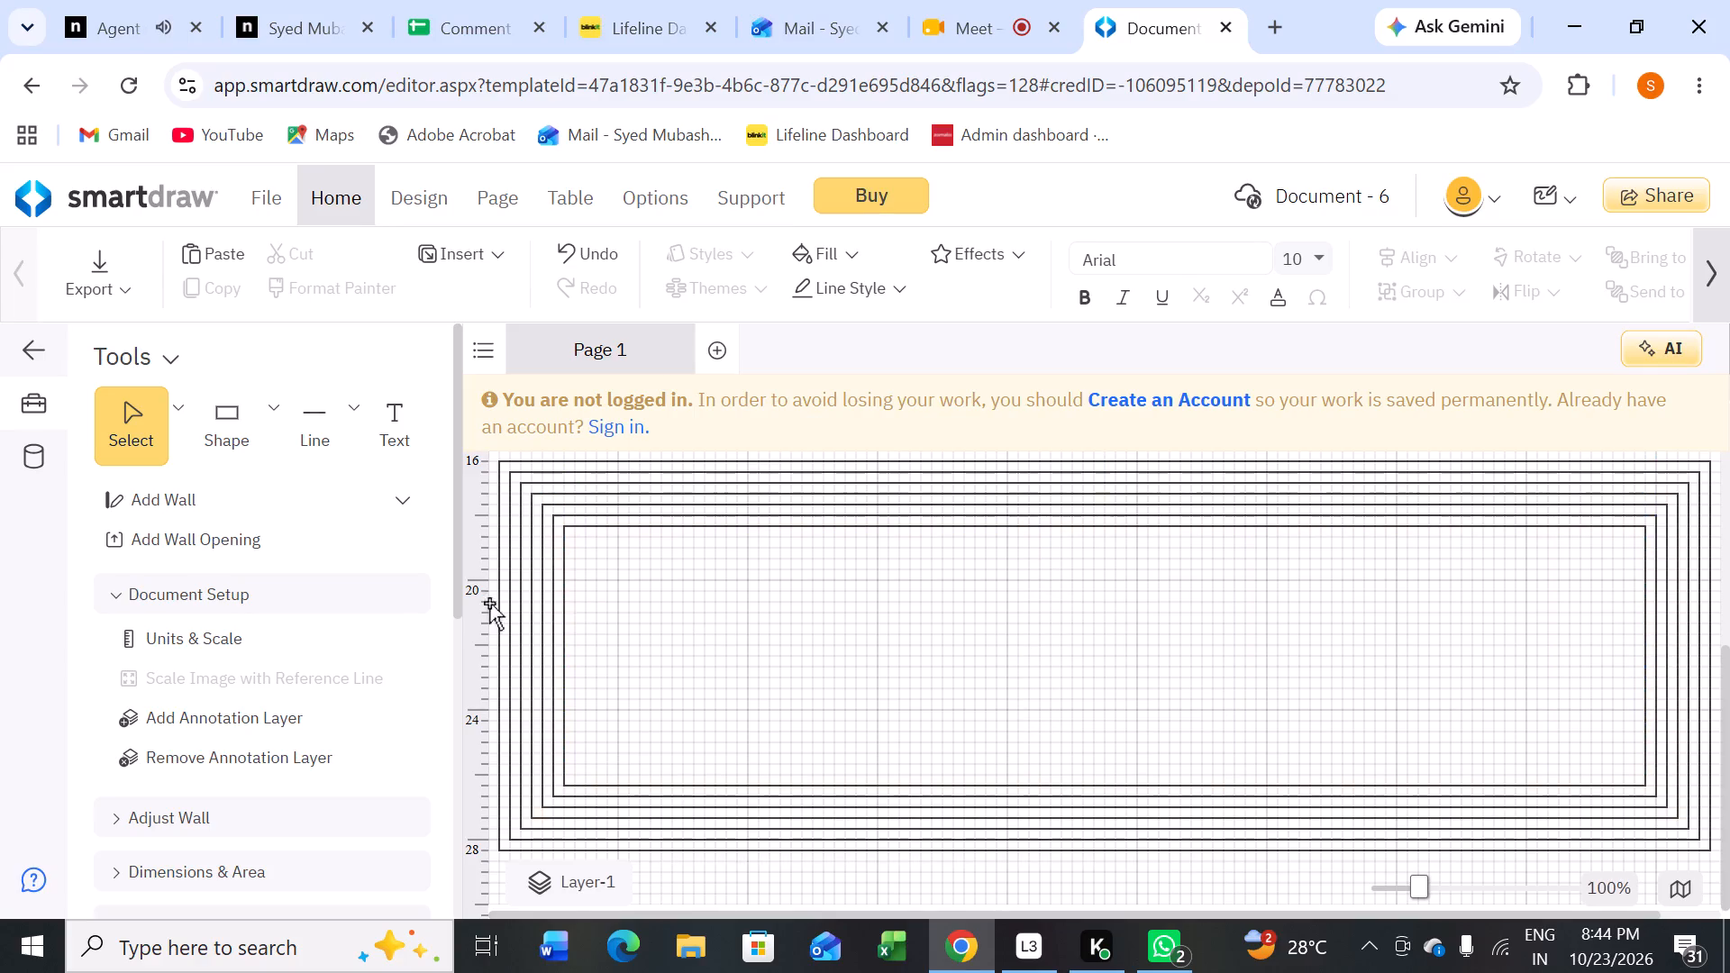
Switch to the Nugget agent chat to attend to the new customer callback ticket.
{"action": "left_click", "coordinate": [109, 14]}
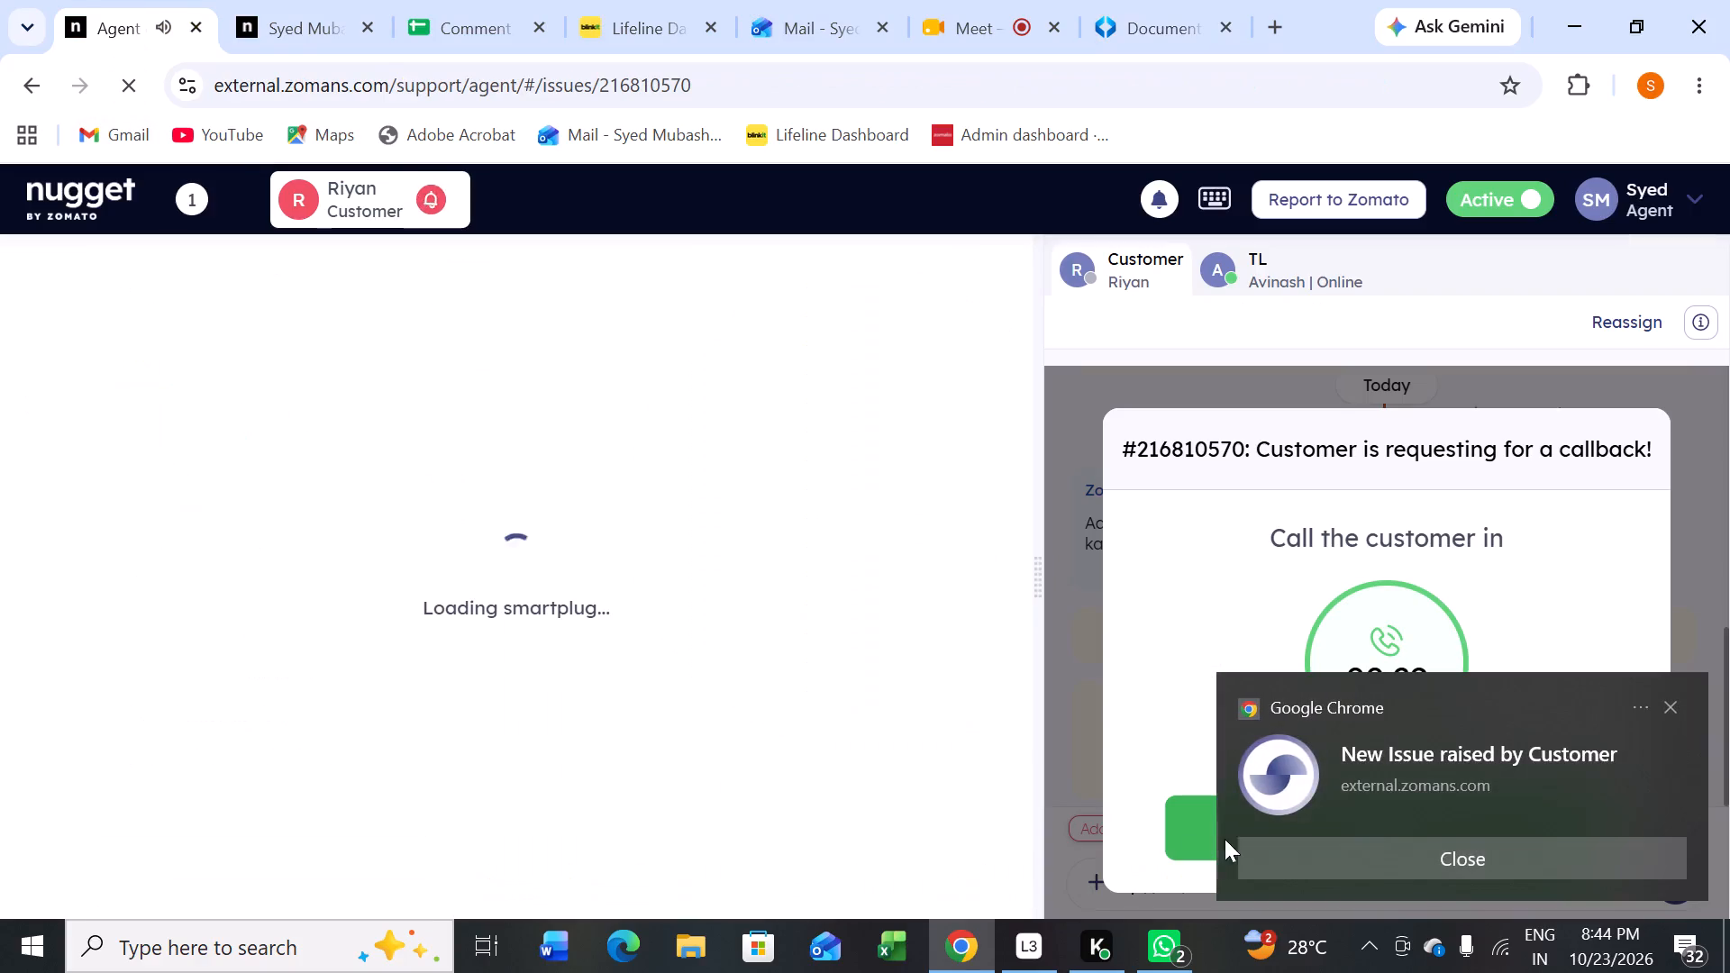
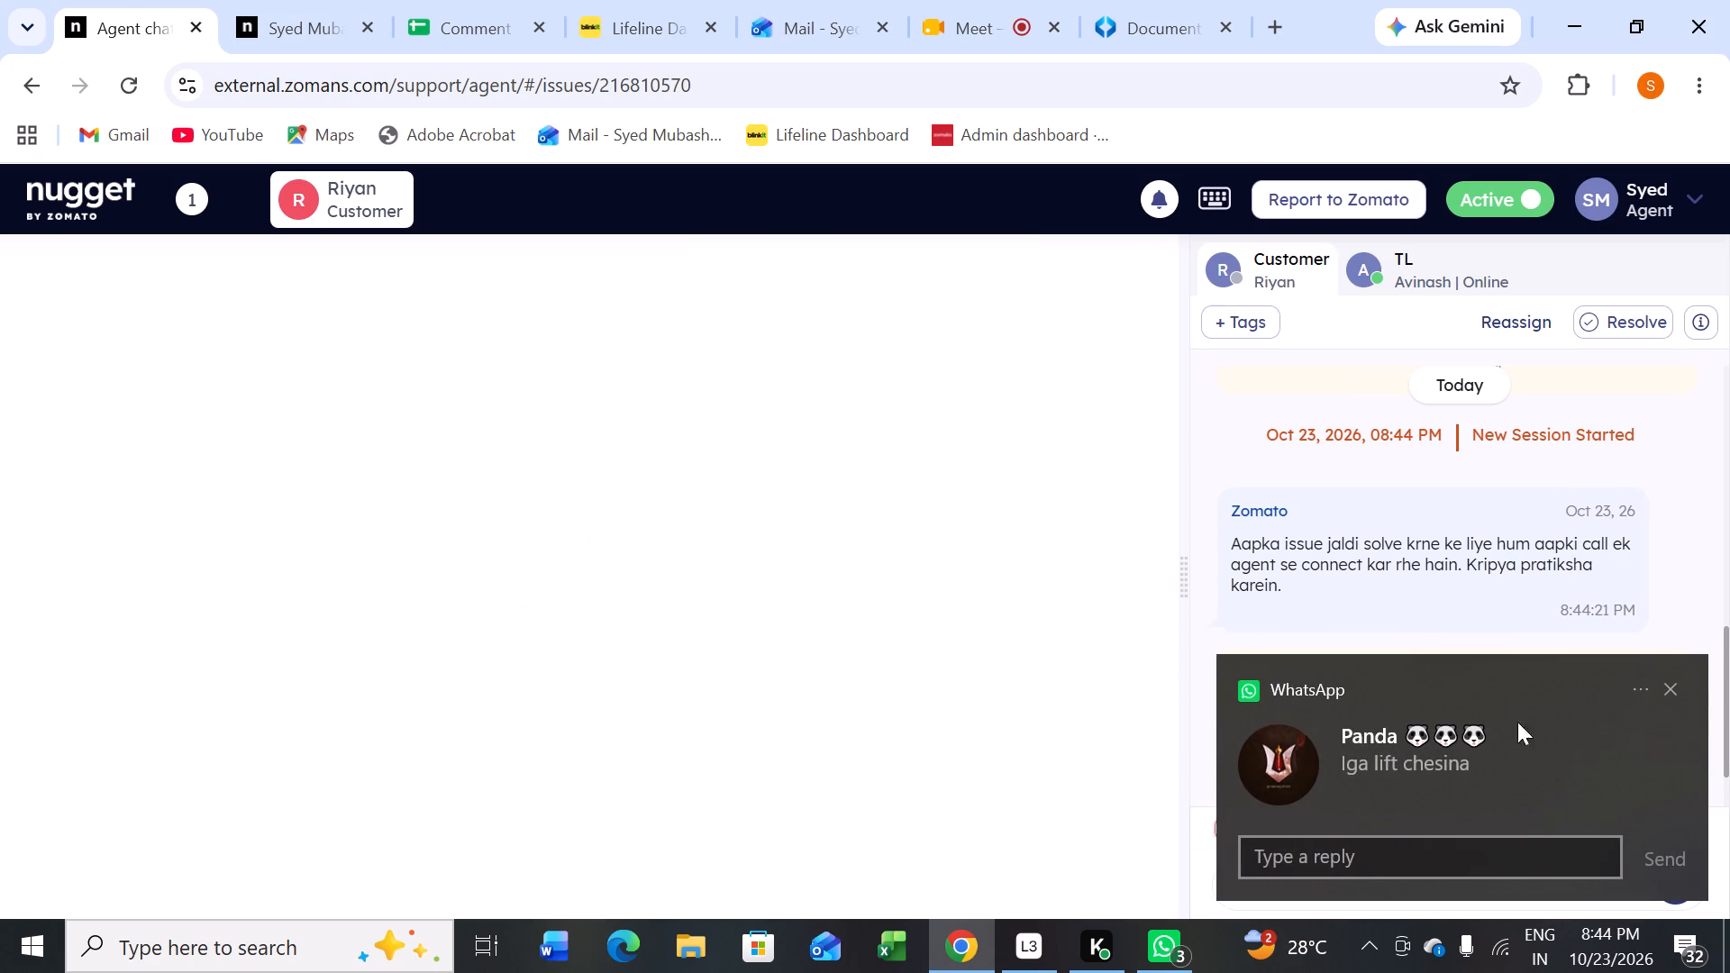
Dismiss the WhatsApp notifications, refresh the new ticket's order details and read the comments on the order.
{"action": "left_click", "coordinate": [1673, 689]}
{"action": "scroll", "coordinate": [920, 523], "scroll_direction": "up", "scroll_amount": 3}
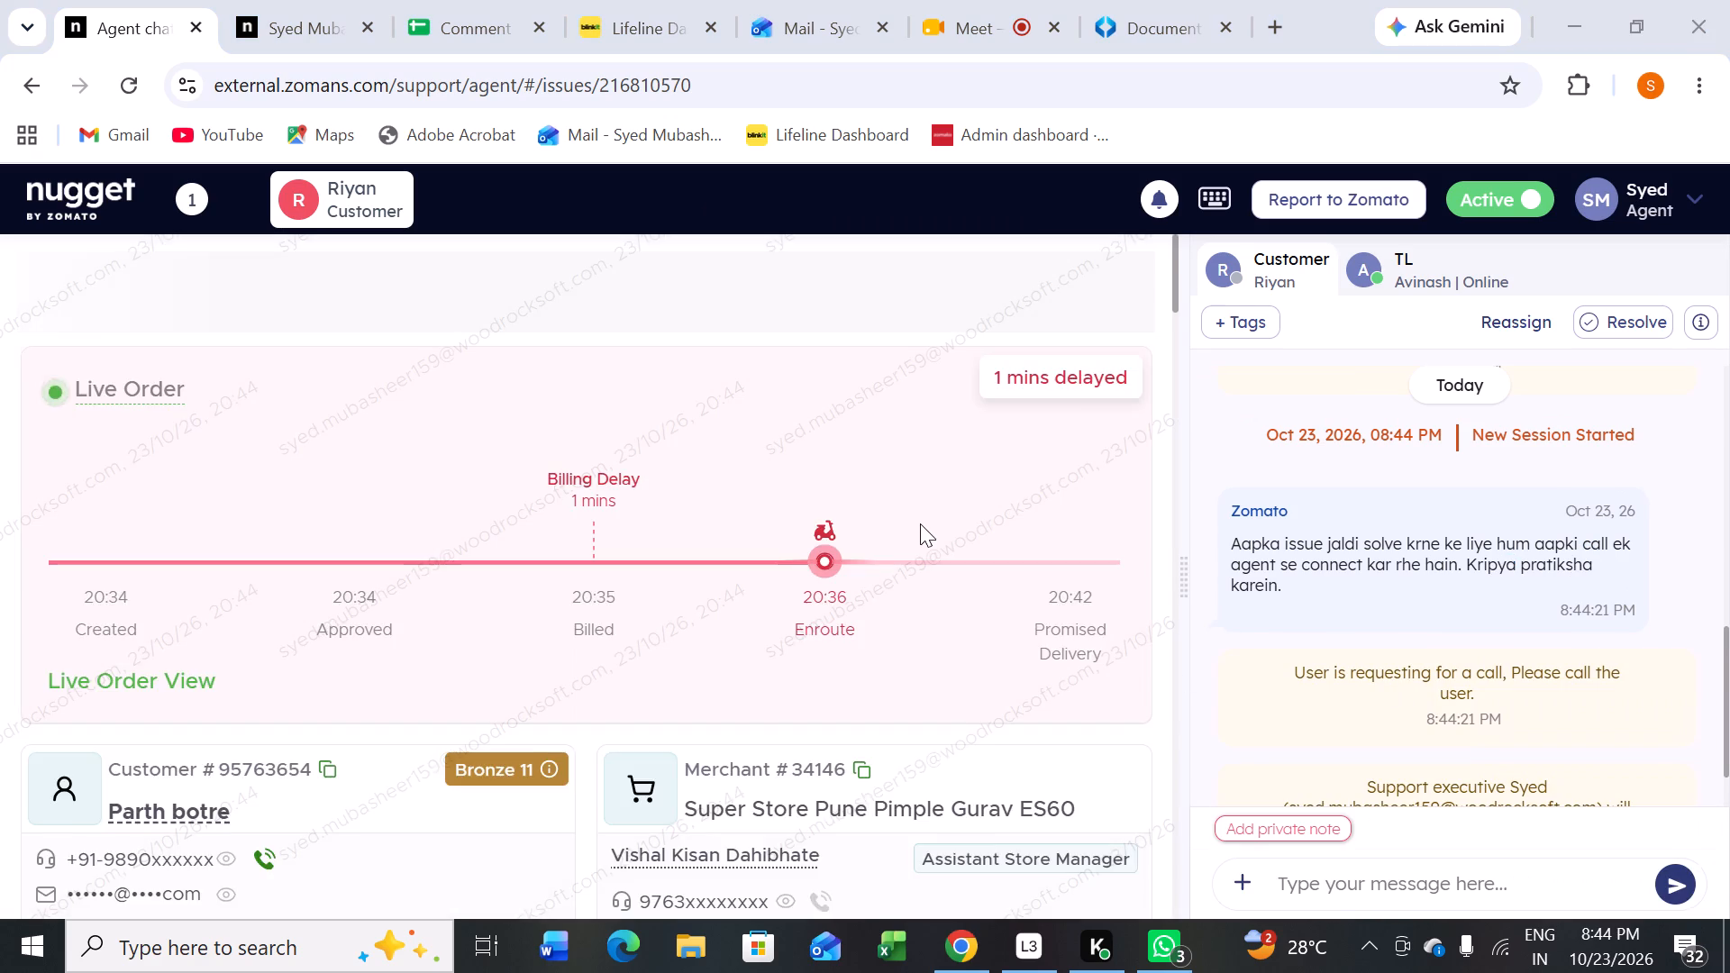
{"action": "scroll", "coordinate": [920, 523], "scroll_direction": "up", "scroll_amount": 3}
{"action": "left_click", "coordinate": [1085, 271]}
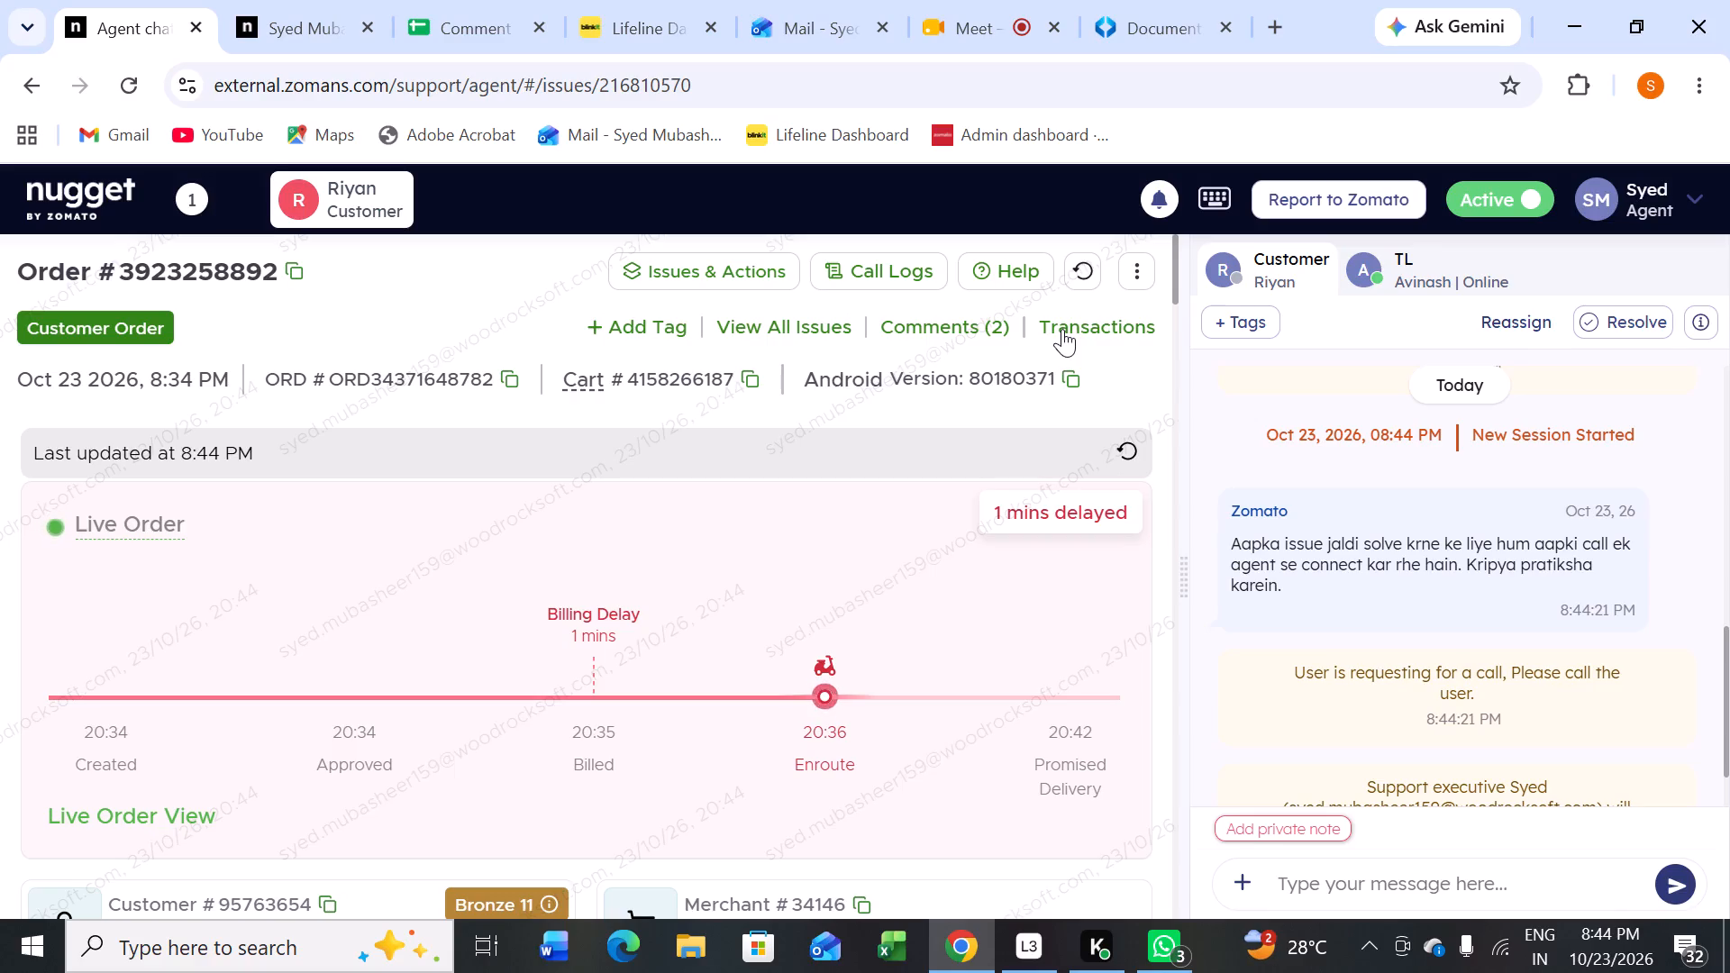
{"action": "left_click", "coordinate": [963, 320]}
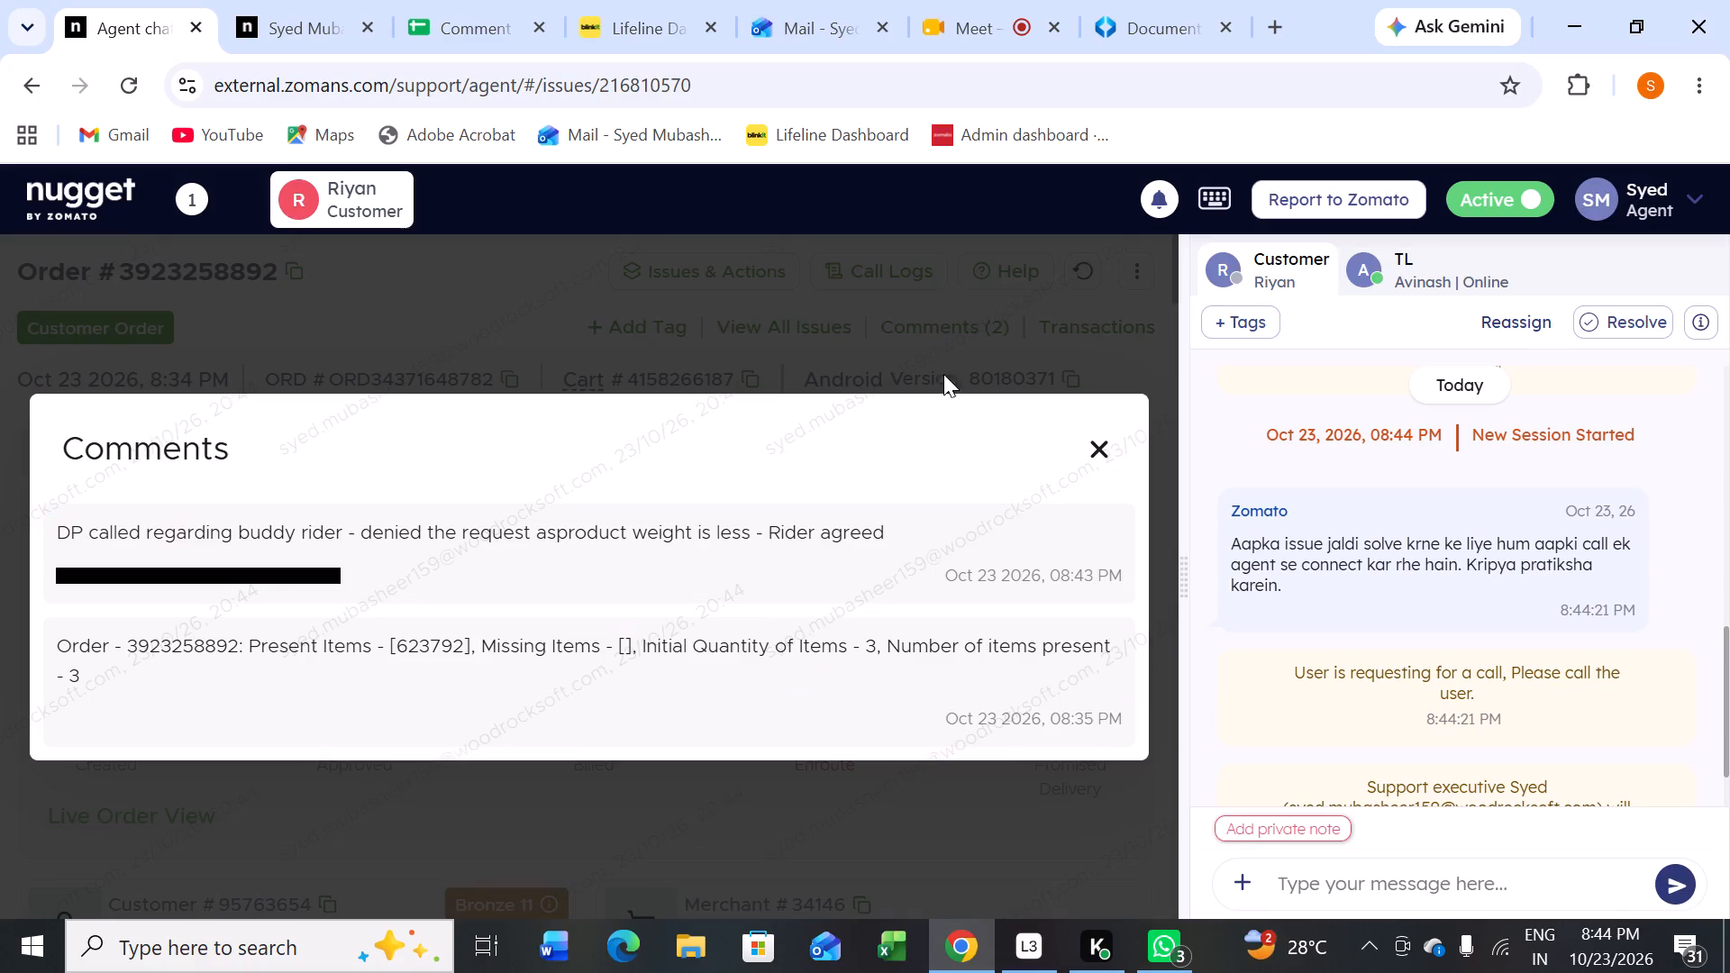
{"action": "left_click", "coordinate": [1098, 435]}
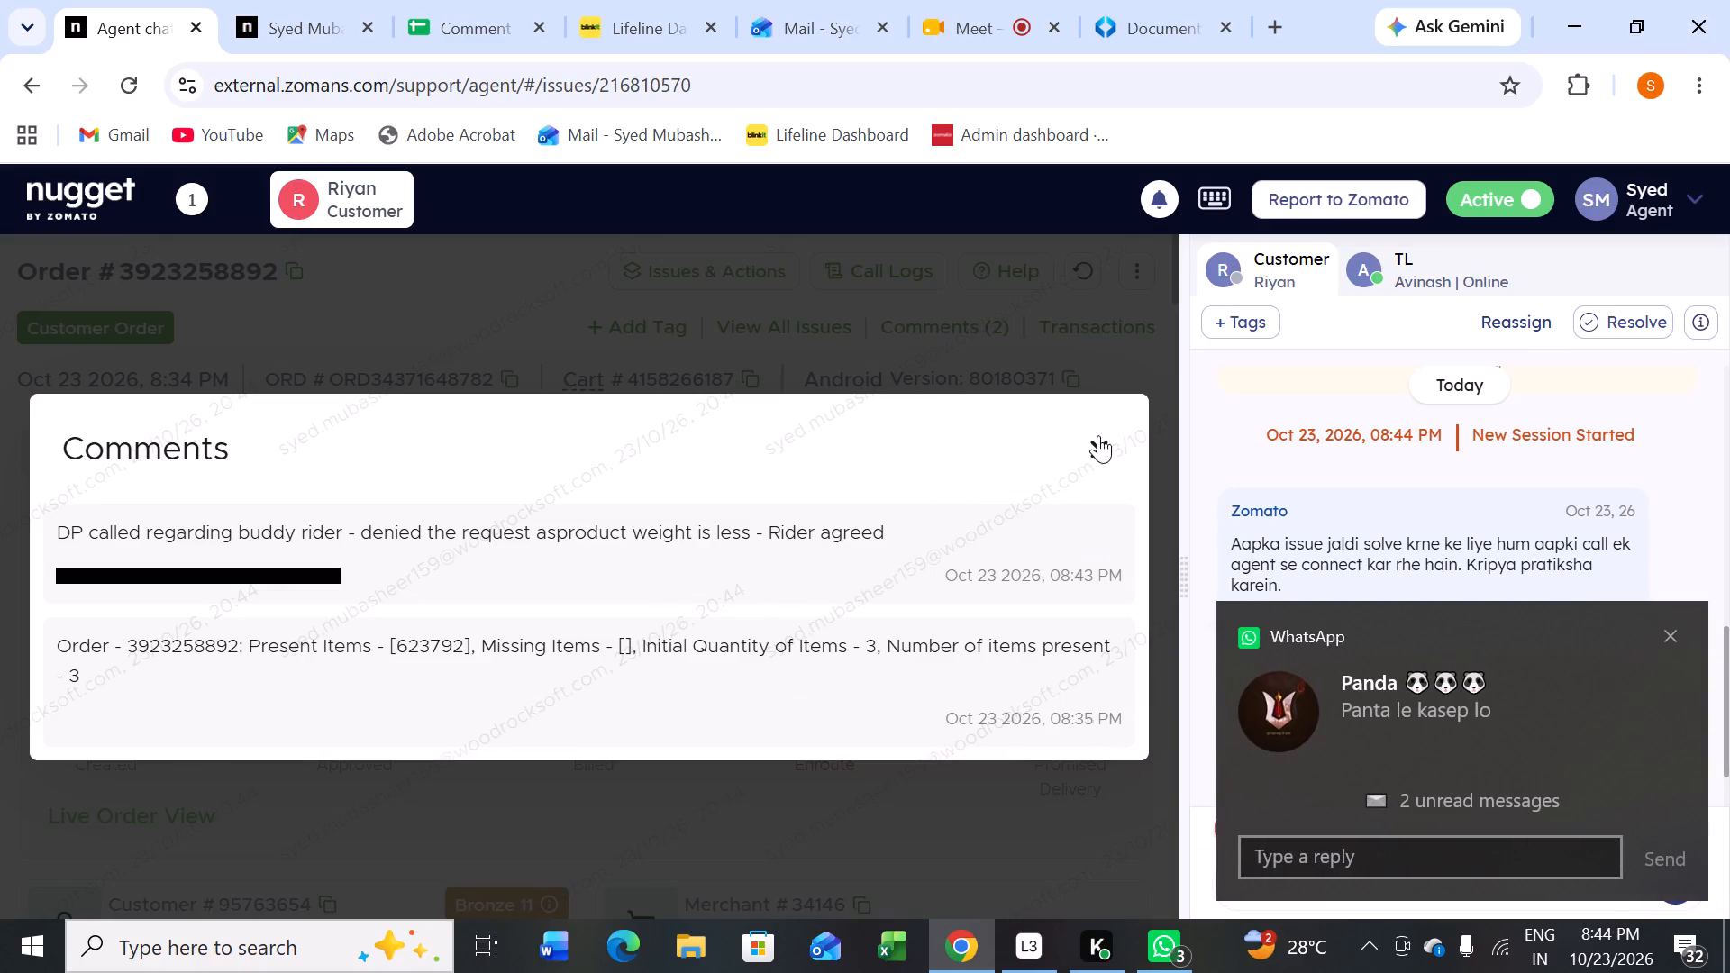
{"action": "left_click", "coordinate": [1669, 630]}
Review the order's items, weight and bill, and close the billing details.
{"action": "scroll", "coordinate": [718, 626], "scroll_direction": "down", "scroll_amount": 3}
{"action": "scroll", "coordinate": [617, 618], "scroll_direction": "down", "scroll_amount": 2}
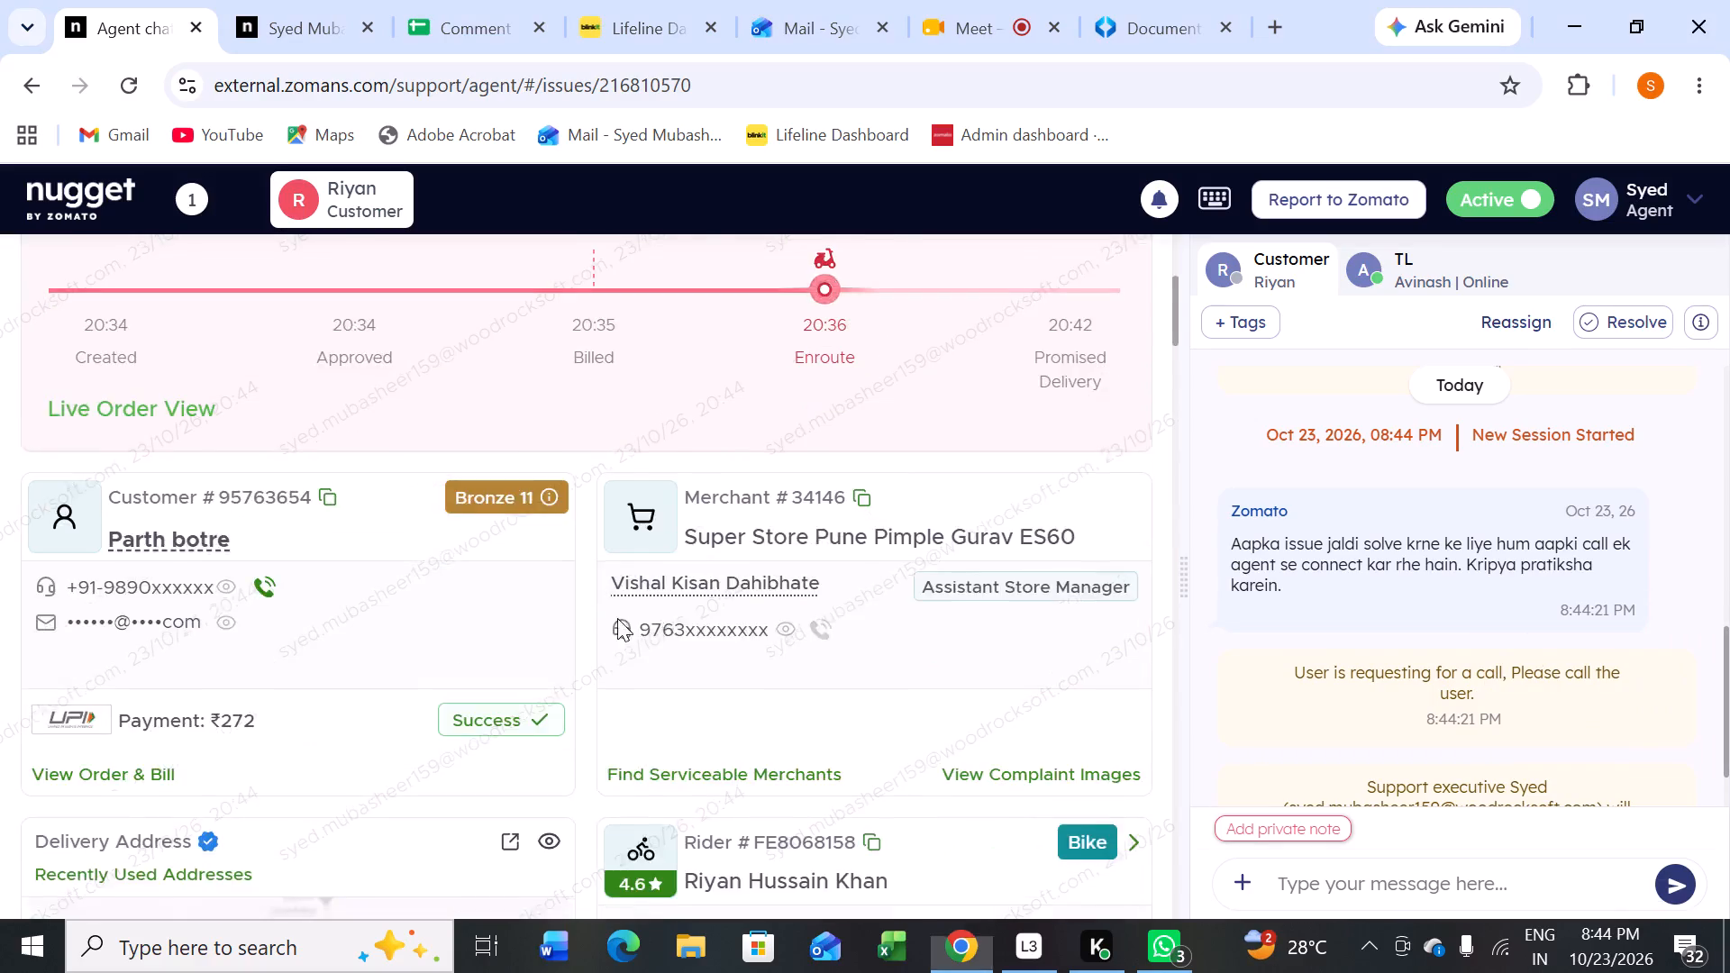
{"action": "left_click", "coordinate": [85, 504]}
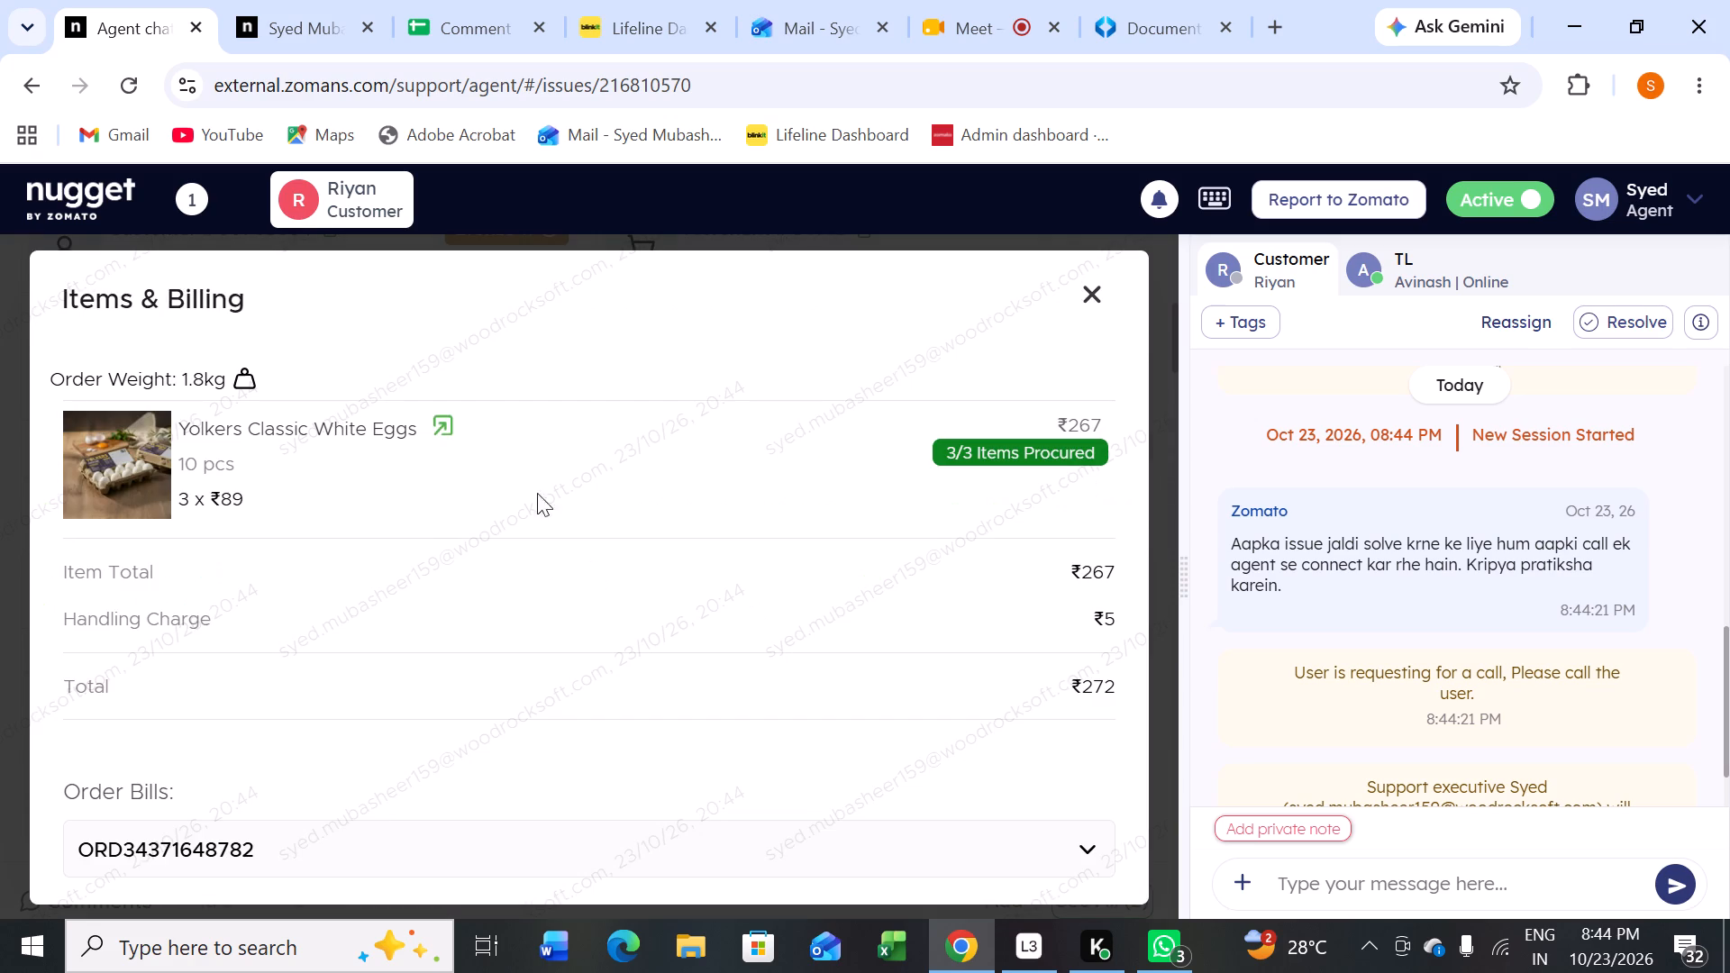
{"action": "left_click", "coordinate": [1080, 296]}
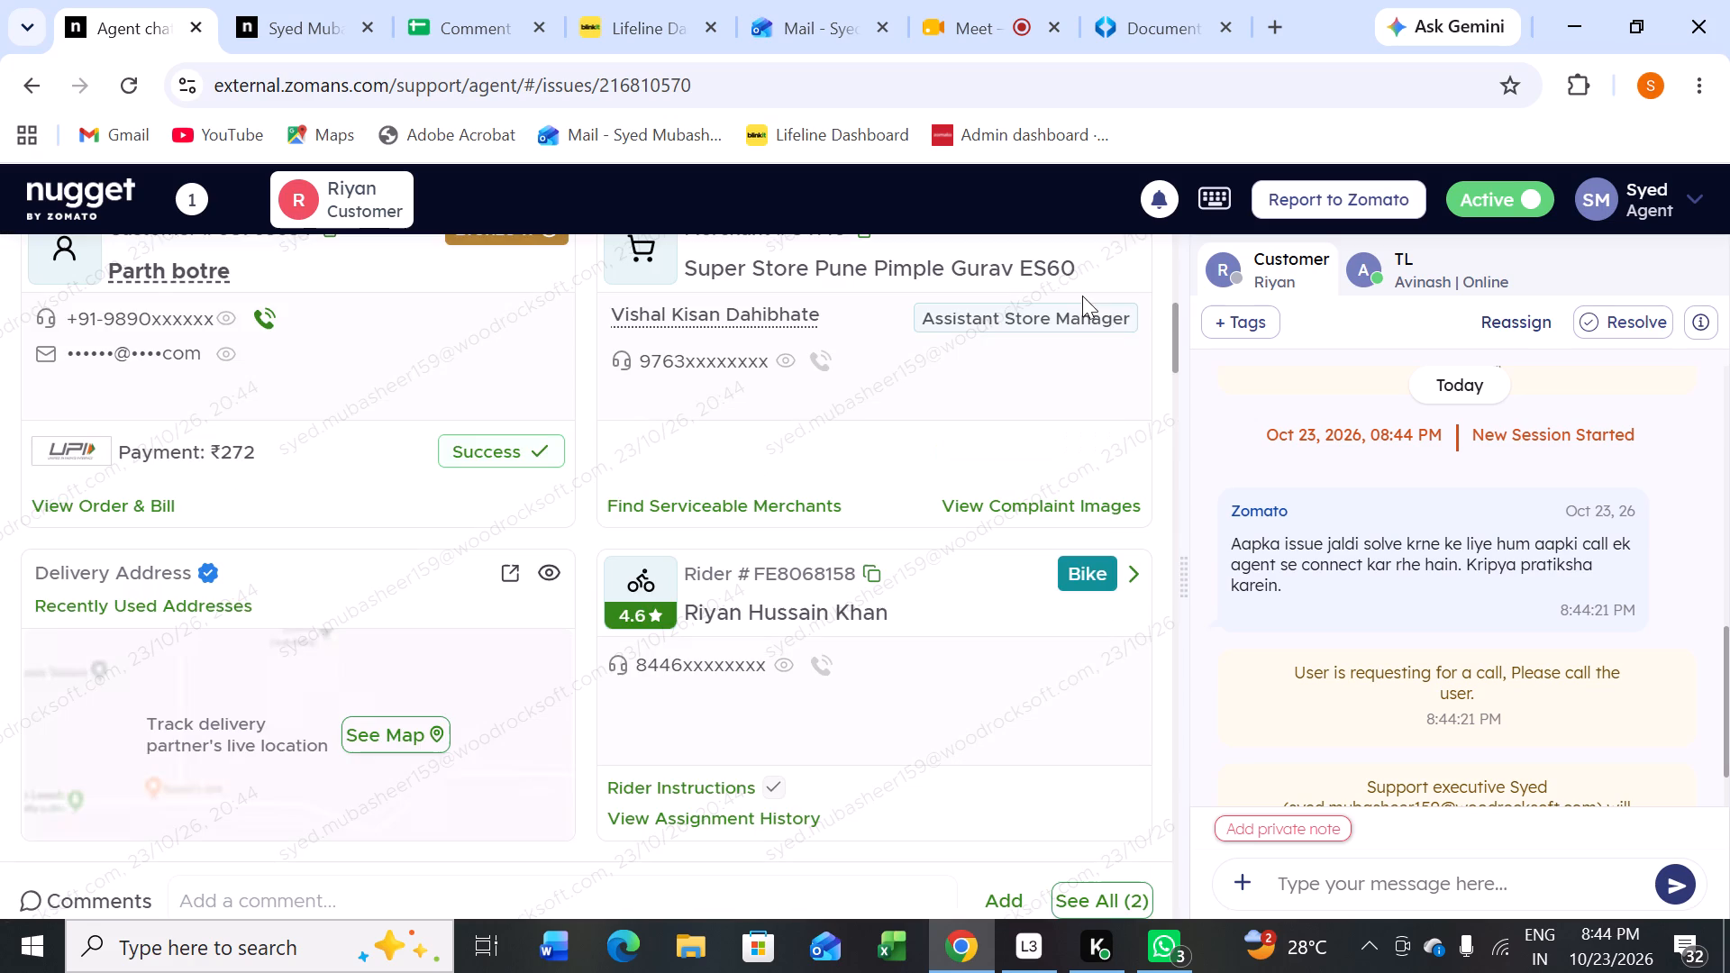
Tag the ticket as "Buddy Rider Assignment" under Rider Support and submit the tag.
{"action": "left_click", "coordinate": [1206, 337]}
{"action": "left_click", "coordinate": [1233, 315]}
{"action": "left_click", "coordinate": [430, 521]}
{"action": "left_click", "coordinate": [502, 519]}
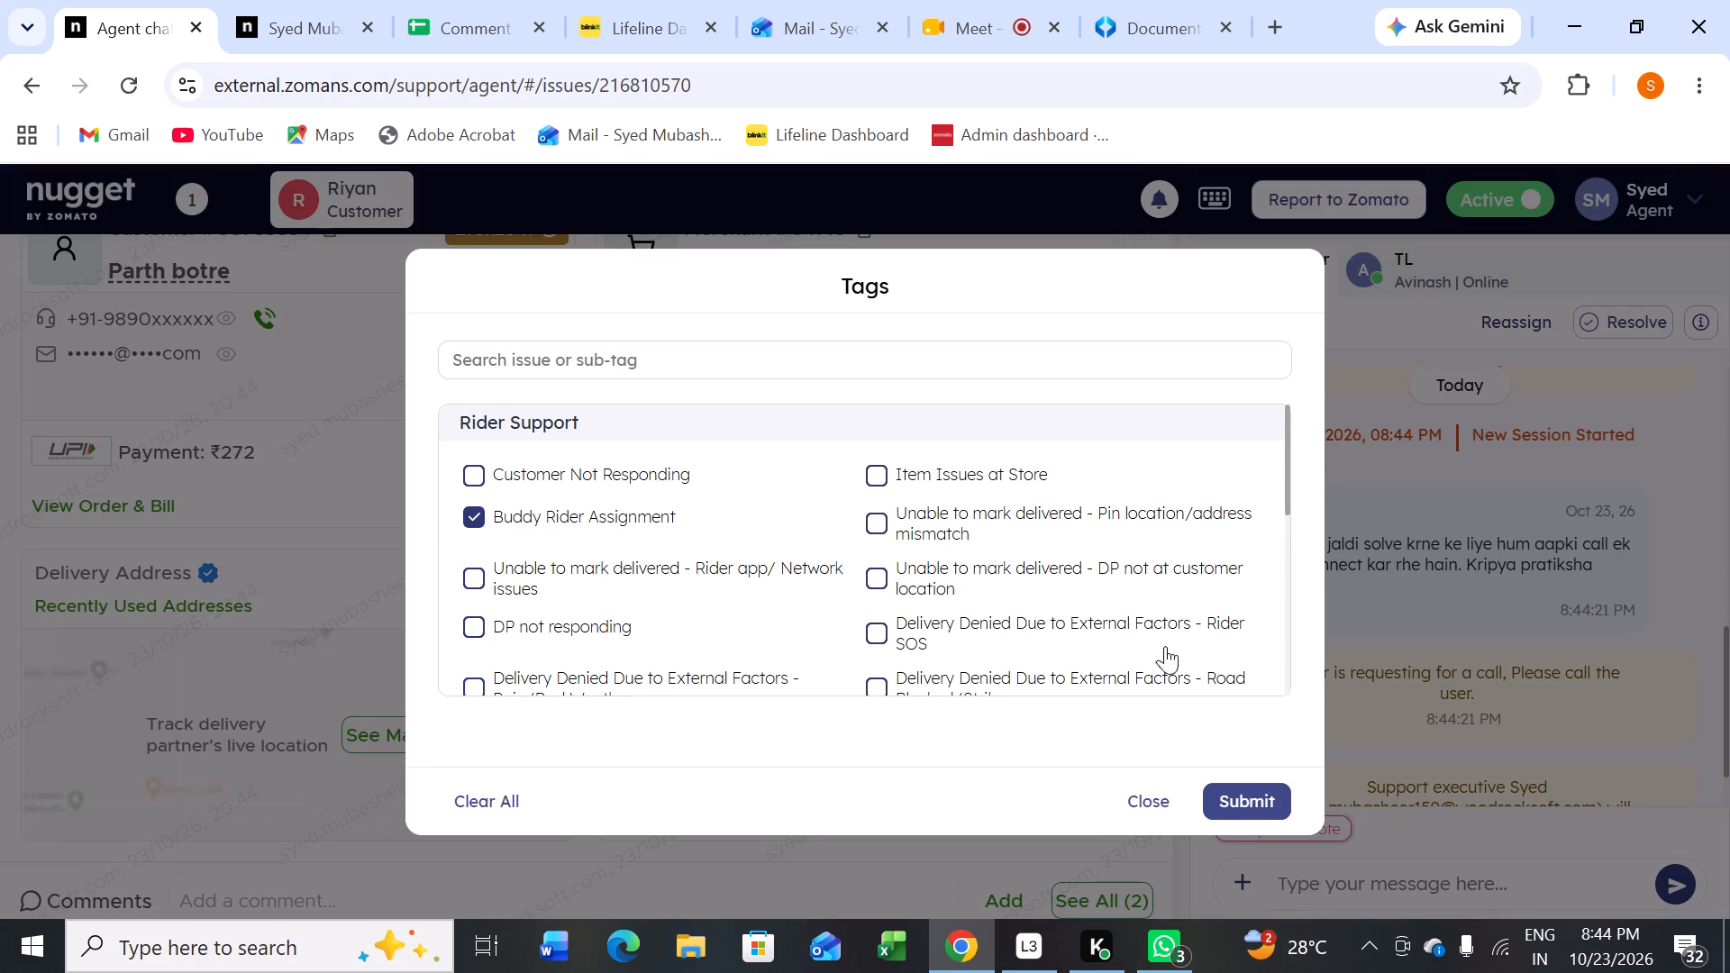
{"action": "left_click", "coordinate": [1229, 809]}
{"action": "scroll", "coordinate": [924, 691], "scroll_direction": "up", "scroll_amount": 1}
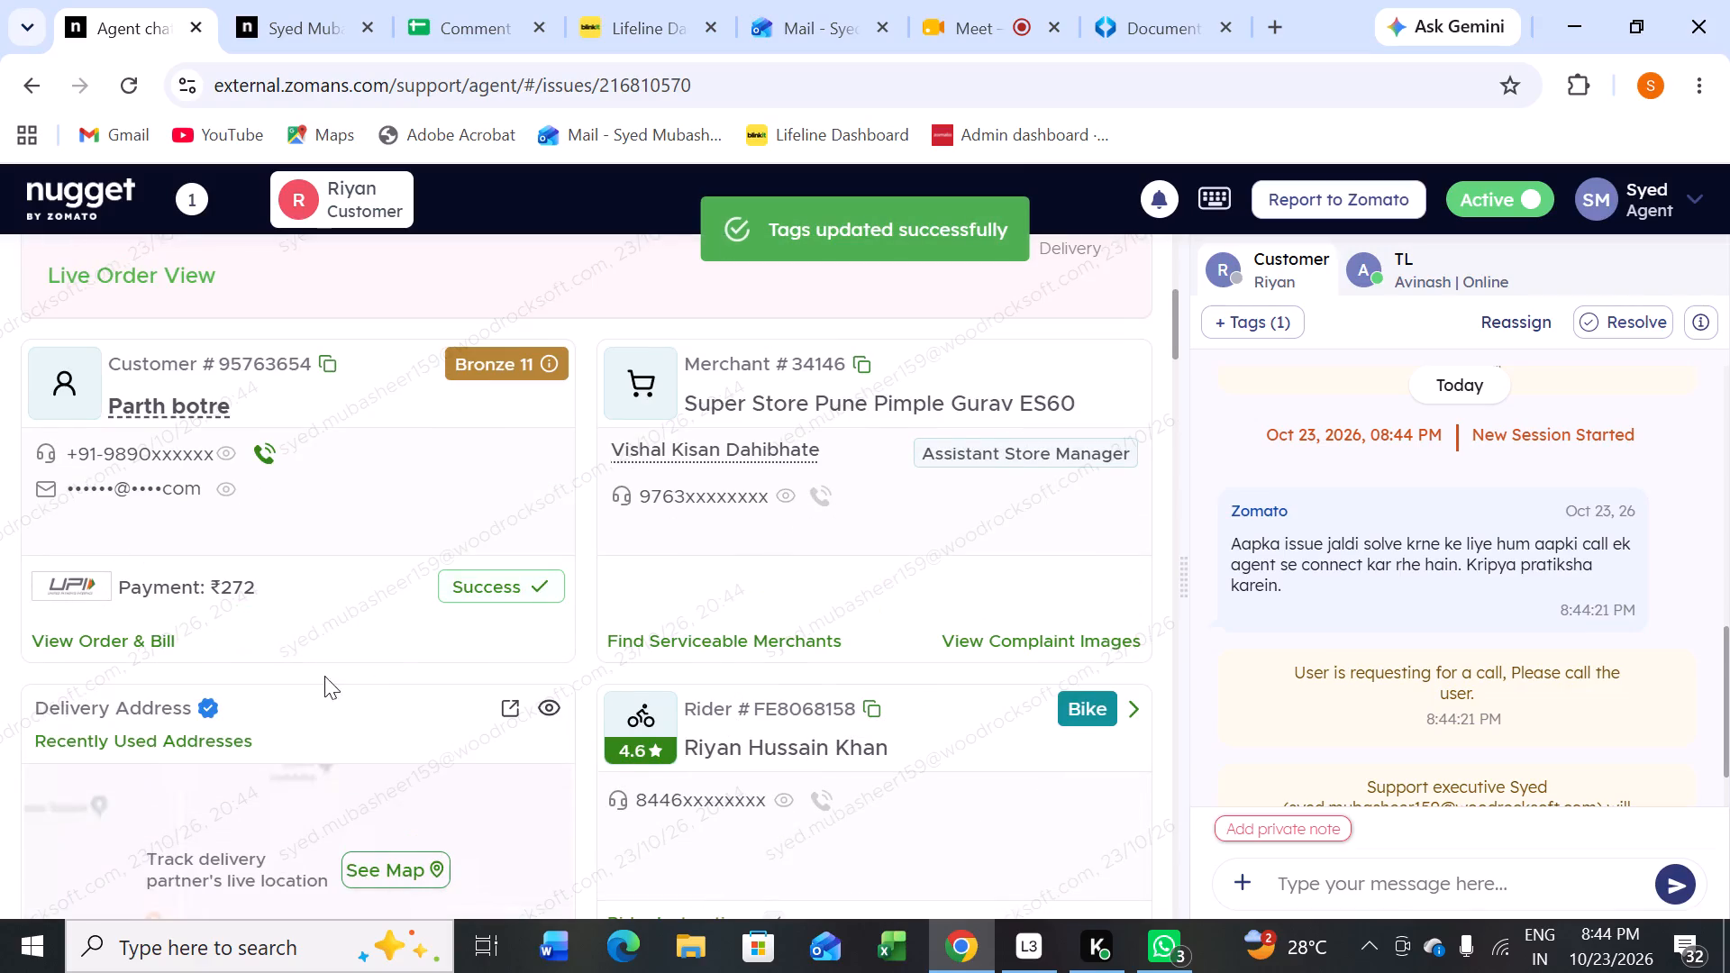
Examine the live order's items and billing and its existing comments for the buddy rider request.
{"action": "left_click", "coordinate": [145, 623]}
{"action": "left_click", "coordinate": [140, 640]}
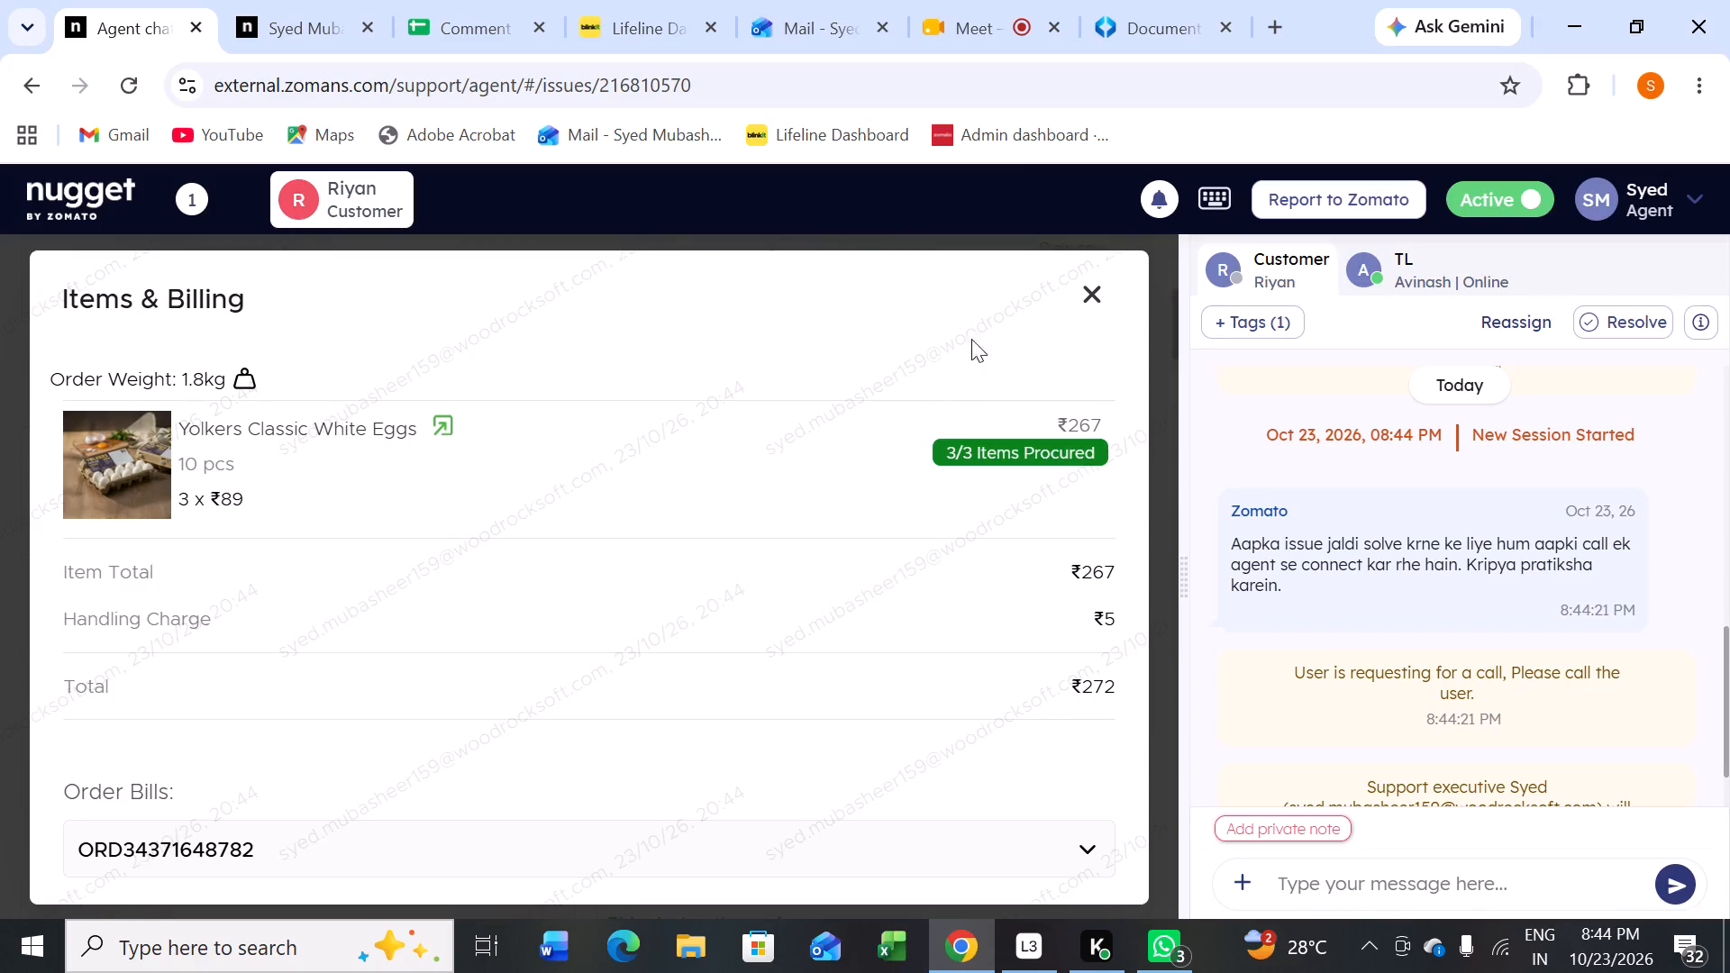
{"action": "left_click", "coordinate": [1097, 291]}
{"action": "scroll", "coordinate": [960, 461], "scroll_direction": "down", "scroll_amount": 3}
{"action": "left_click", "coordinate": [1132, 641]}
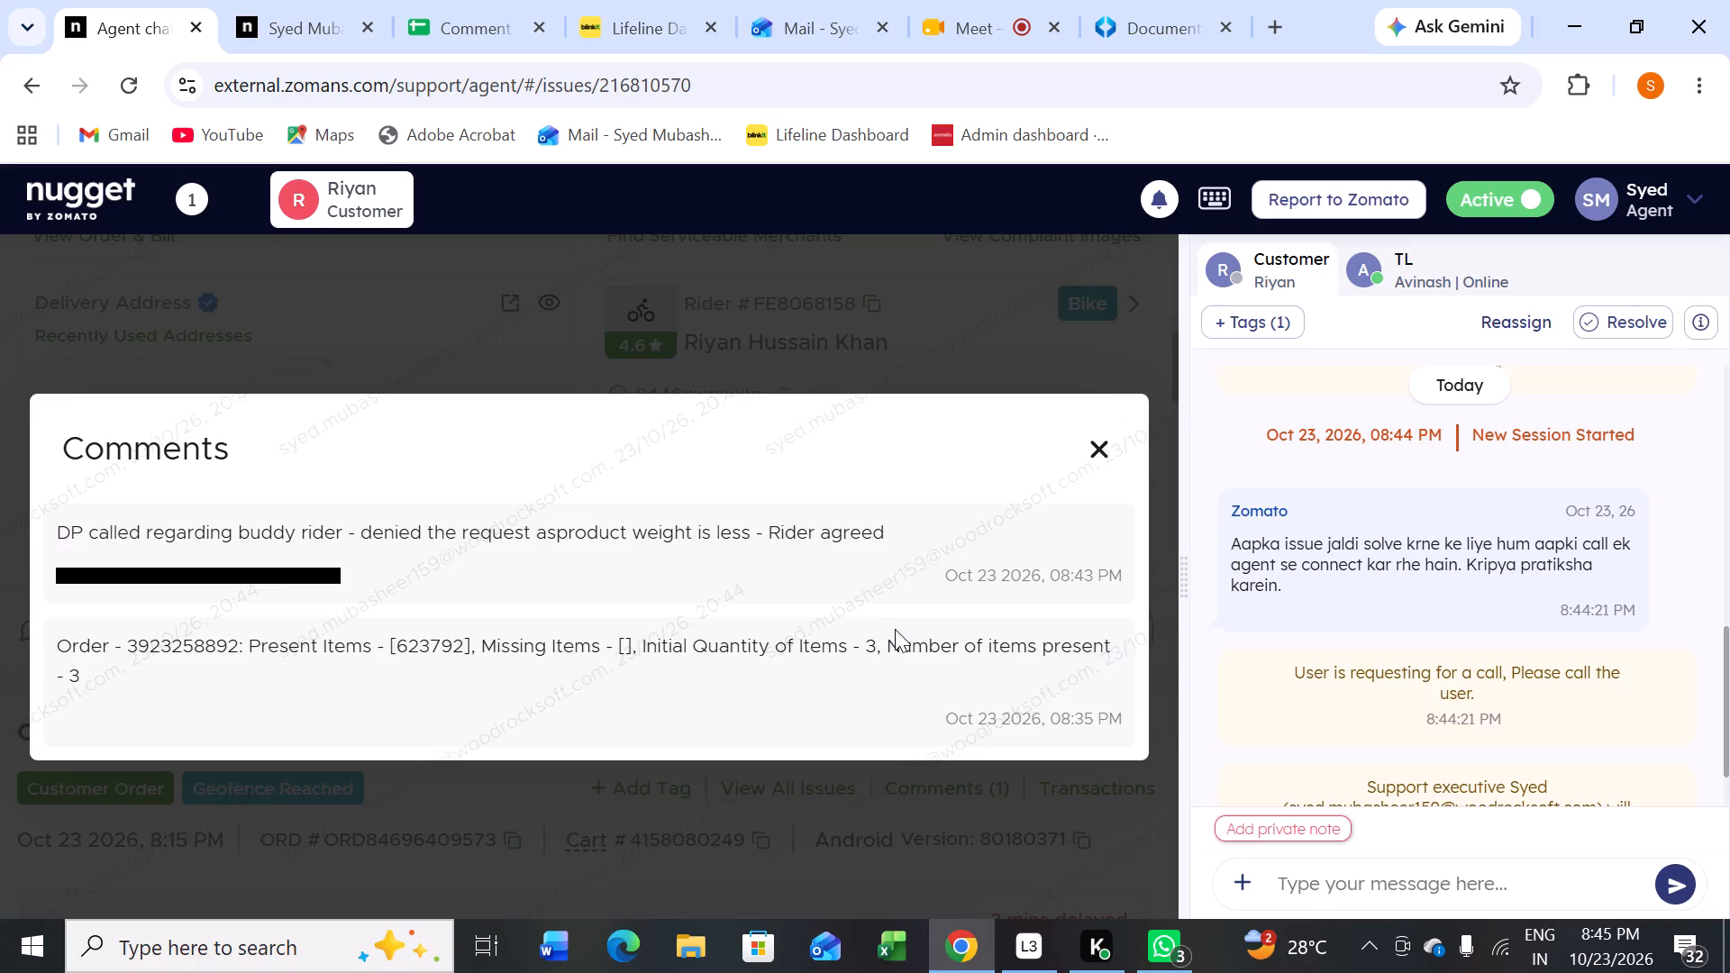
{"action": "left_click", "coordinate": [1101, 453]}
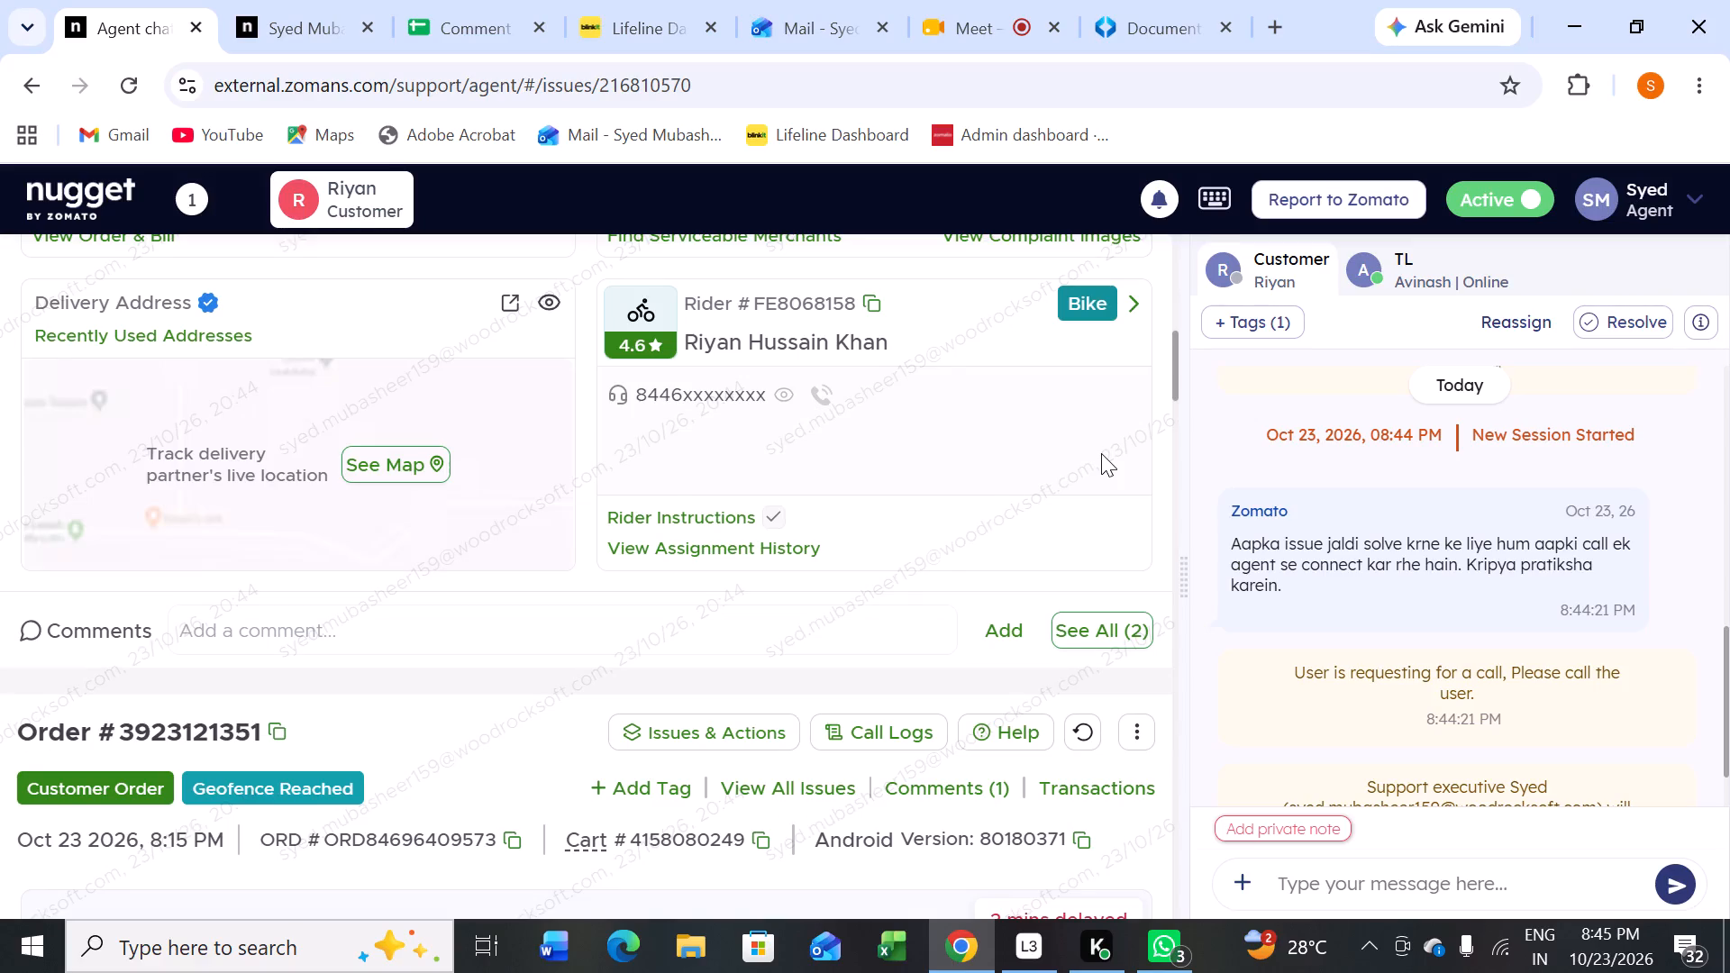
{"action": "scroll", "coordinate": [832, 514], "scroll_direction": "up", "scroll_amount": 2}
{"action": "left_click", "coordinate": [149, 506]}
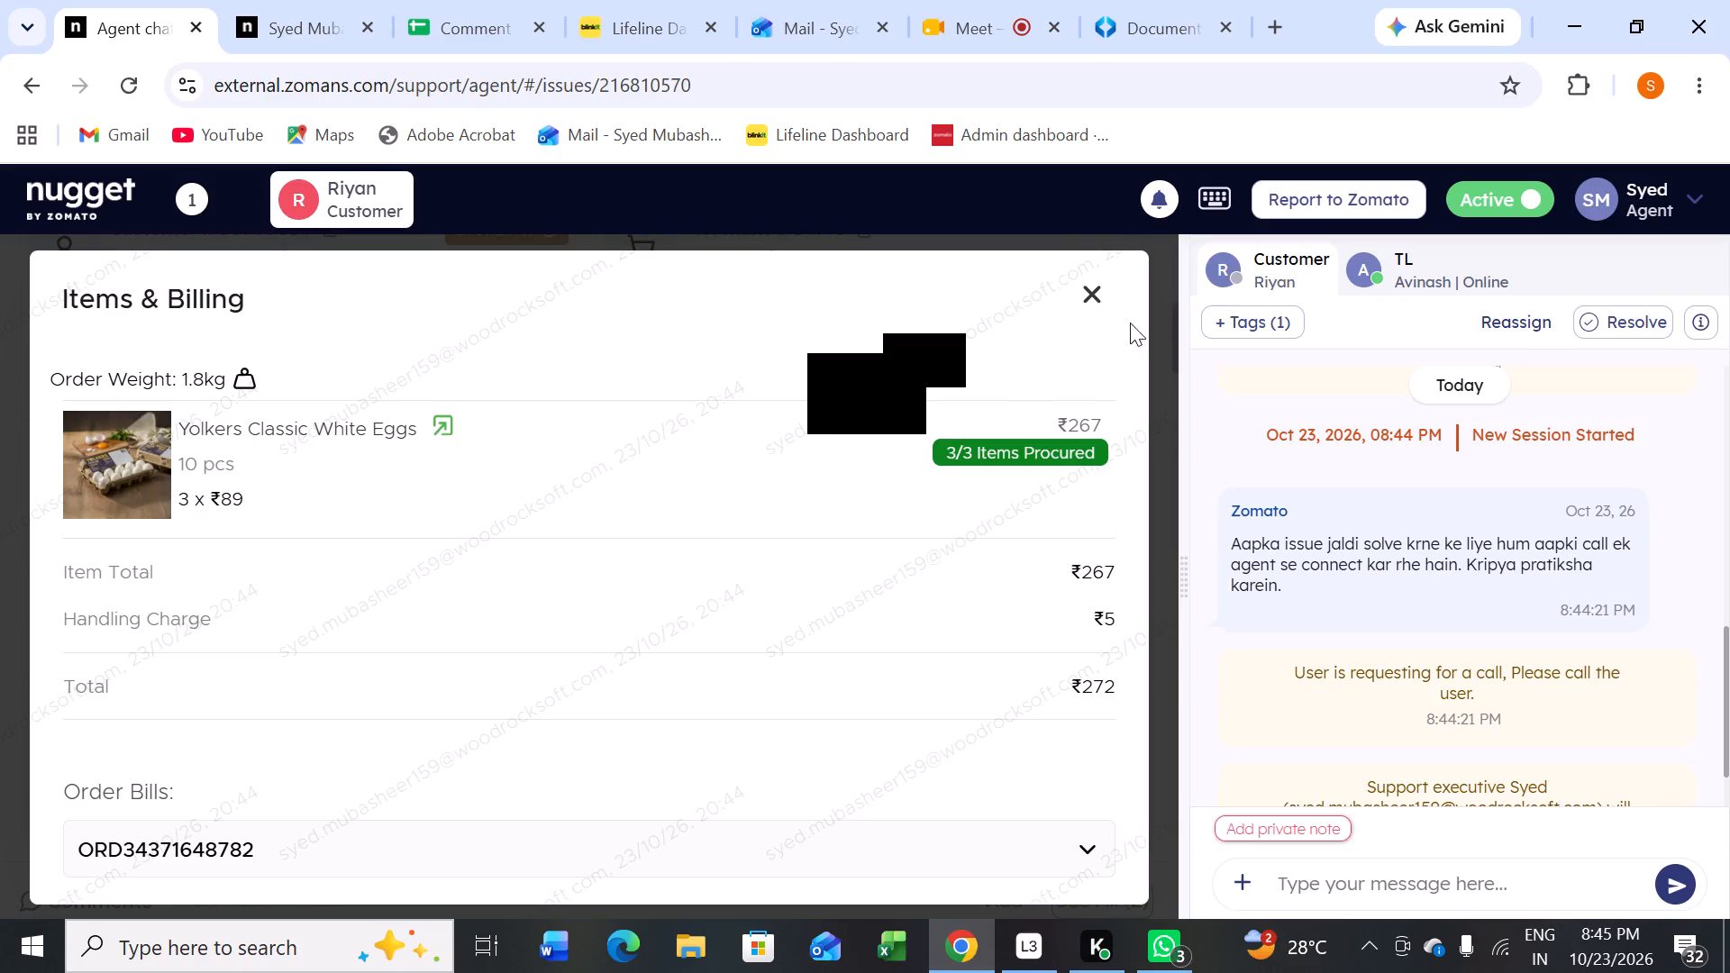
{"action": "left_click", "coordinate": [1293, 320]}
{"action": "left_click", "coordinate": [1143, 805]}
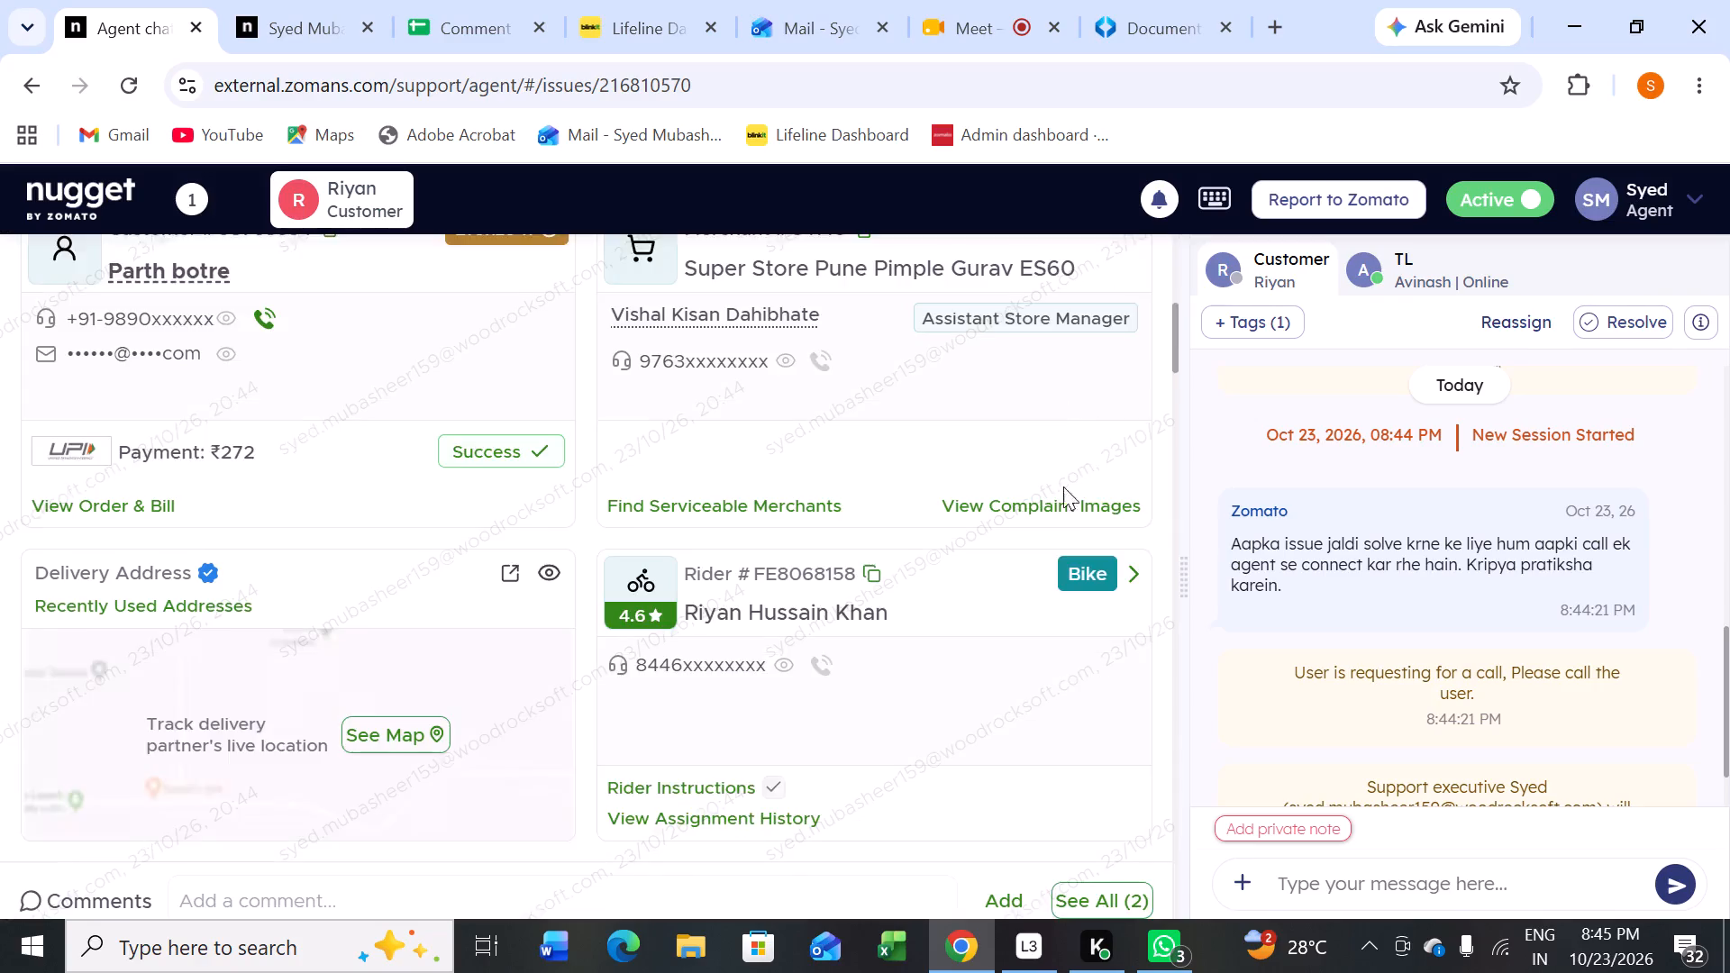
{"action": "scroll", "coordinate": [1061, 498], "scroll_direction": "down", "scroll_amount": 2}
{"action": "left_click", "coordinate": [1096, 621]}
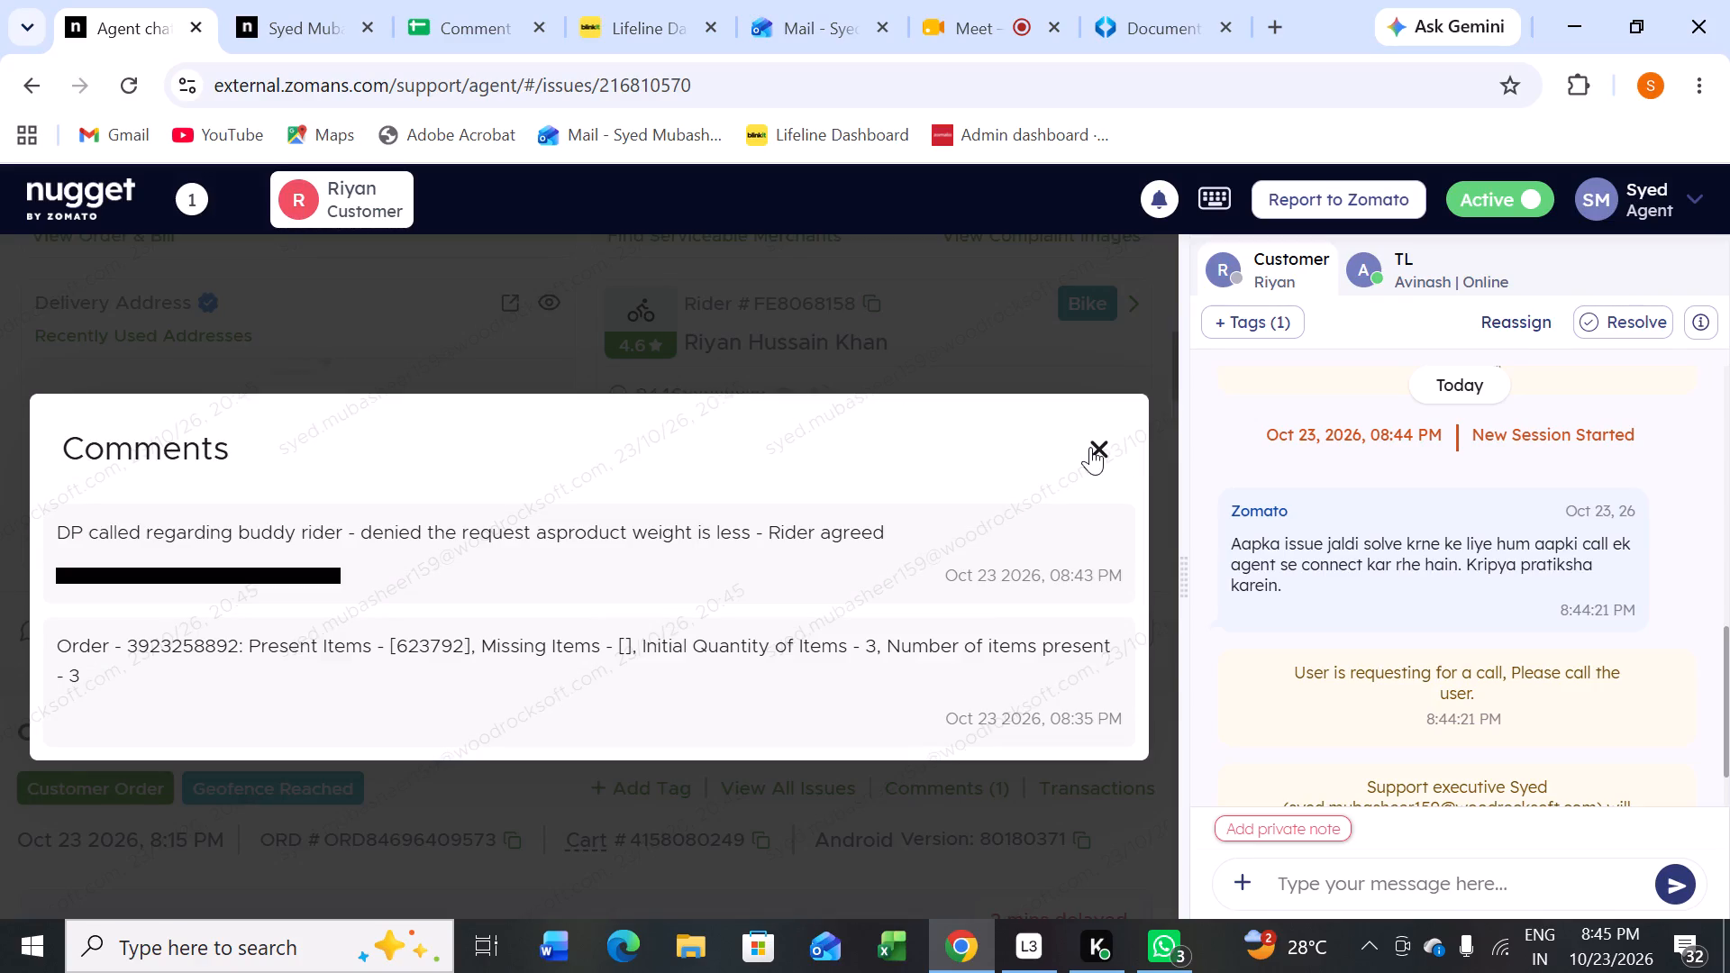
{"action": "left_click", "coordinate": [1092, 448]}
Copy the Buddy Rider Assignment comment "DP called regarding buddy rider - denied the request as products Are less – Rider agreed" from the comment sheet.
{"action": "left_click", "coordinate": [431, 26]}
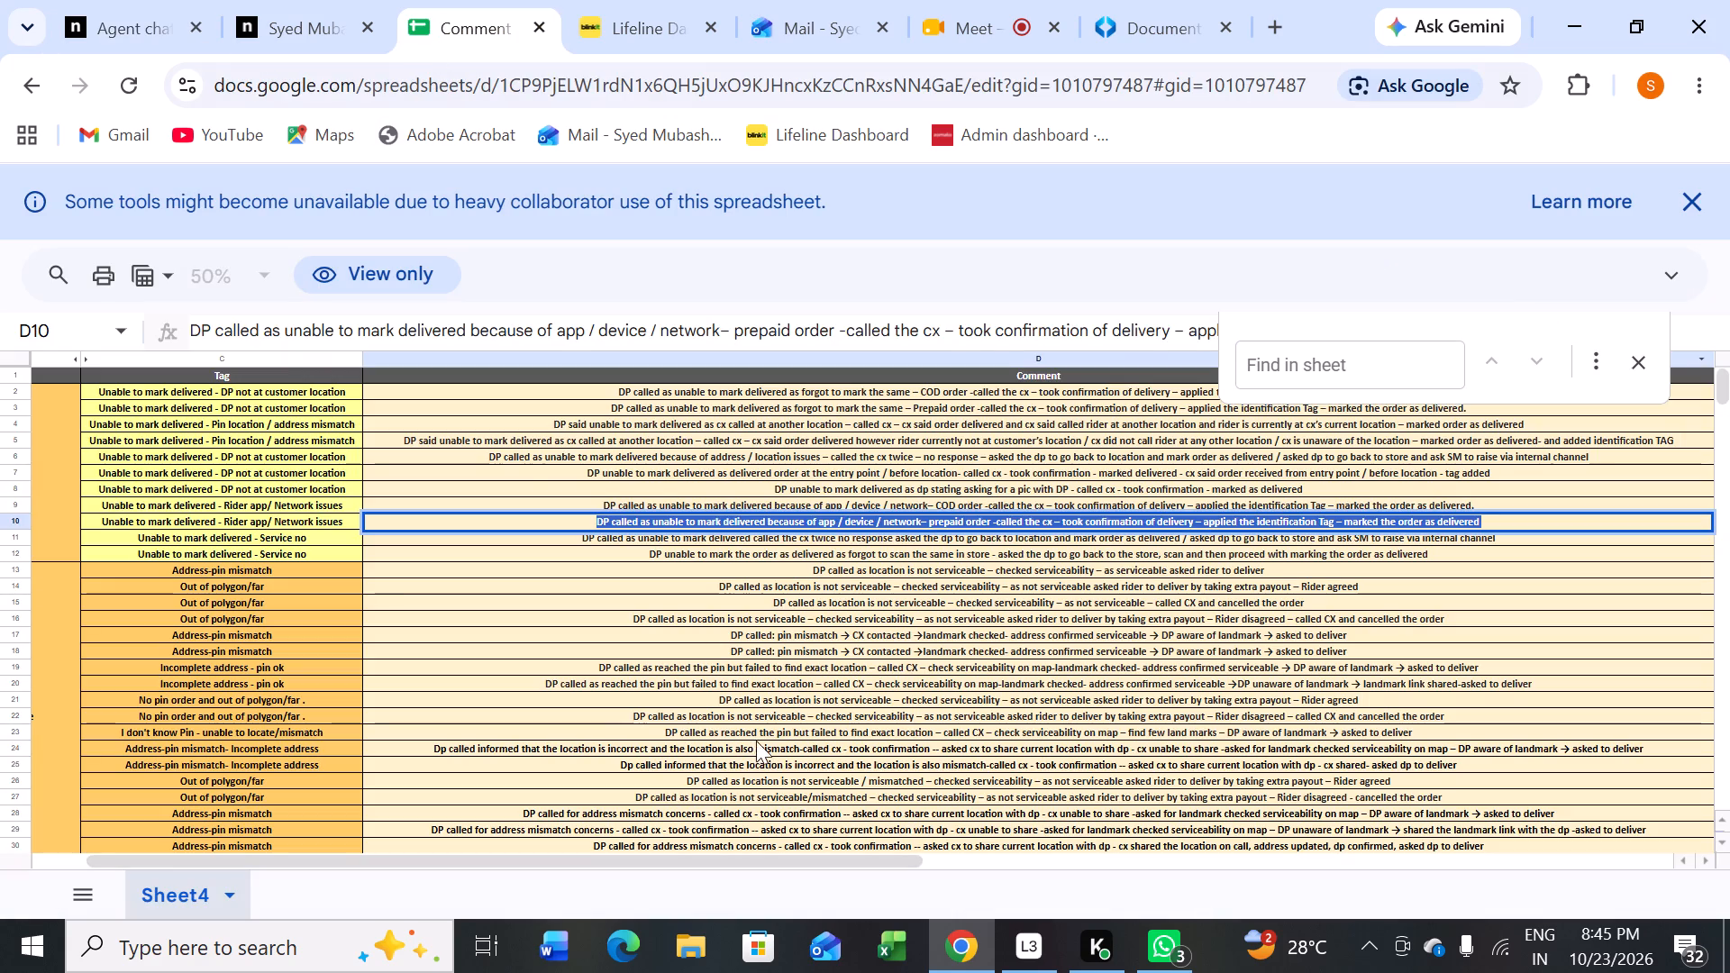
{"action": "left_click", "coordinate": [758, 742]}
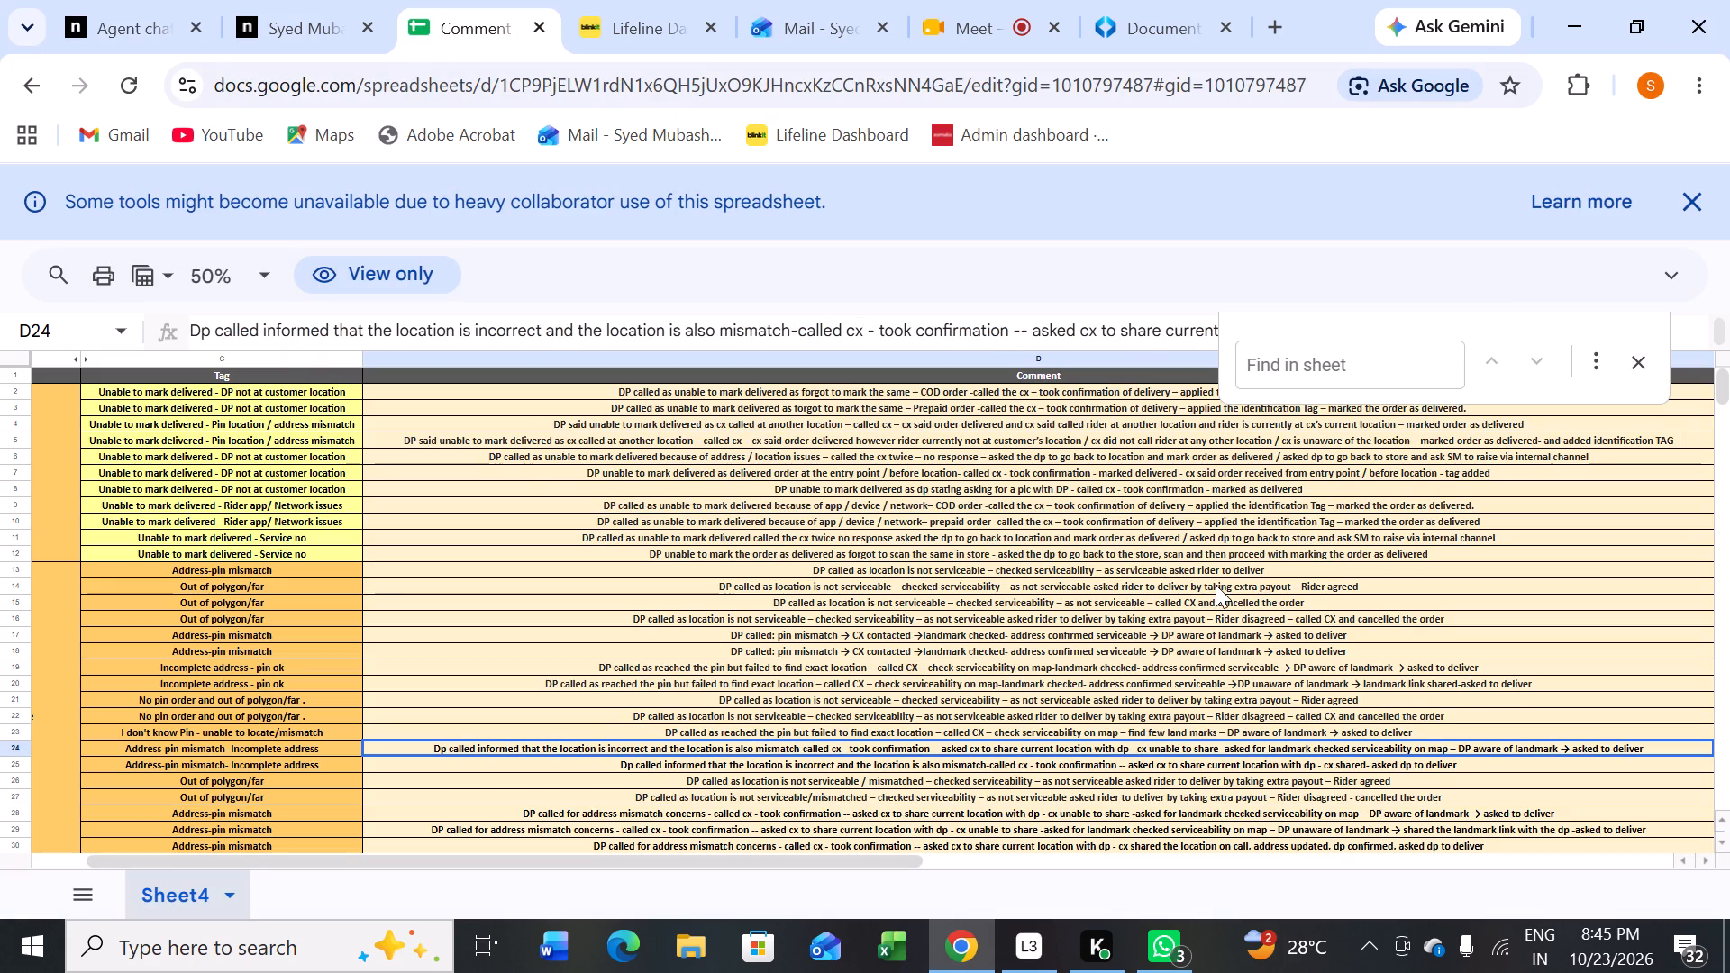
{"action": "scroll", "coordinate": [1114, 655], "scroll_direction": "down", "scroll_amount": 4}
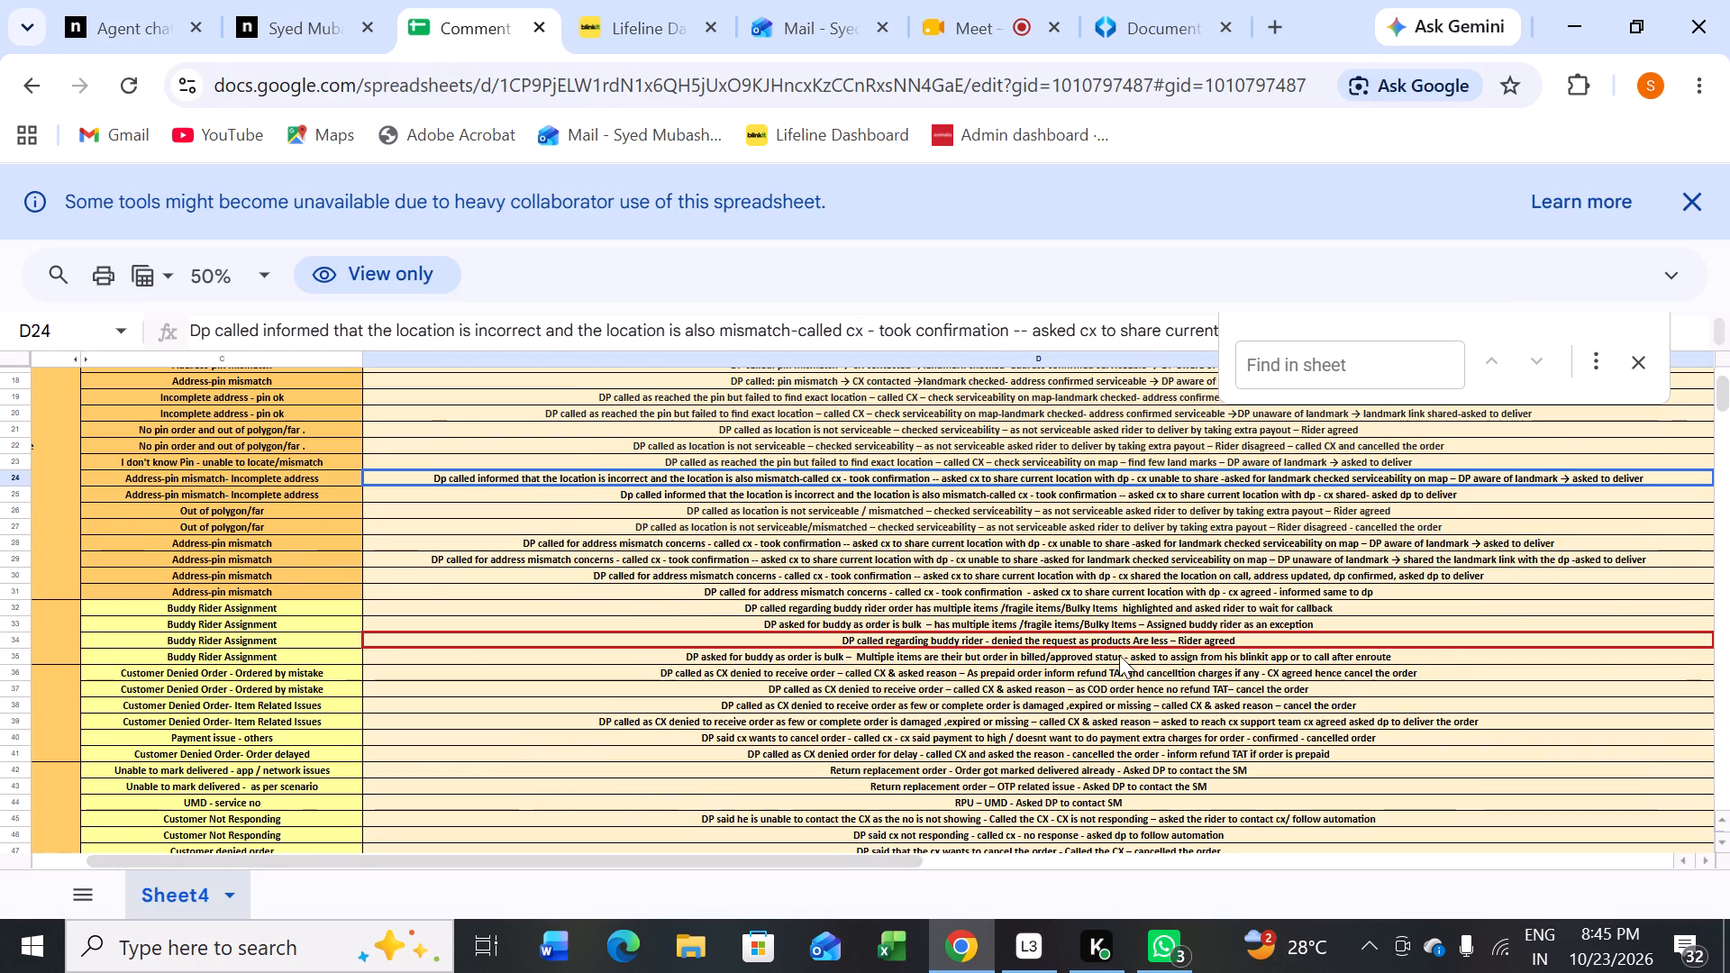
{"action": "triple_click", "coordinate": [1164, 611]}
{"action": "key", "text": "ctrl+c"}
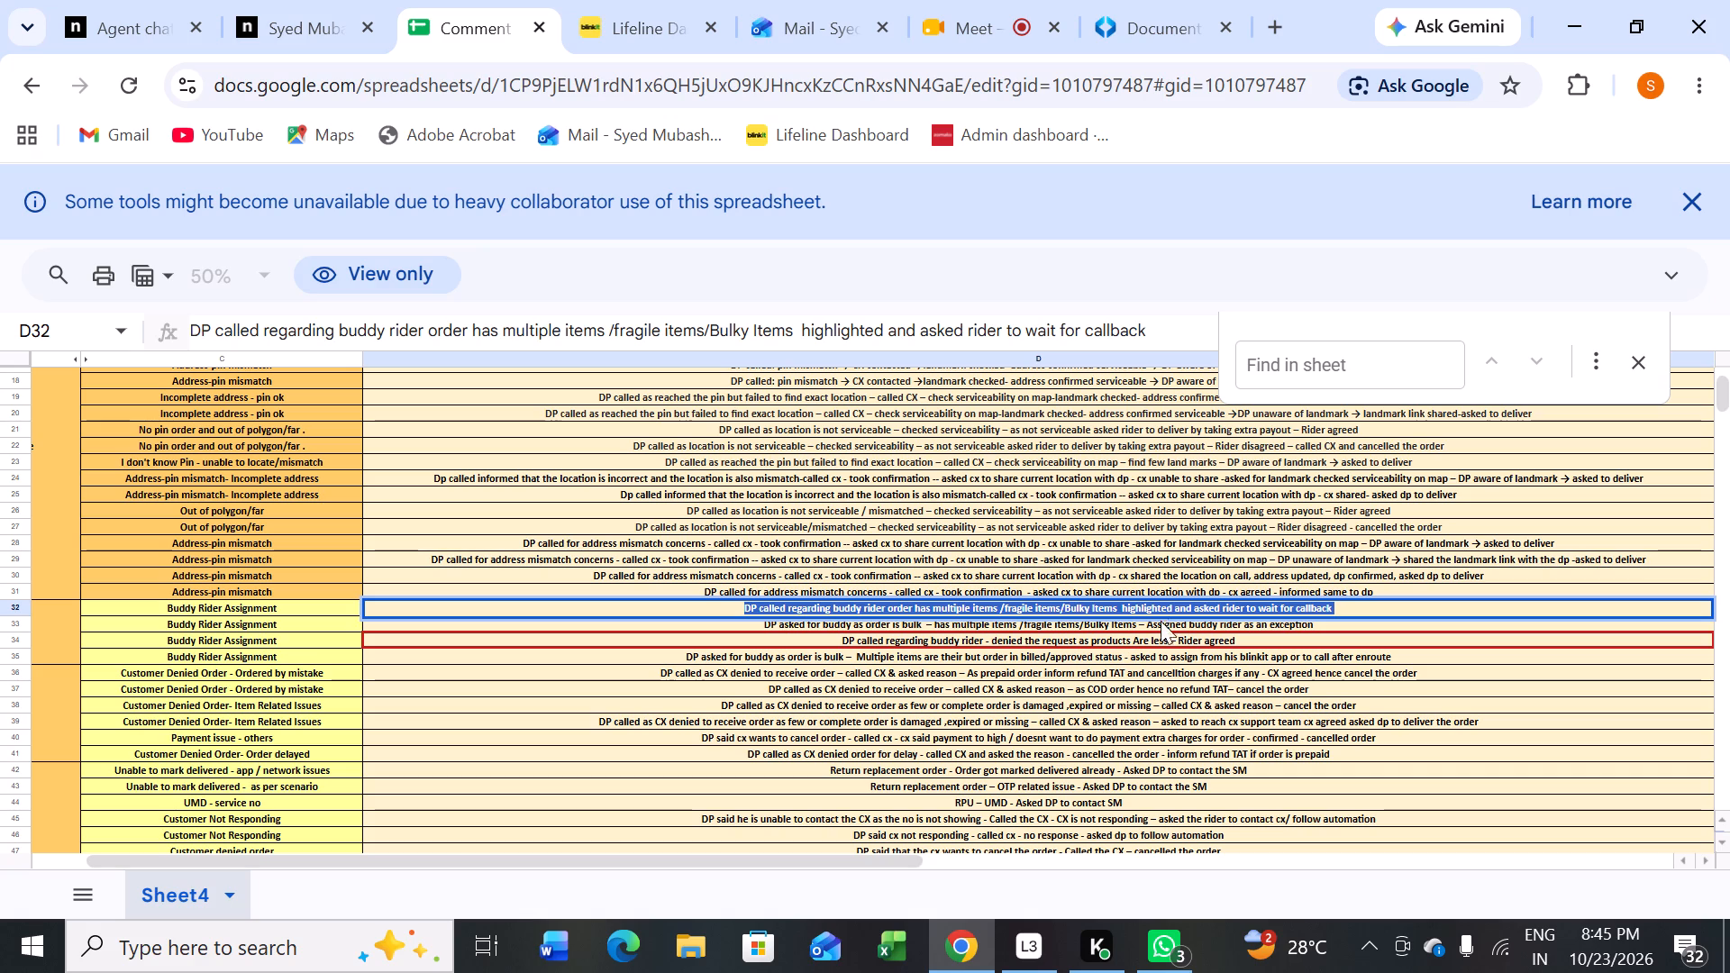
{"action": "left_click", "coordinate": [1055, 645]}
{"action": "triple_click", "coordinate": [1055, 645]}
{"action": "double_click", "coordinate": [1061, 645]}
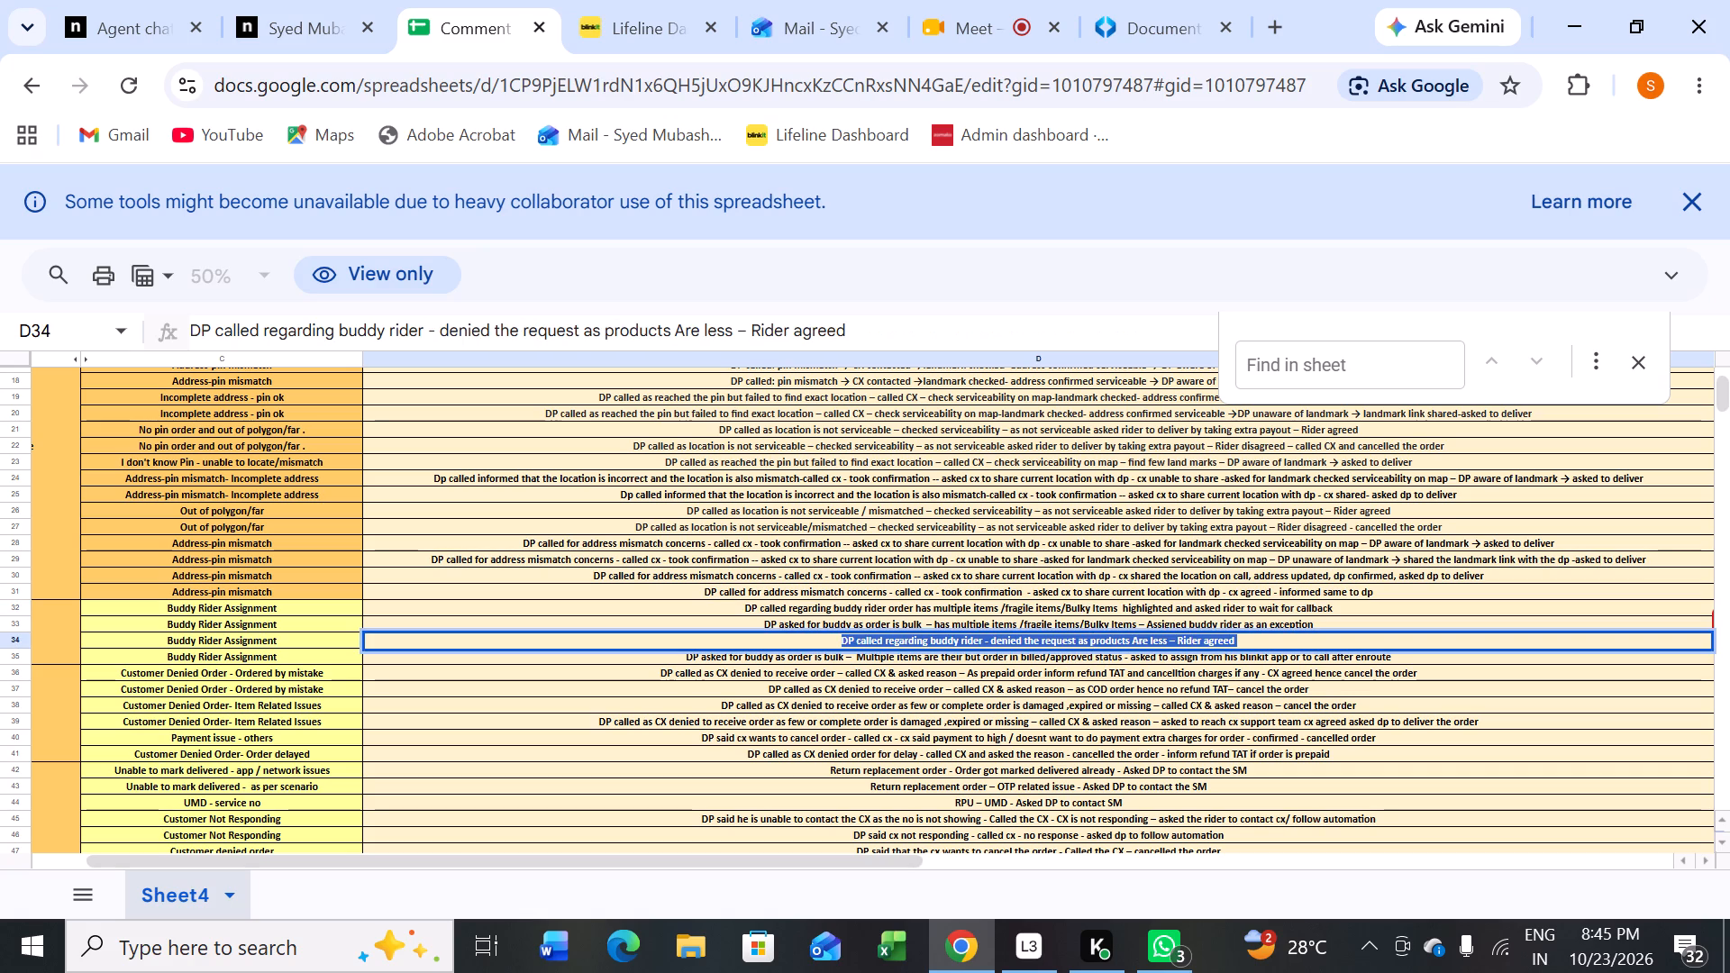
{"action": "key", "text": "ctrl+c"}
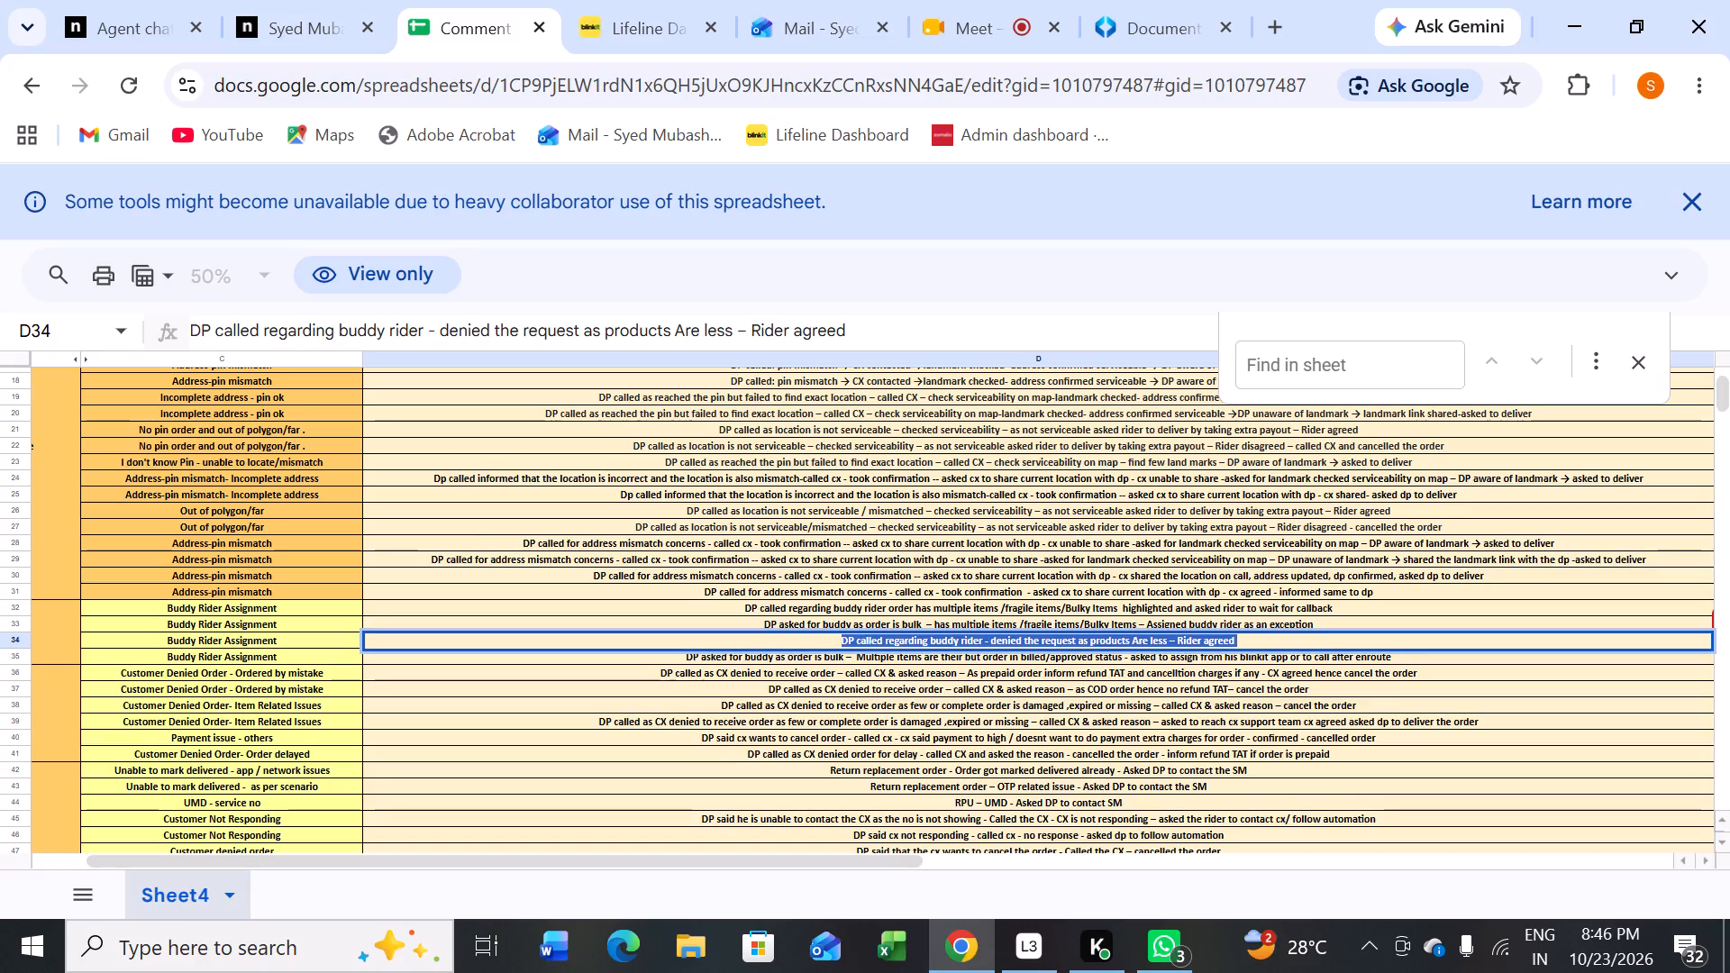
Add the copied buddy rider denial text as a comment on the live order, rechecking the order's items and bill before submitting.
{"action": "left_click", "coordinate": [118, 12]}
{"action": "left_click", "coordinate": [577, 612]}
{"action": "key", "text": "ctrl+v"}
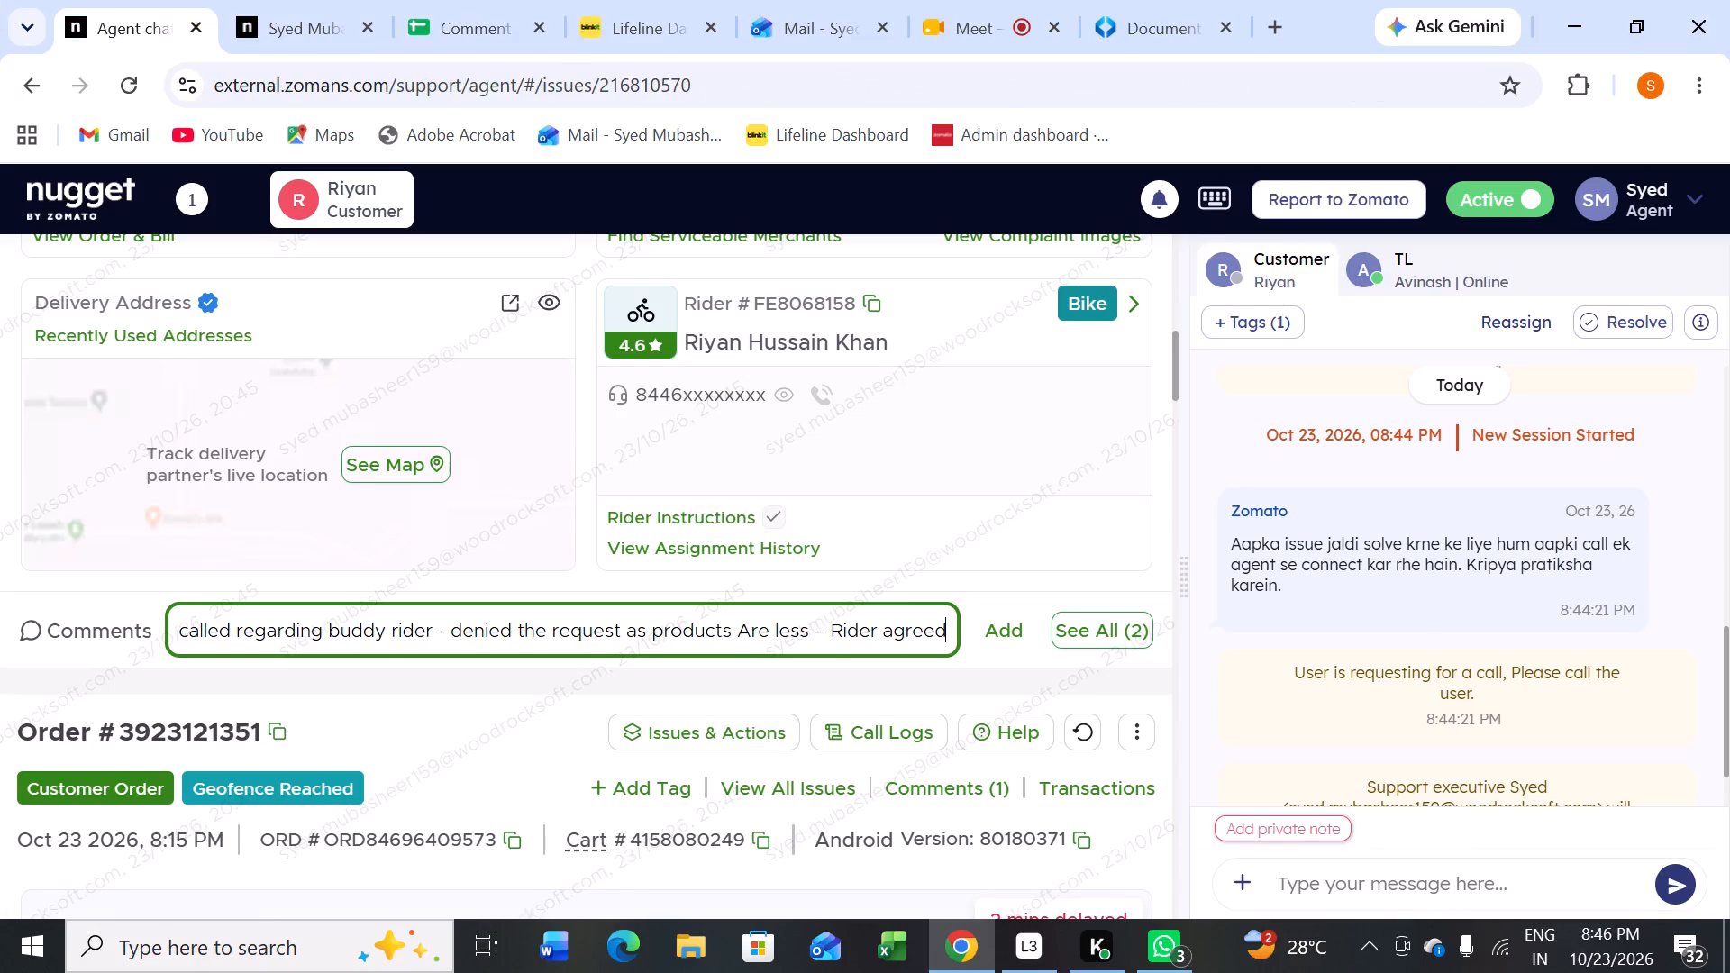
{"action": "scroll", "coordinate": [718, 525], "scroll_direction": "up", "scroll_amount": 2}
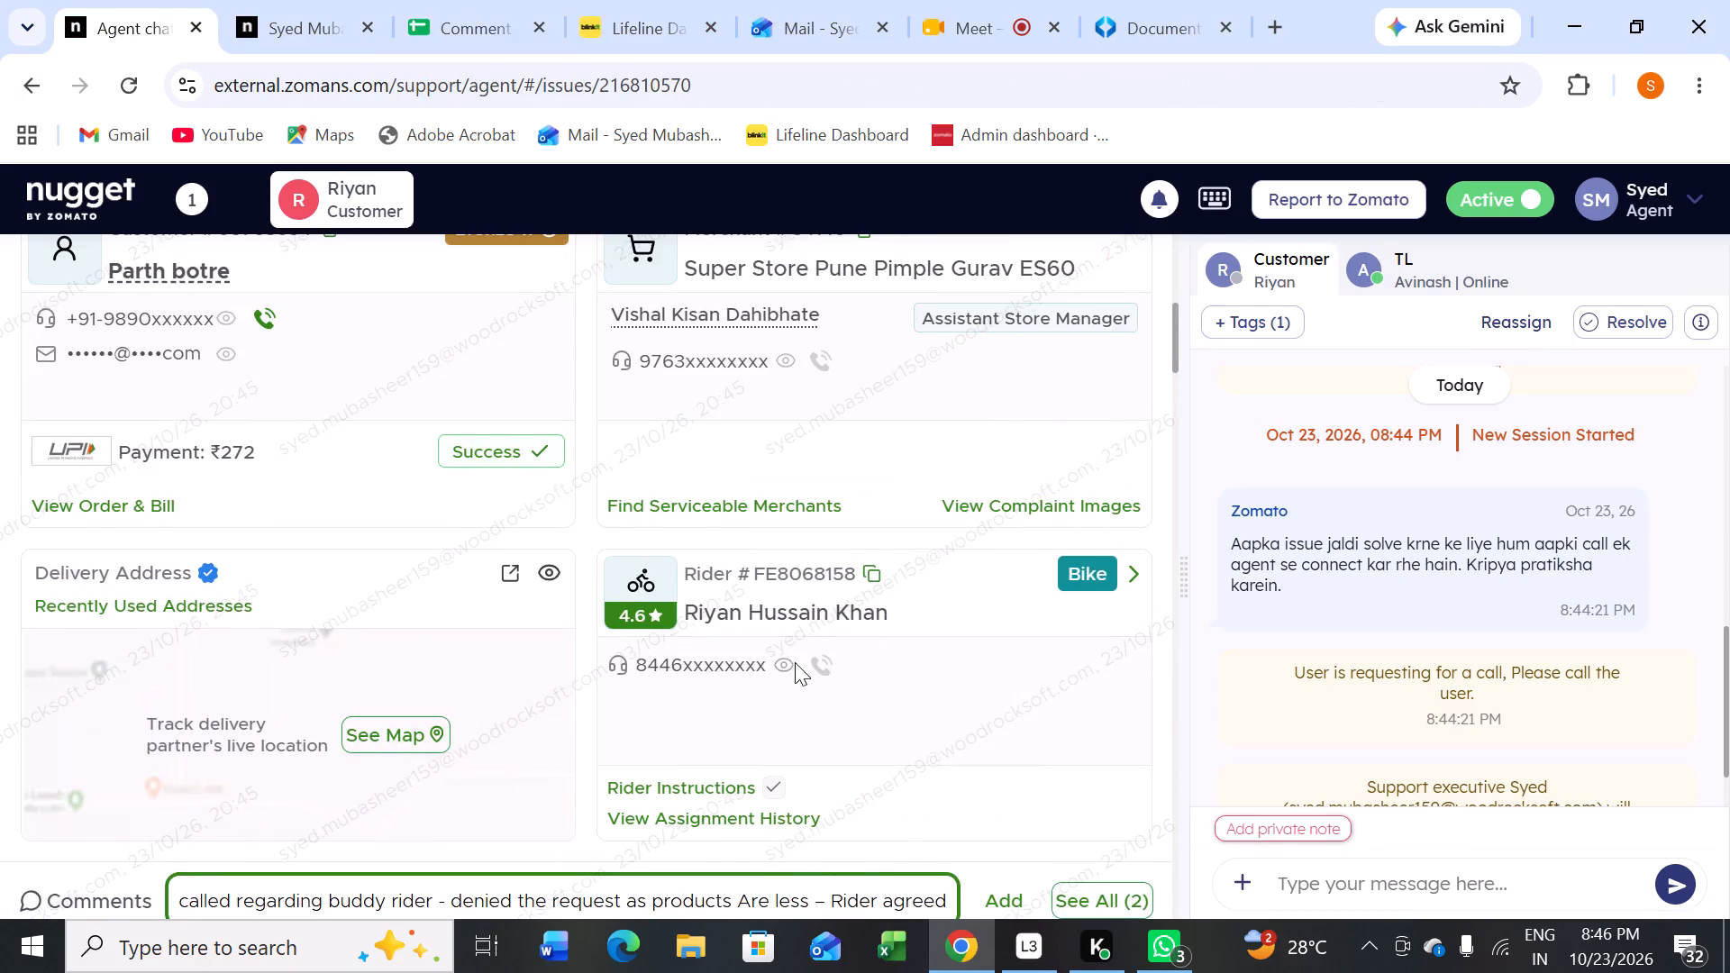
{"action": "scroll", "coordinate": [662, 593], "scroll_direction": "down", "scroll_amount": 1}
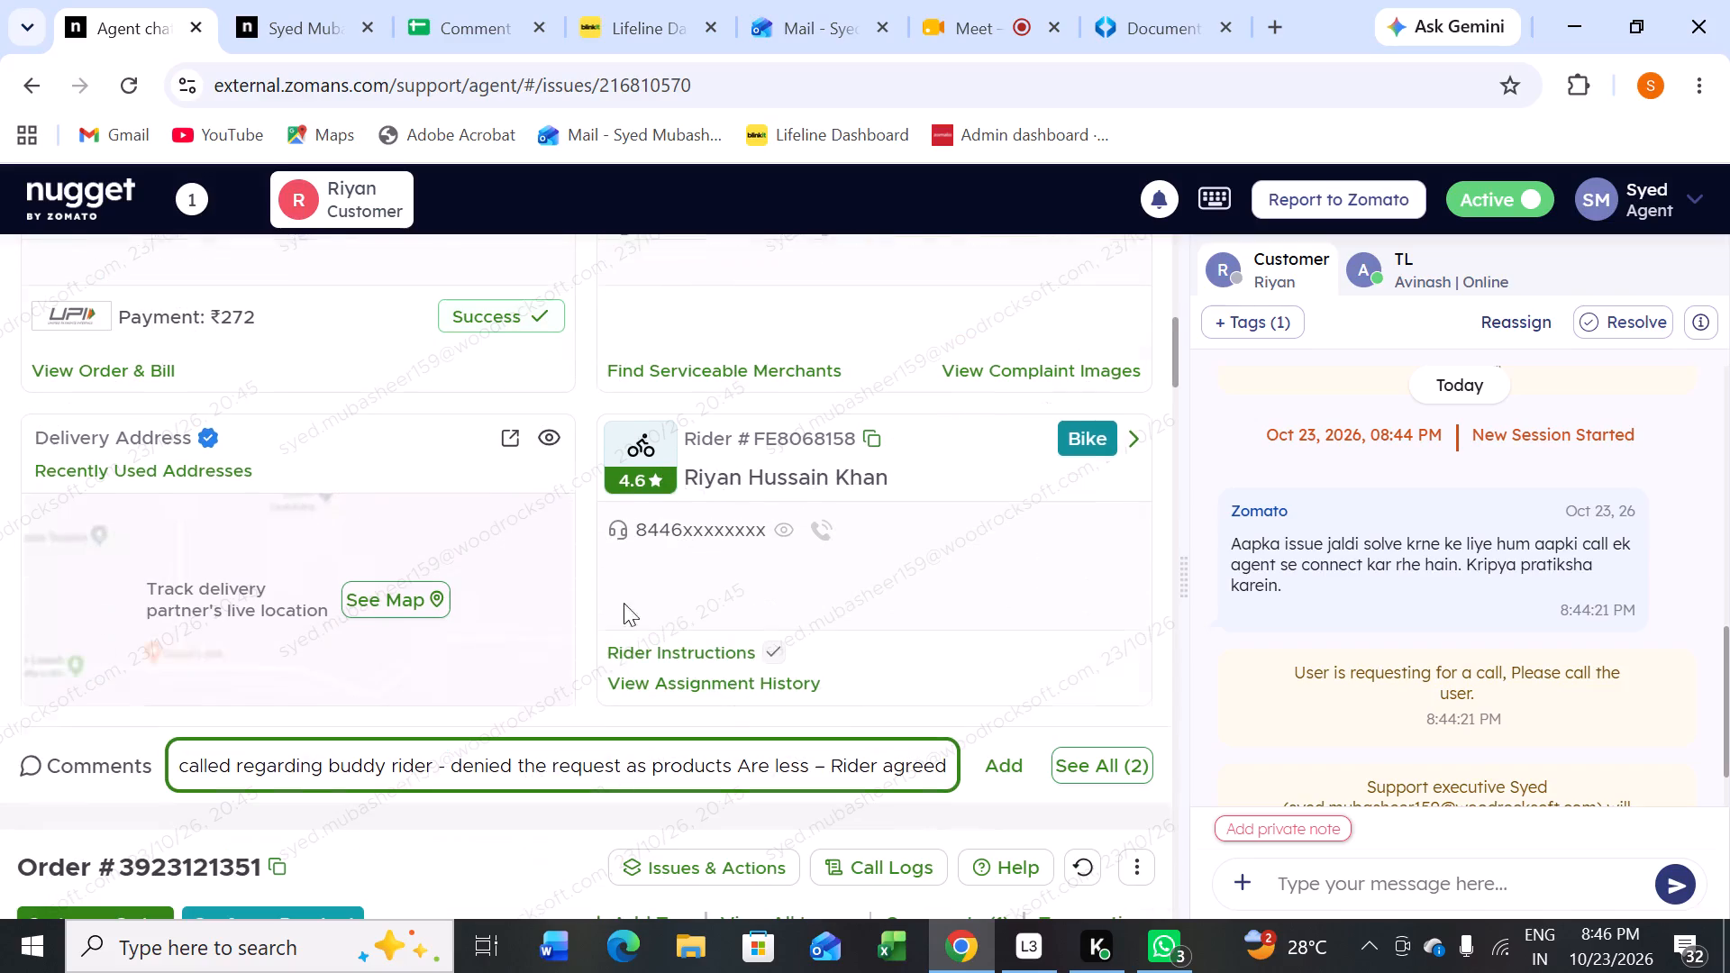
{"action": "left_click", "coordinate": [127, 375]}
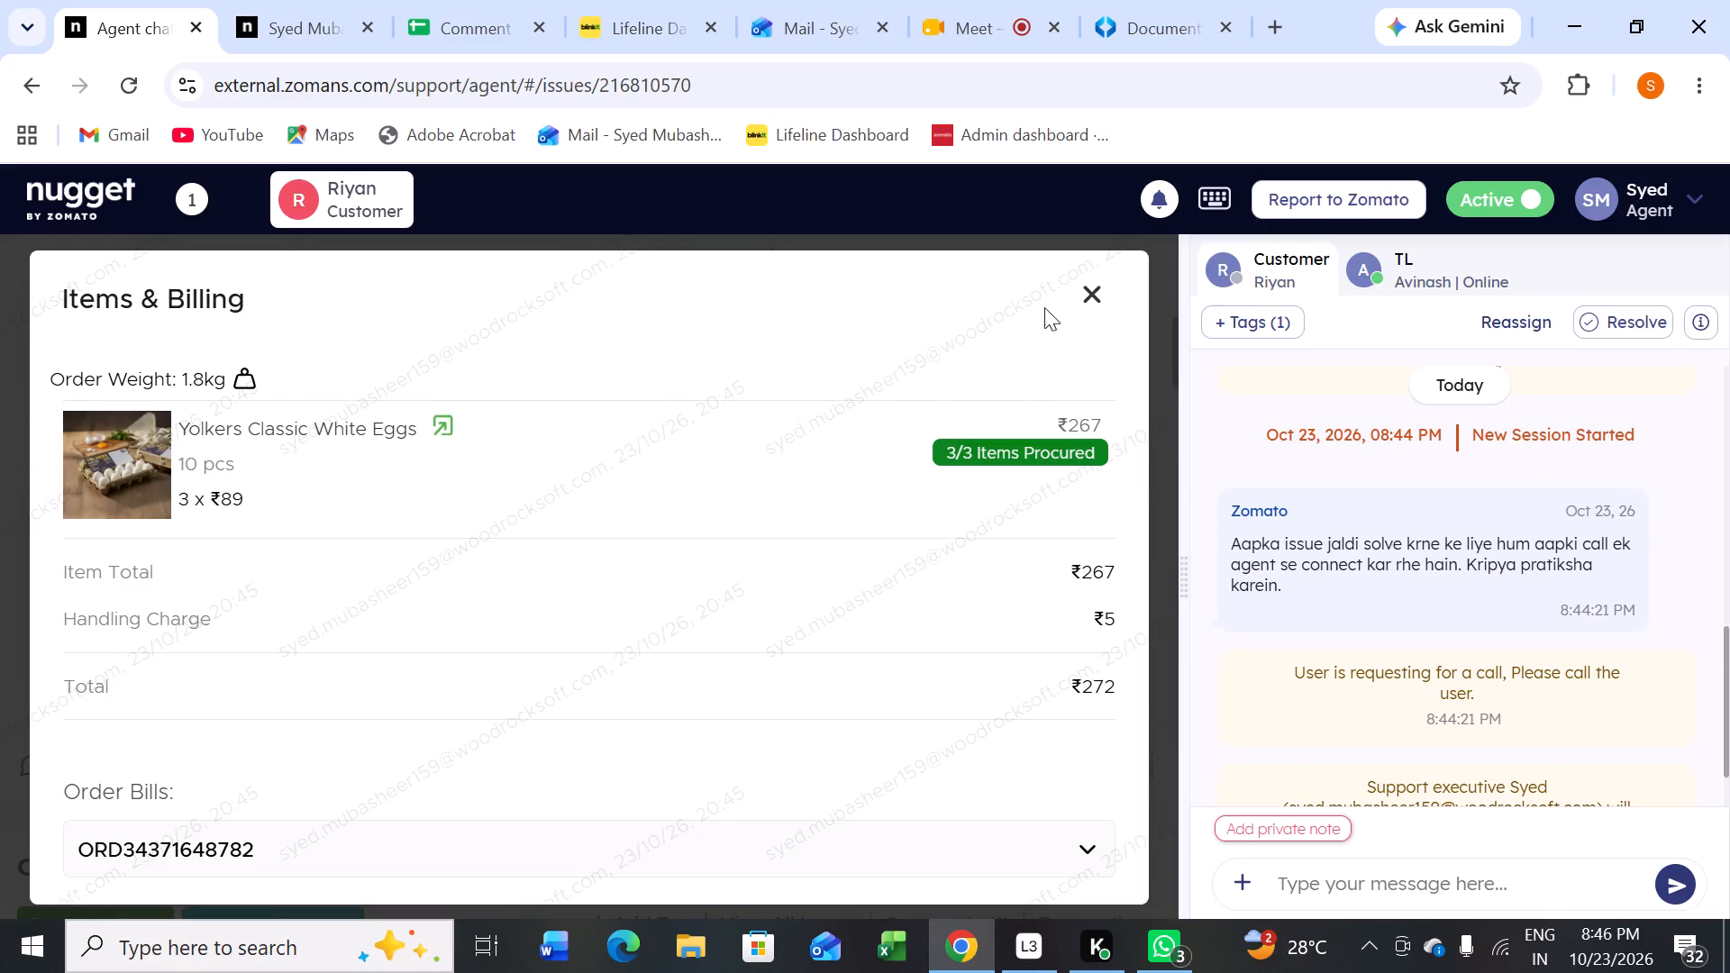
{"action": "left_click", "coordinate": [1099, 299]}
{"action": "scroll", "coordinate": [906, 572], "scroll_direction": "down", "scroll_amount": 1}
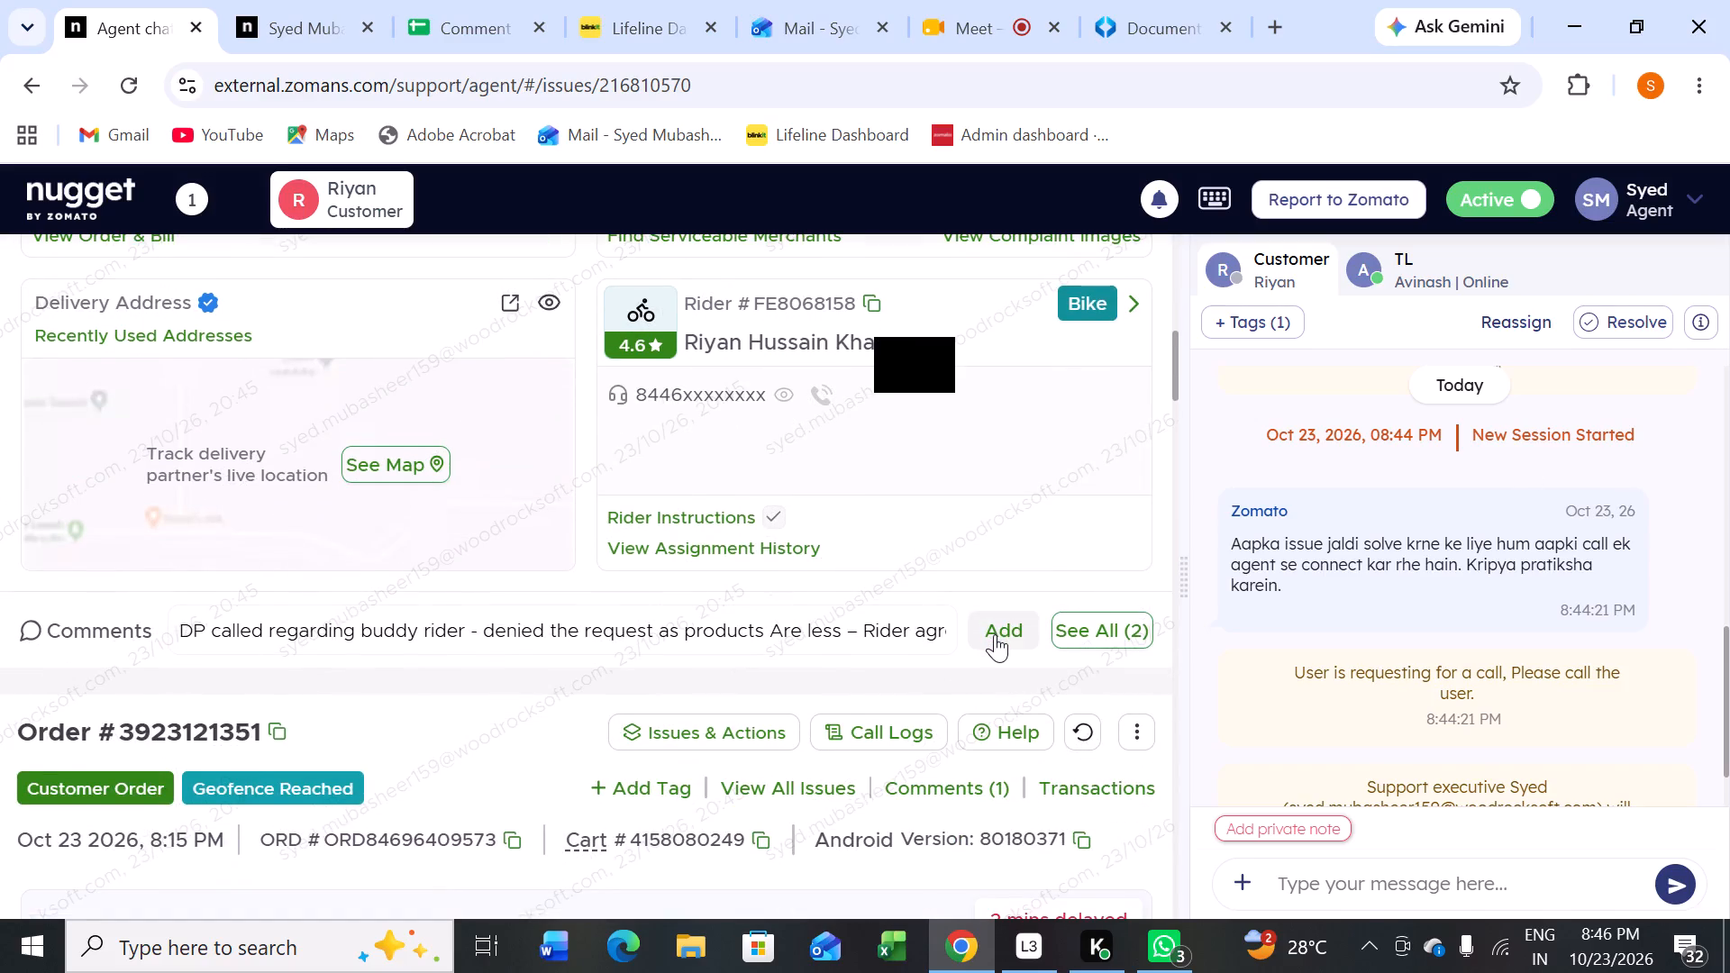
{"action": "left_click", "coordinate": [996, 634]}
Resolve the buddy rider ticket and dismiss its notification.
{"action": "left_click", "coordinate": [1616, 334]}
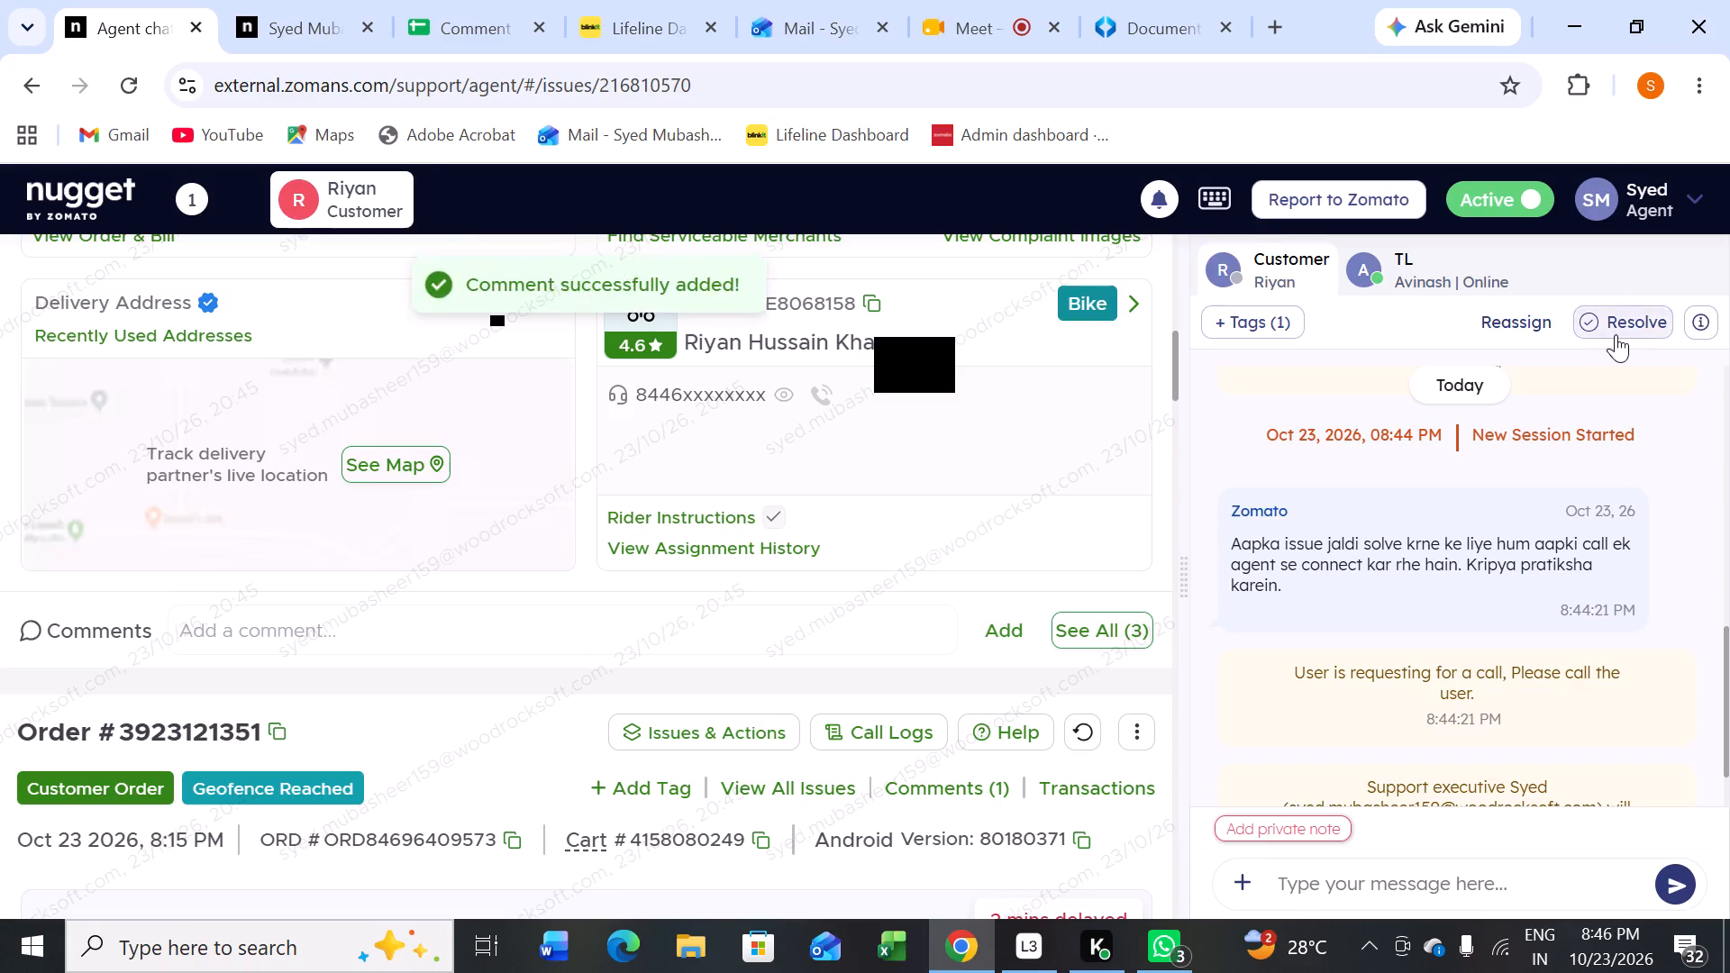
{"action": "left_click", "coordinate": [1124, 601]}
{"action": "left_click", "coordinate": [478, 22]}
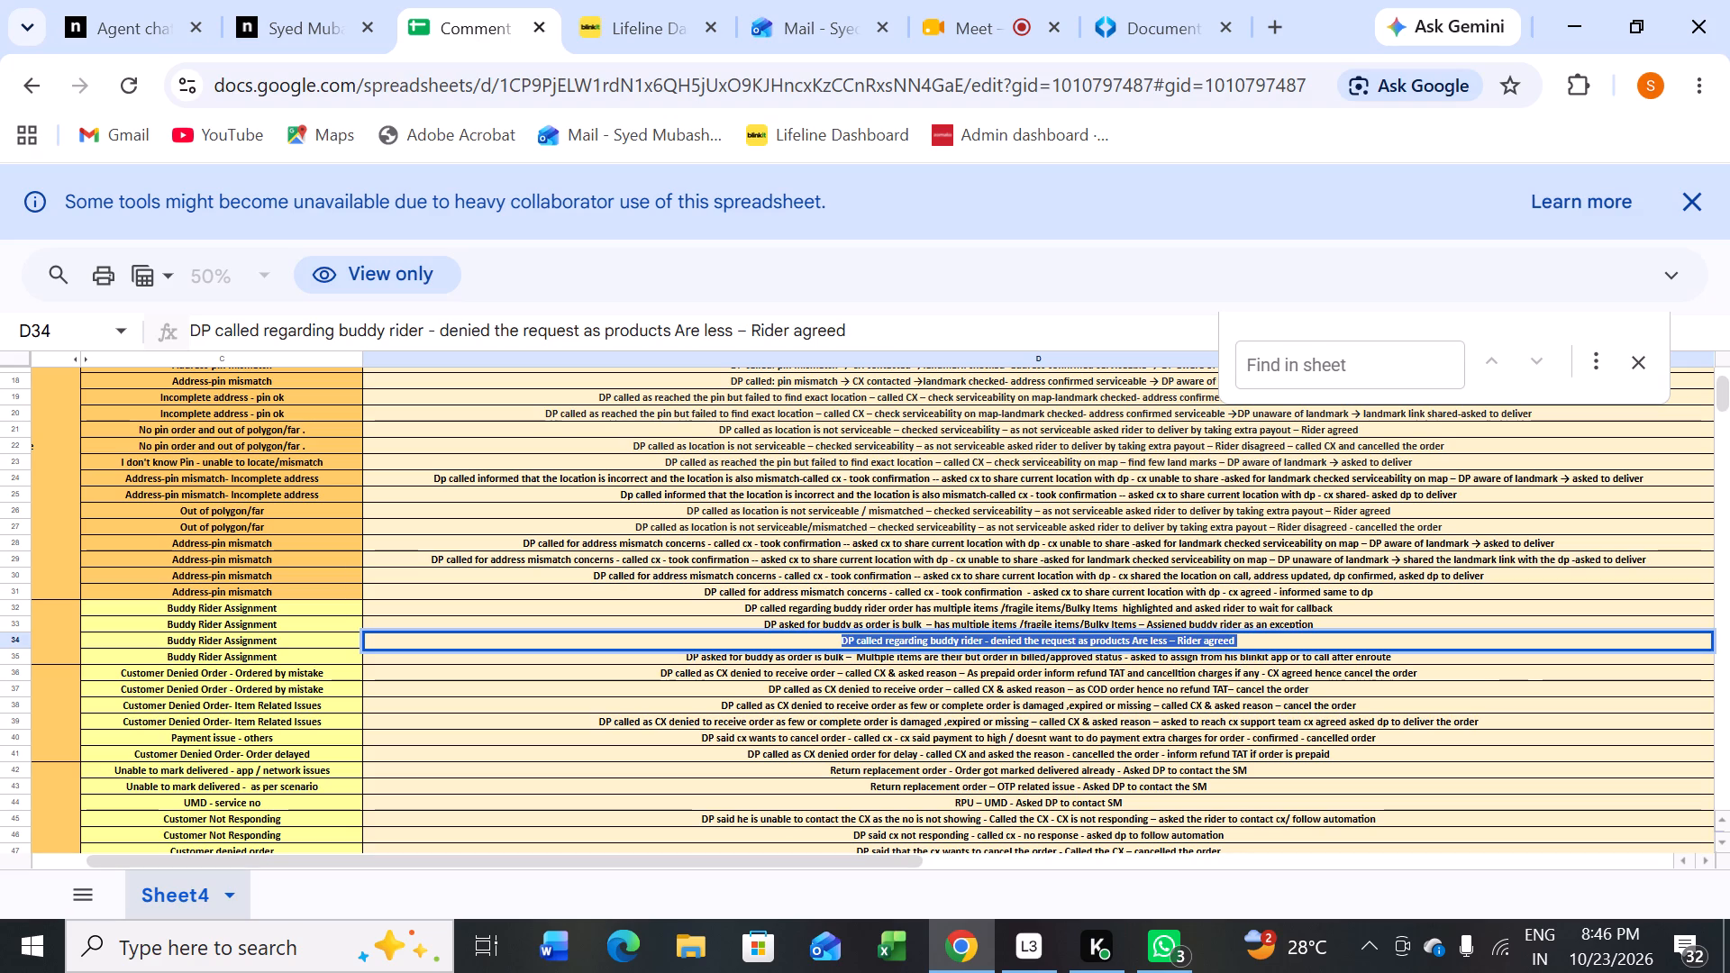
{"action": "left_click", "coordinate": [1250, 640]}
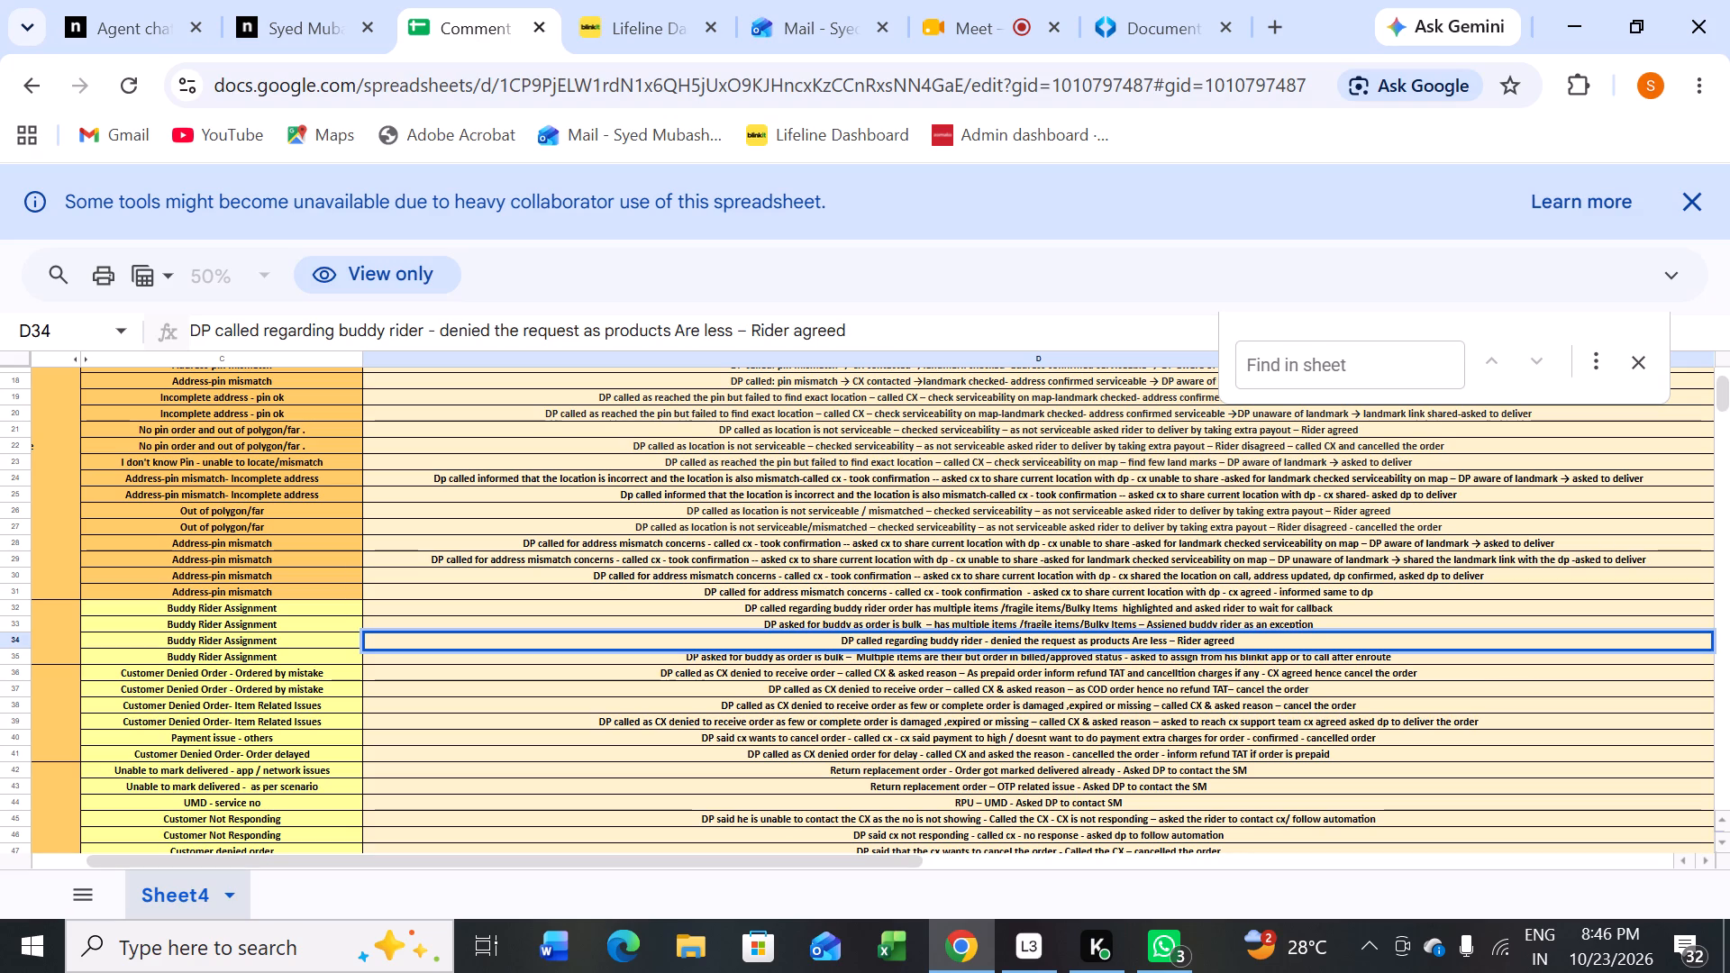
{"action": "left_click", "coordinate": [90, 21]}
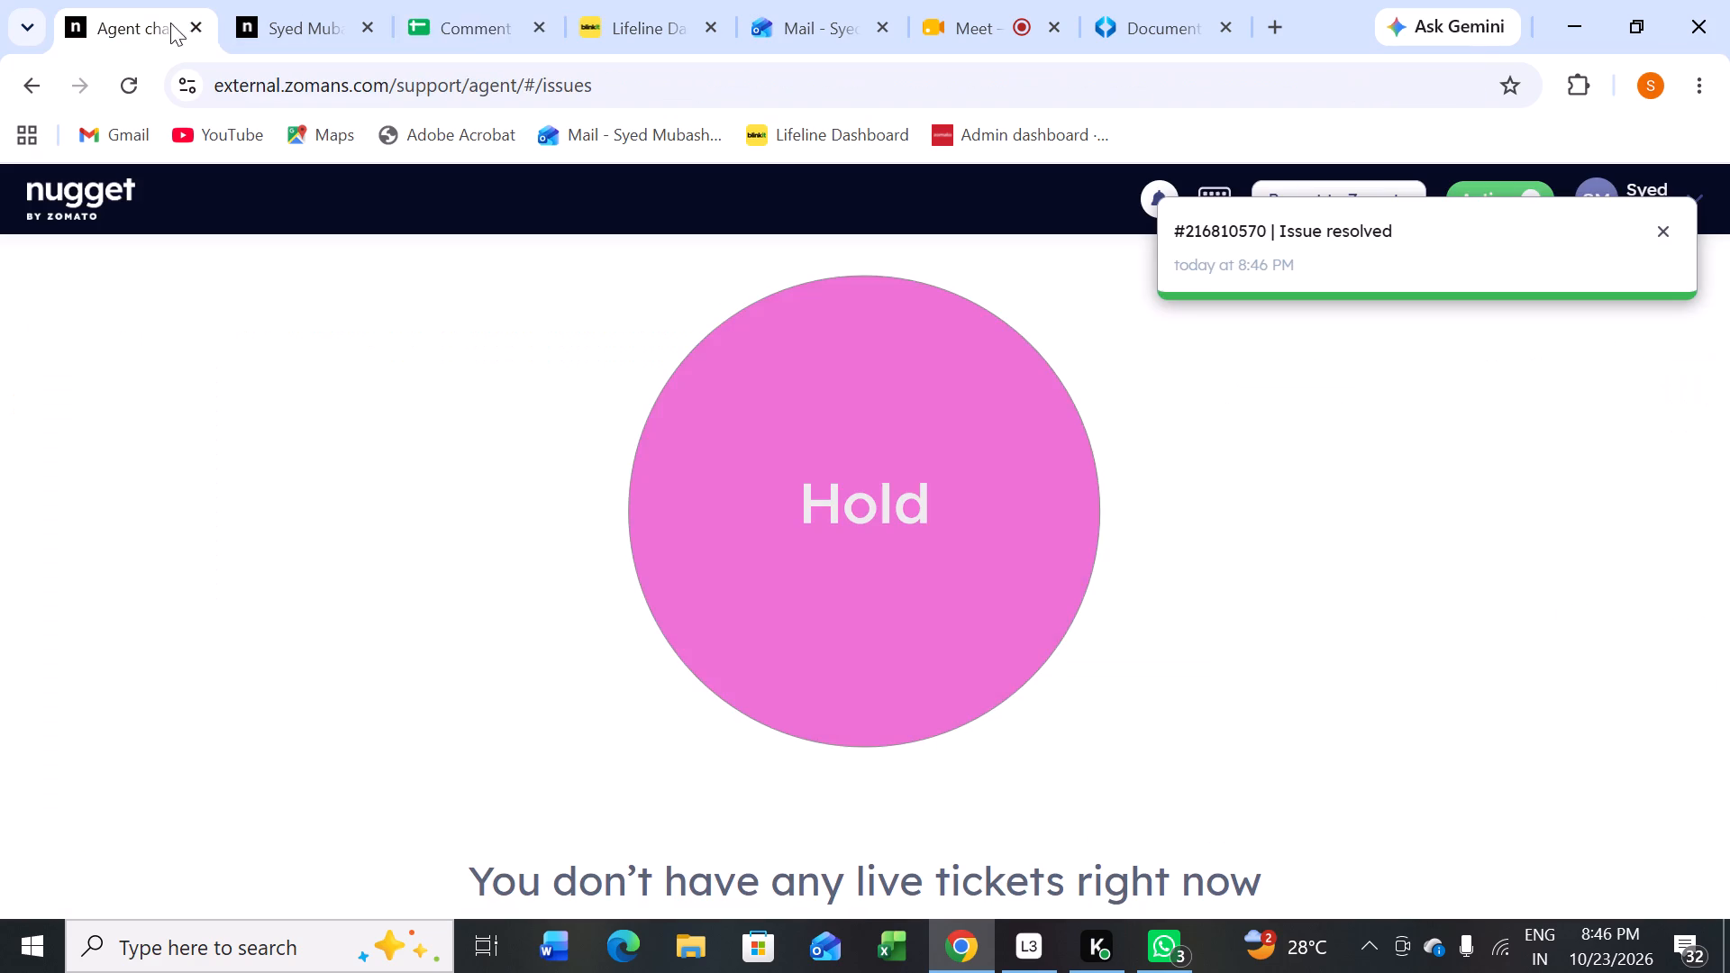
{"action": "left_click", "coordinate": [1659, 220]}
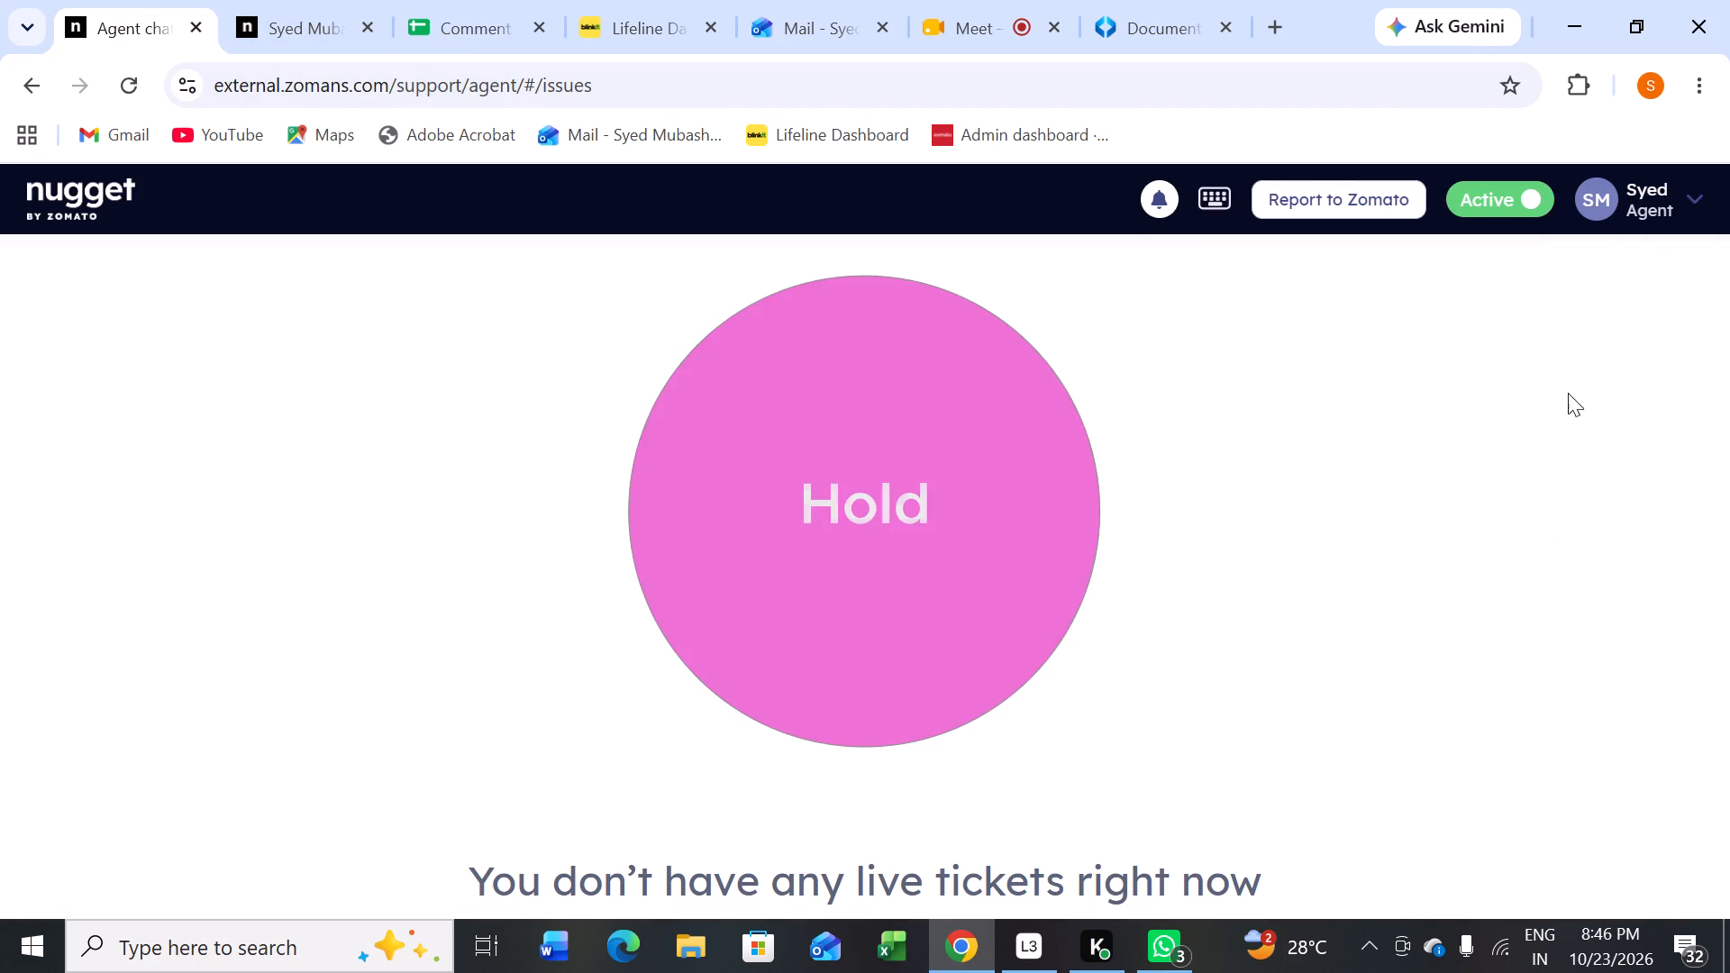
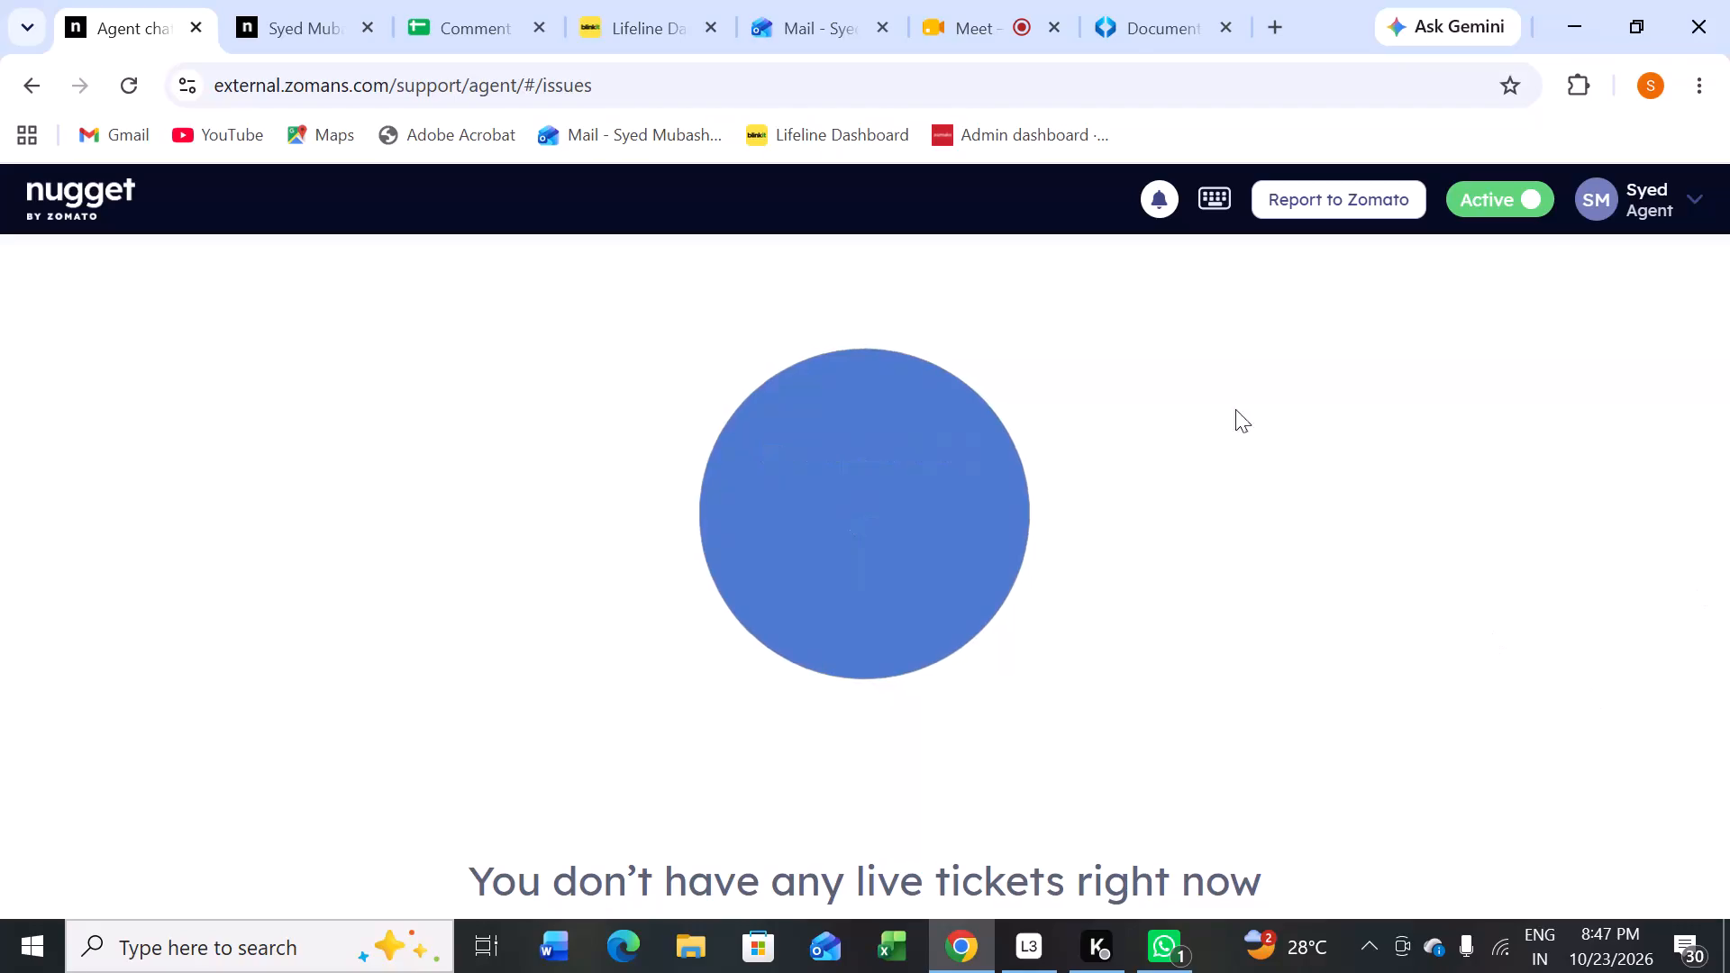
Switch to the SmartDraw floor plan and draw a rectangle about 7' 4" high nested just inside the innermost rectangle, spanning nearly its full width.
{"action": "left_click", "coordinate": [1135, 53]}
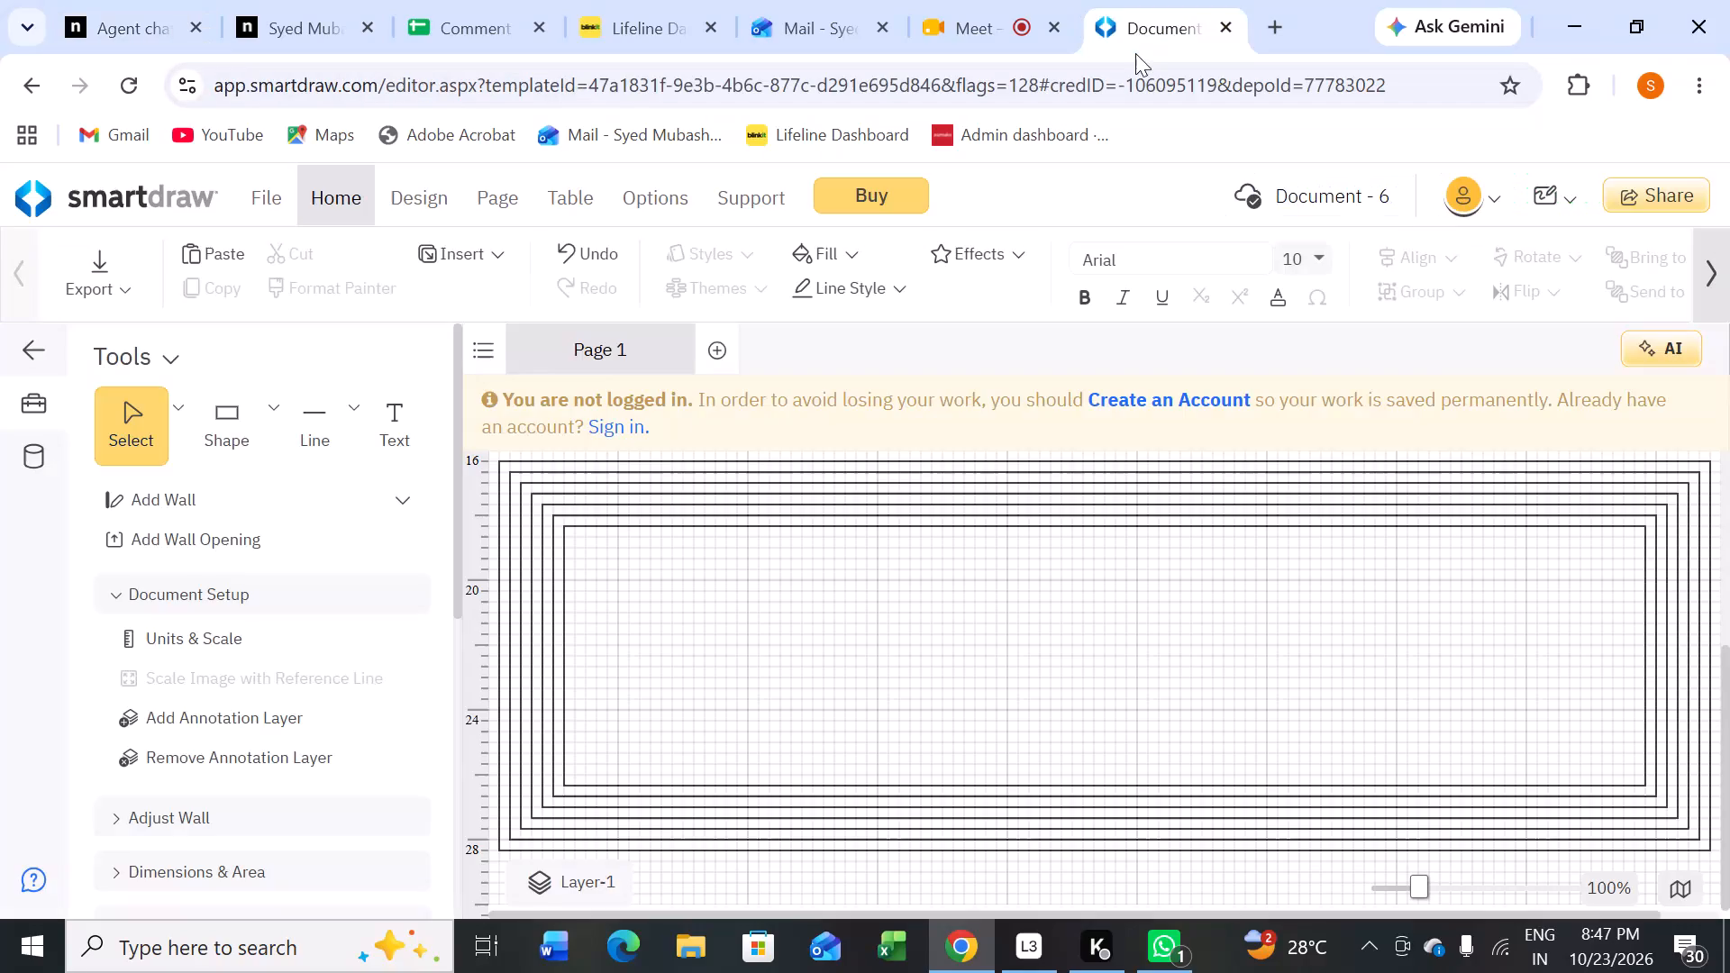
{"action": "left_click", "coordinate": [258, 422]}
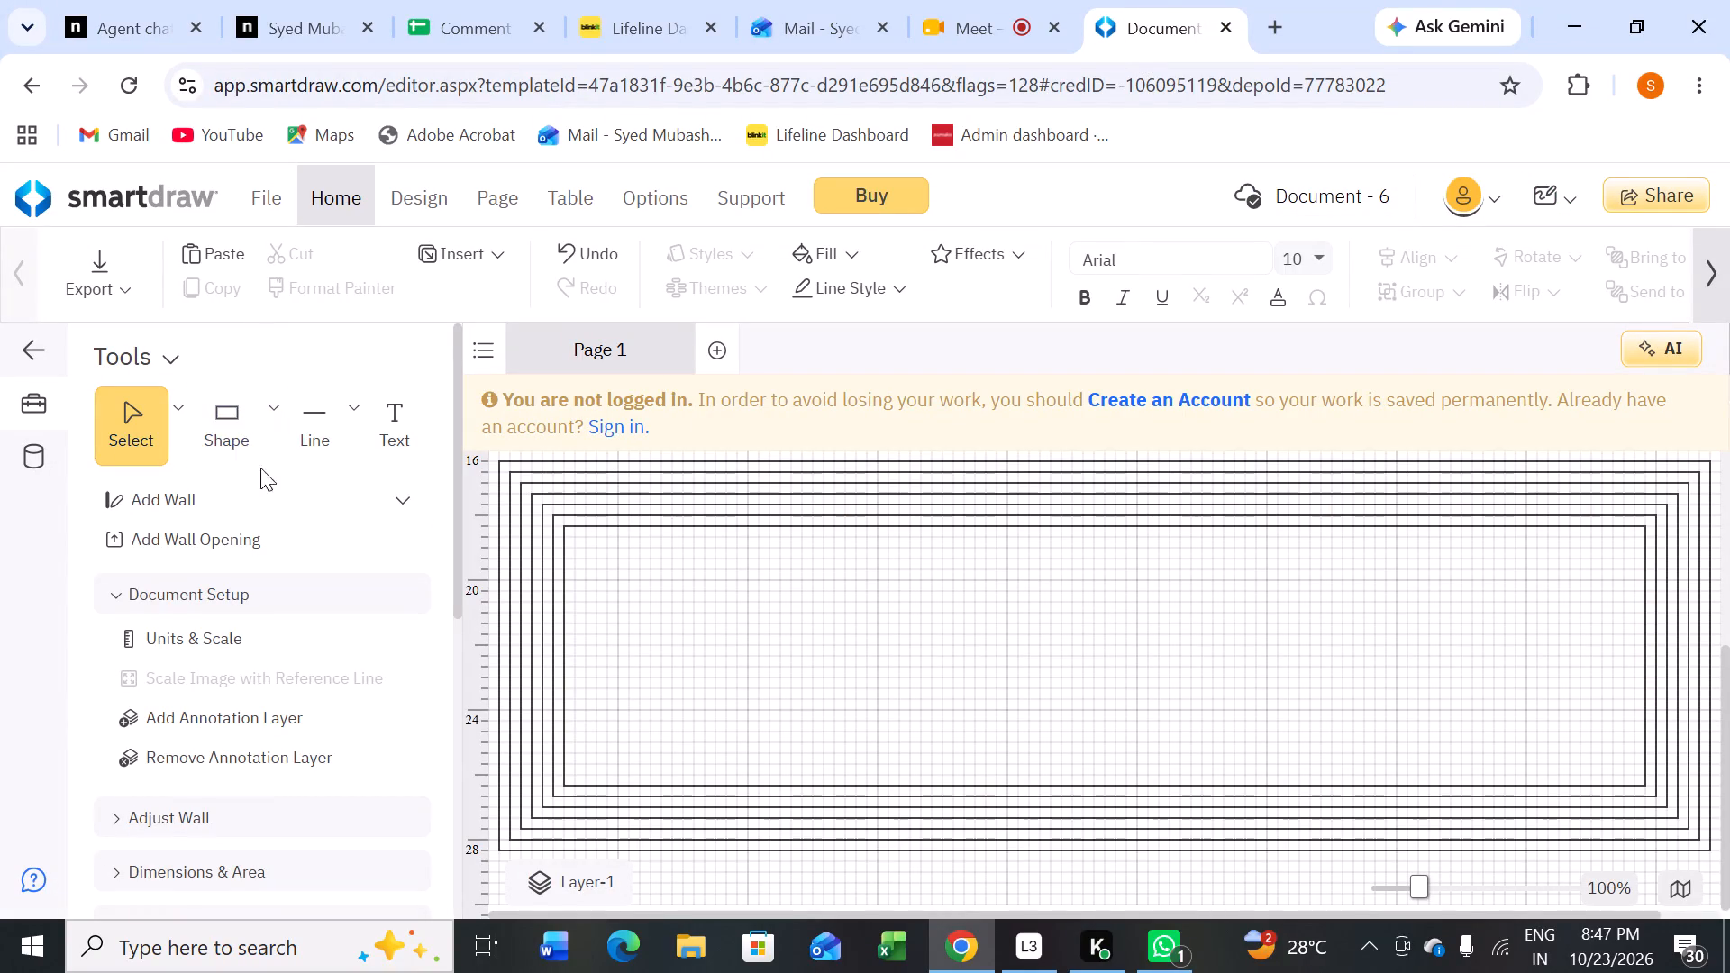
{"action": "left_click", "coordinate": [272, 436]}
{"action": "left_click", "coordinate": [314, 527]}
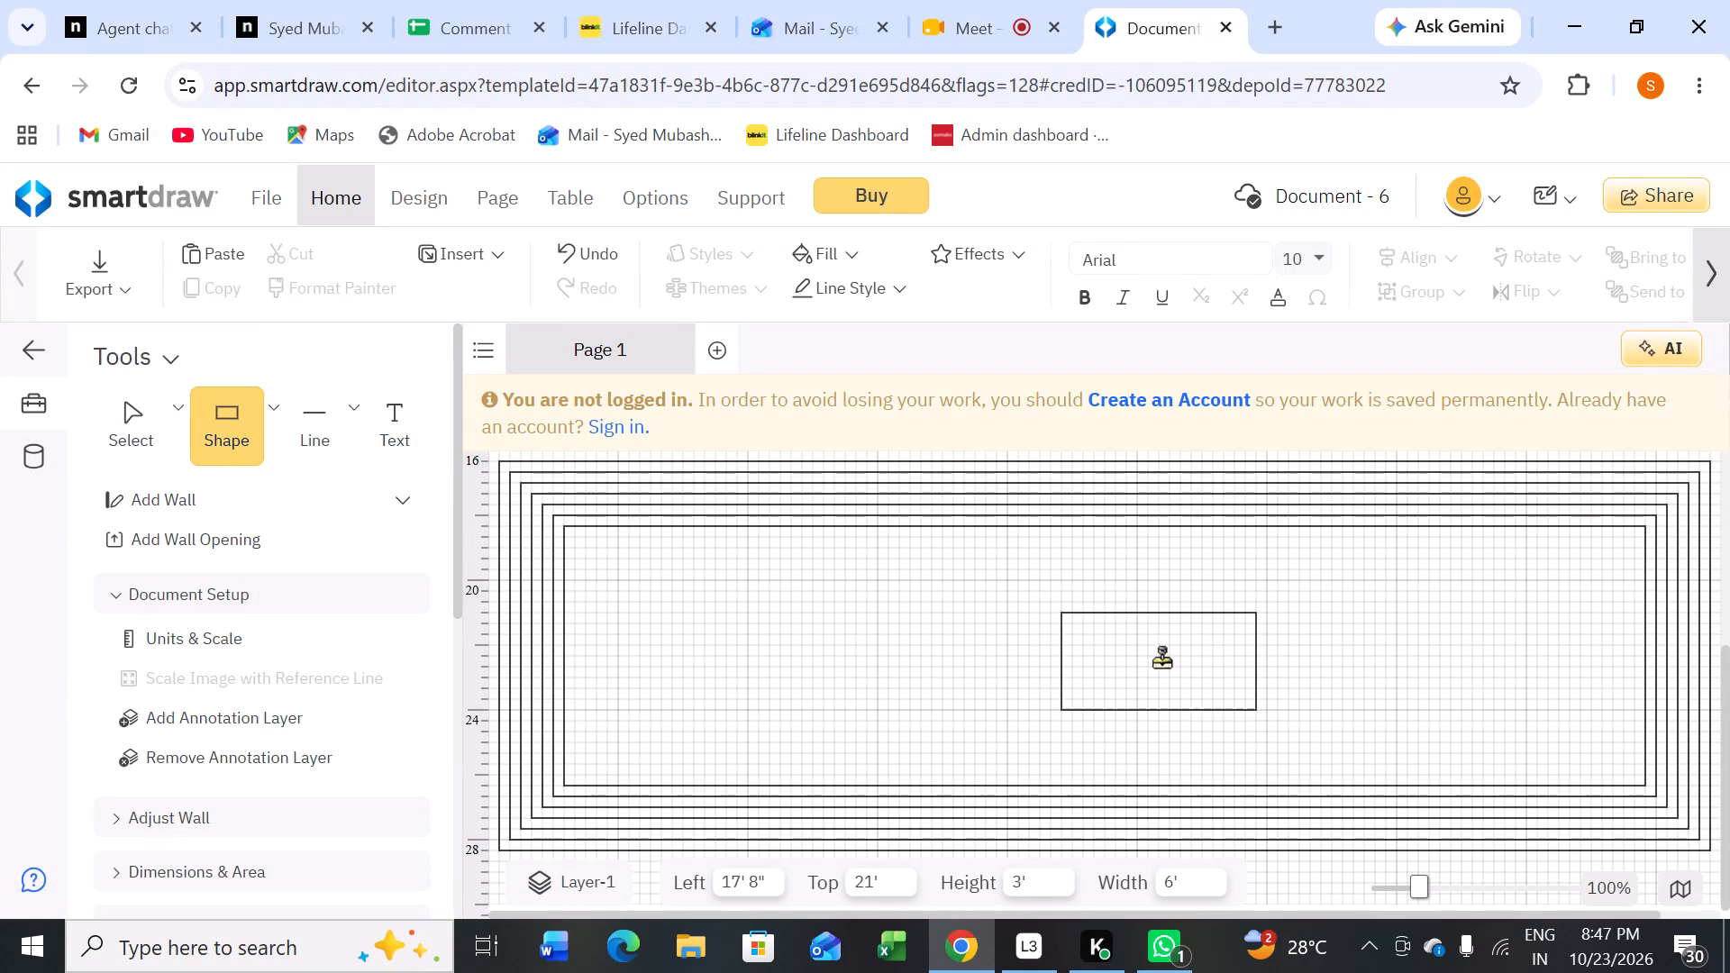
{"action": "left_click", "coordinate": [1161, 659]}
{"action": "left_click_drag", "start_coordinate": [1163, 612], "coordinate": [1149, 541]}
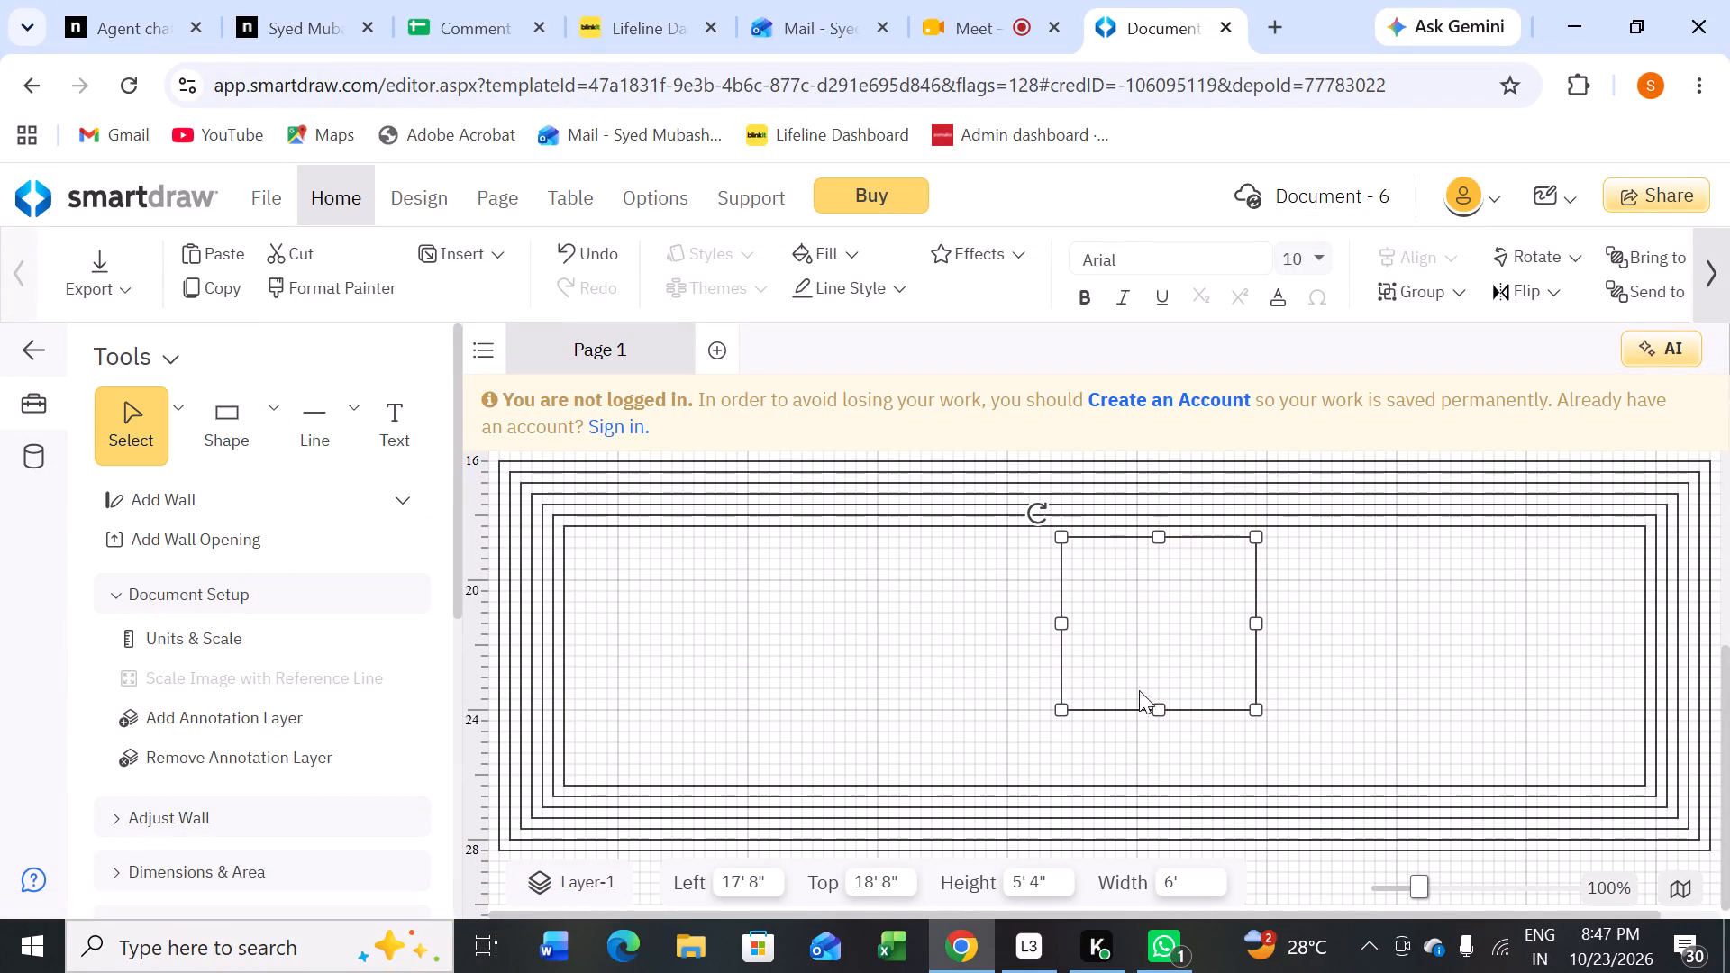
{"action": "left_click_drag", "start_coordinate": [1157, 706], "coordinate": [1147, 772]}
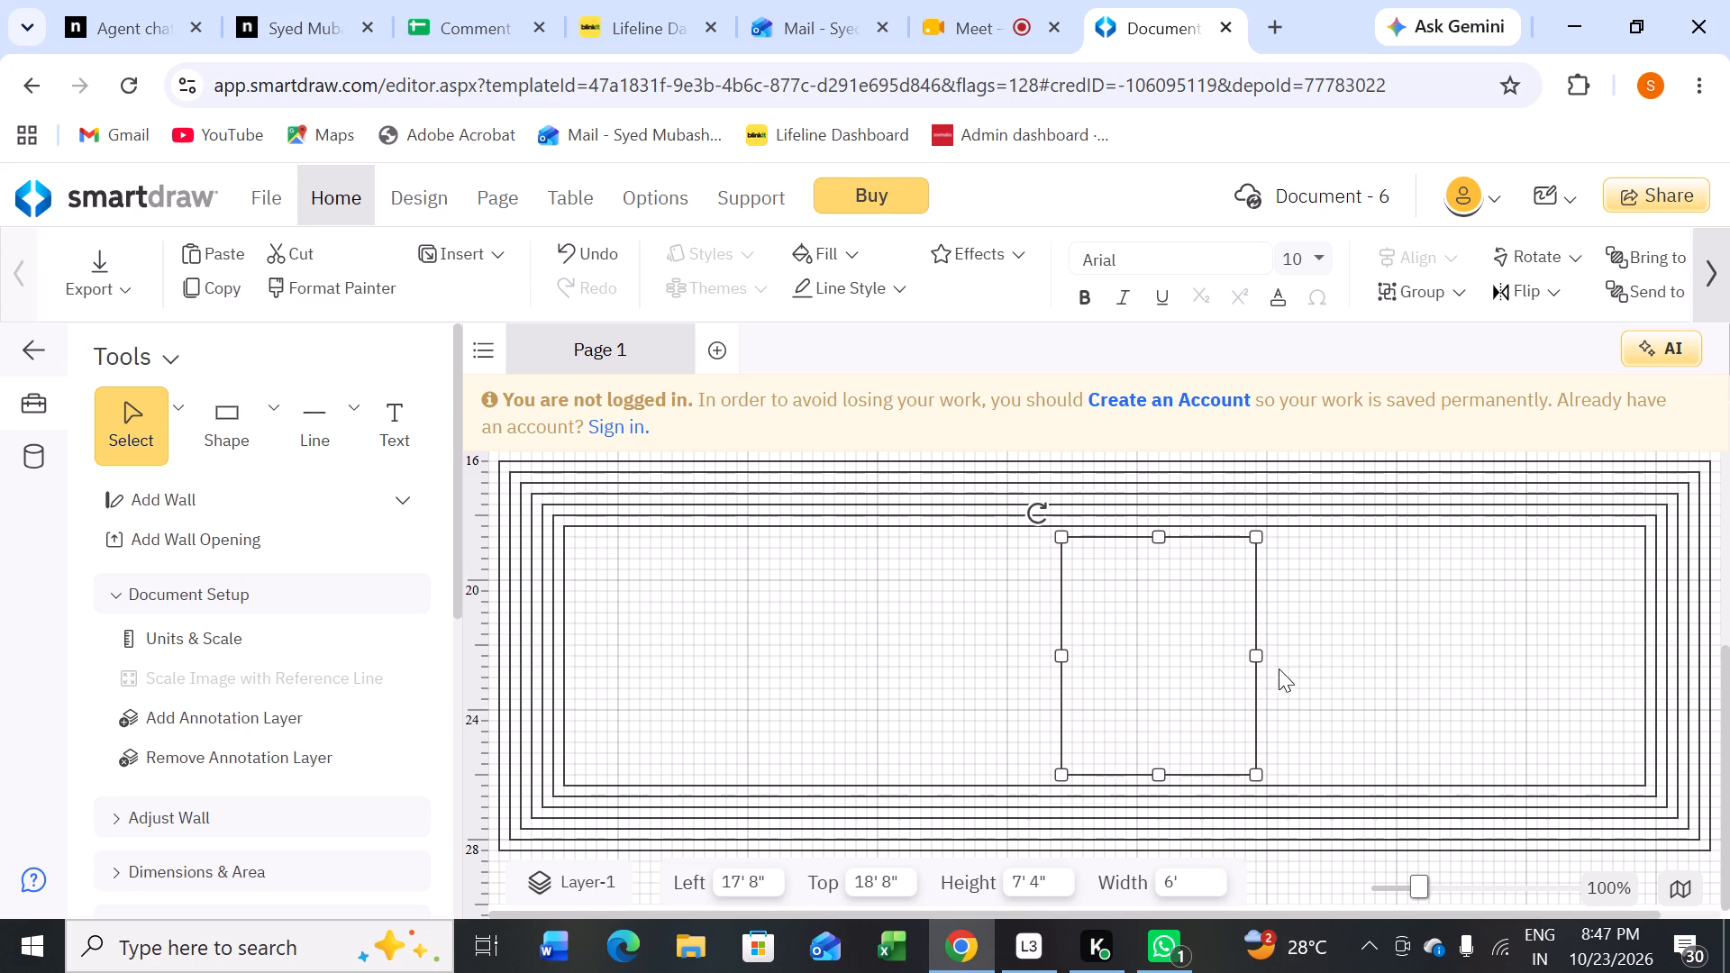
{"action": "left_click_drag", "start_coordinate": [1252, 656], "coordinate": [1628, 676]}
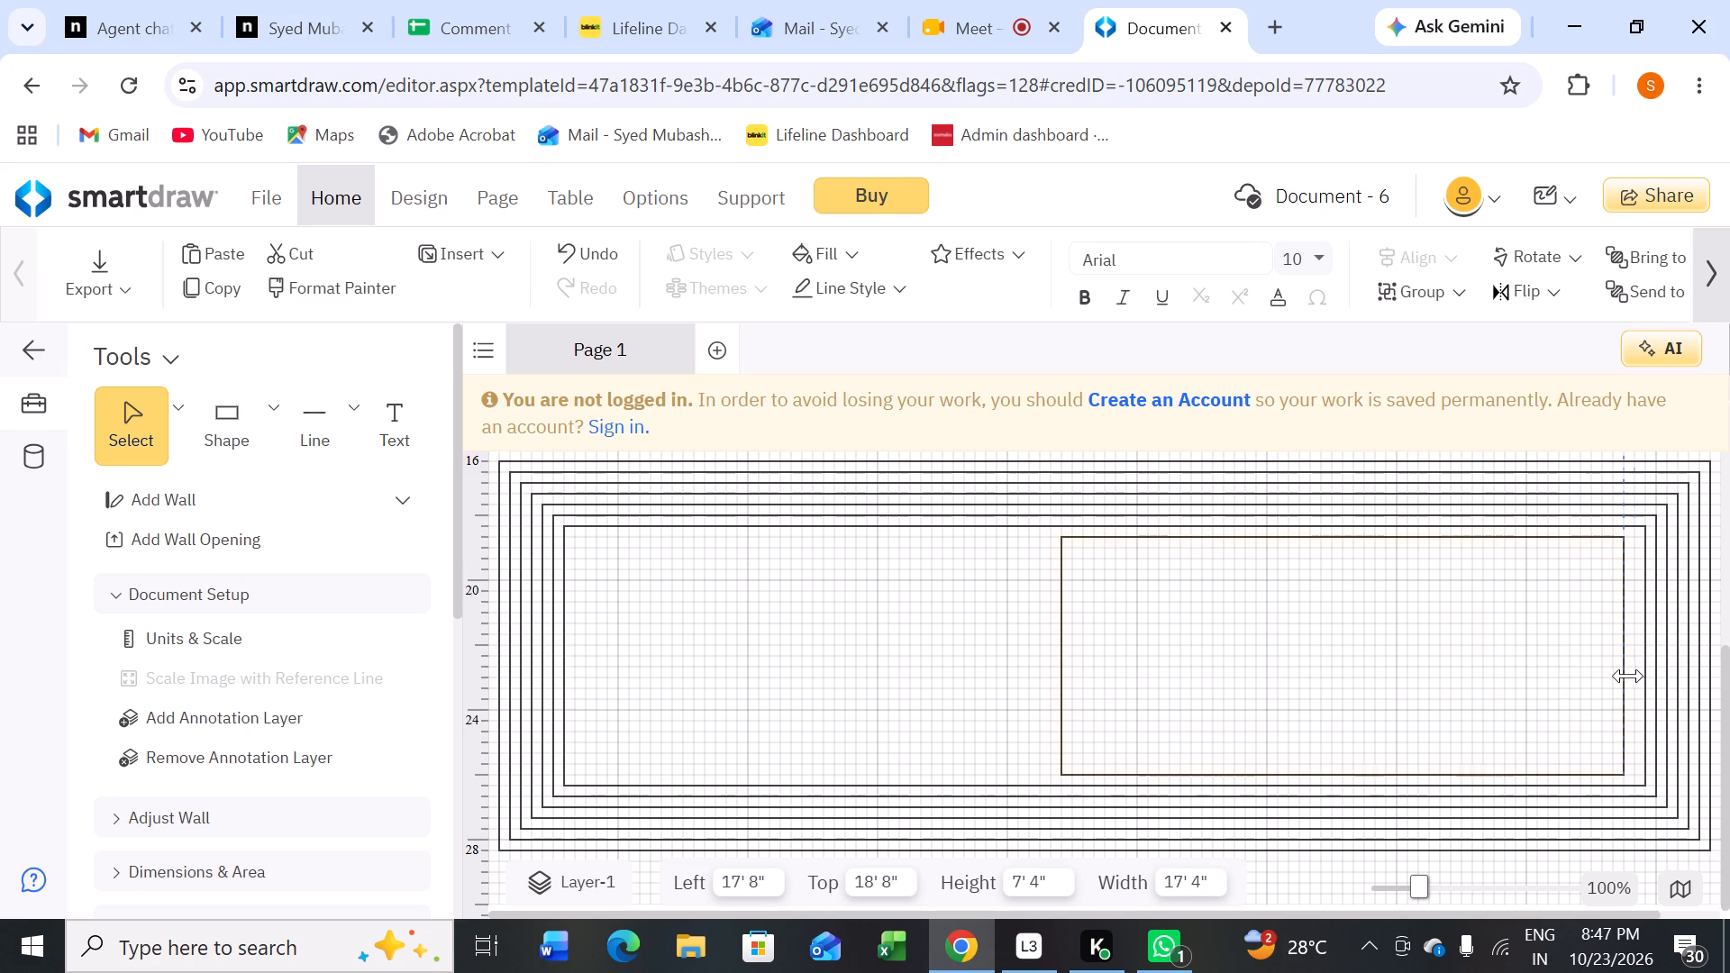
{"action": "left_click_drag", "start_coordinate": [1628, 676], "coordinate": [1637, 677]}
{"action": "left_click_drag", "start_coordinate": [1061, 659], "coordinate": [554, 659]}
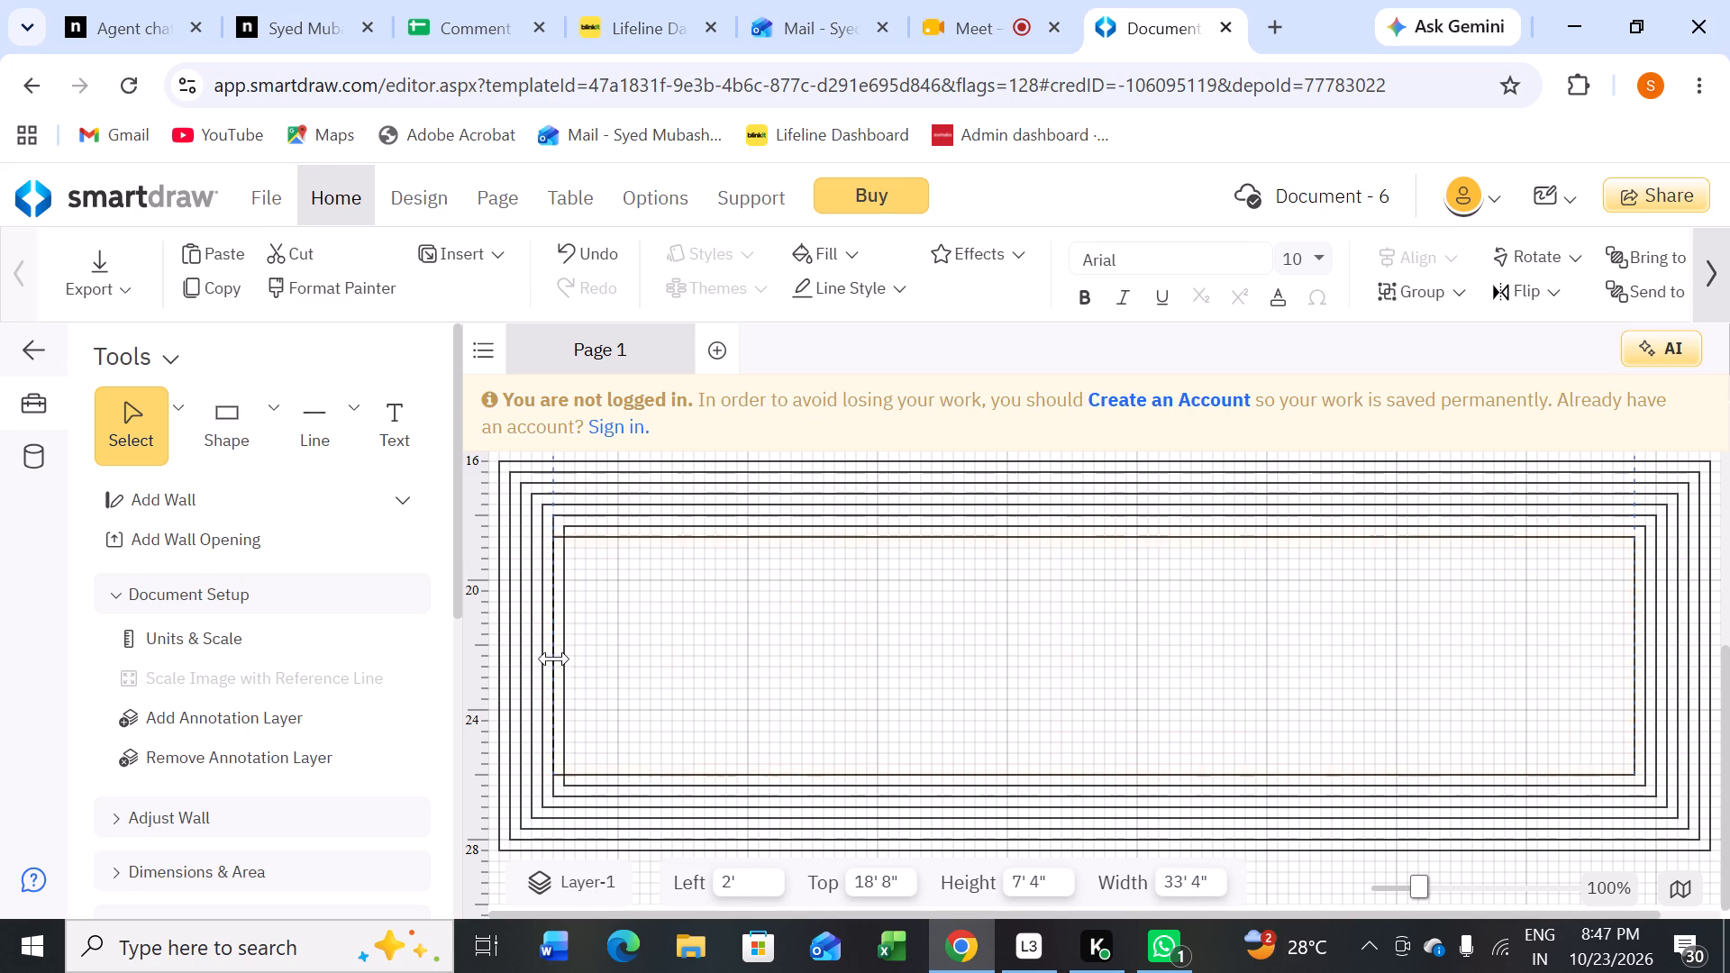
{"action": "left_click_drag", "start_coordinate": [554, 659], "coordinate": [576, 659]}
{"action": "left_click", "coordinate": [776, 665]}
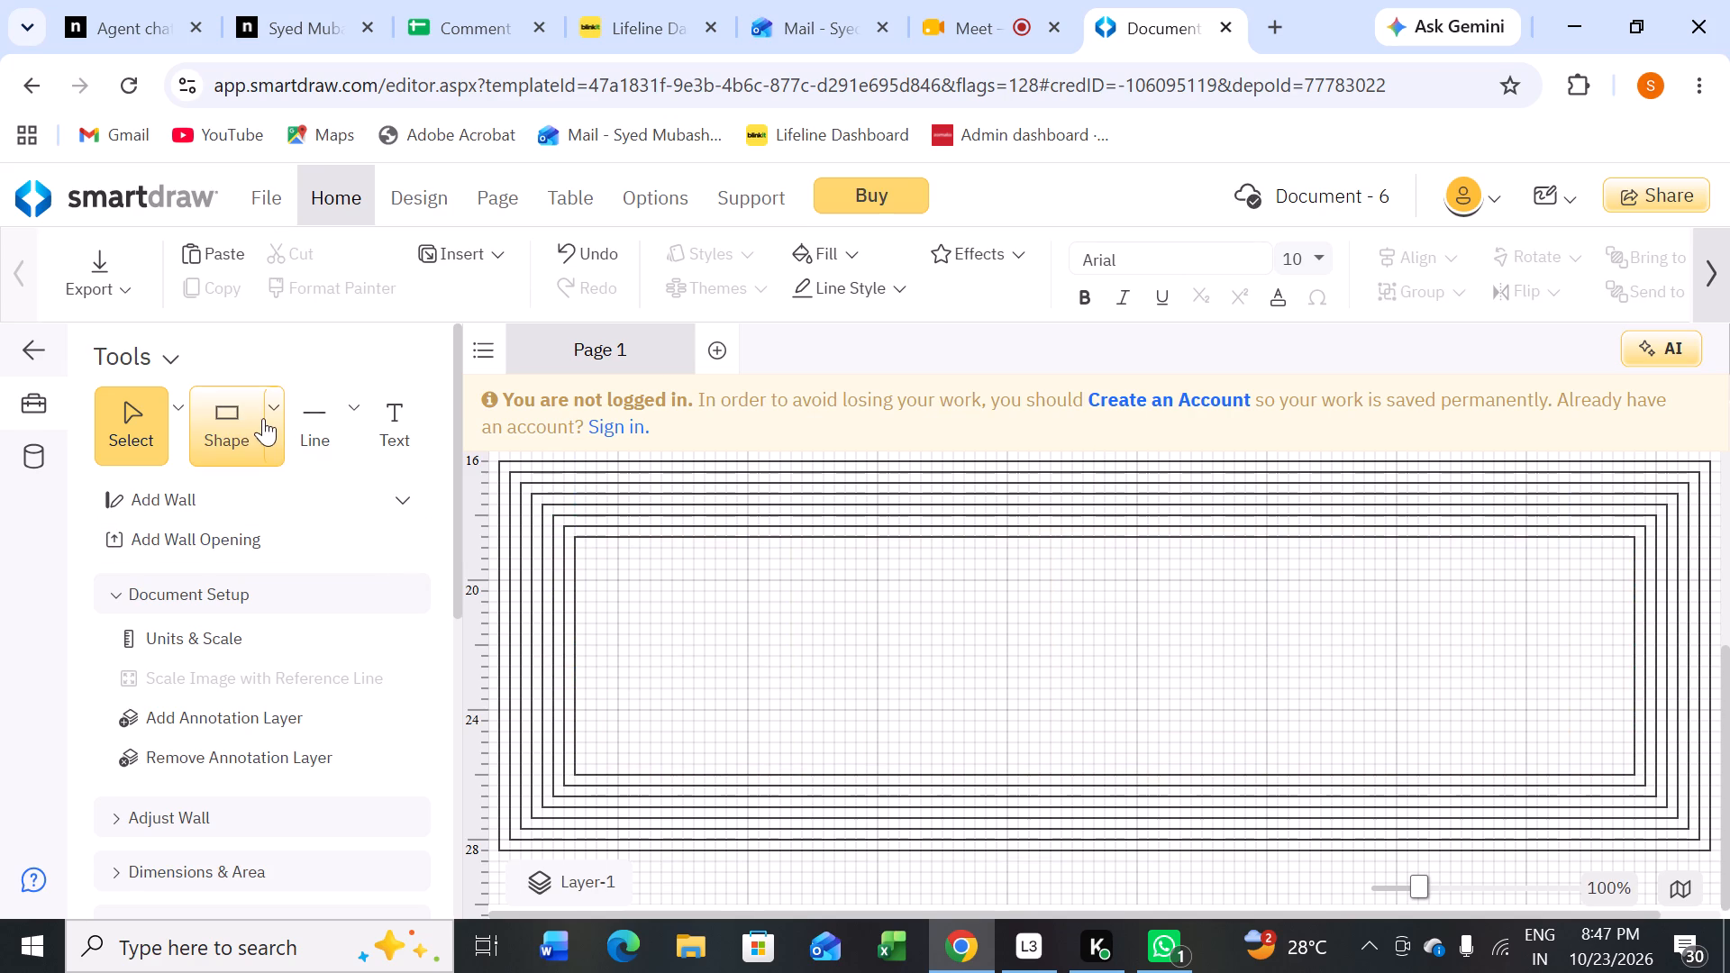
Draw another nested rectangle about 6' 8" high just inside the new innermost one, stretched nearly to both of its sides.
{"action": "left_click", "coordinate": [278, 422]}
{"action": "left_click", "coordinate": [314, 551]}
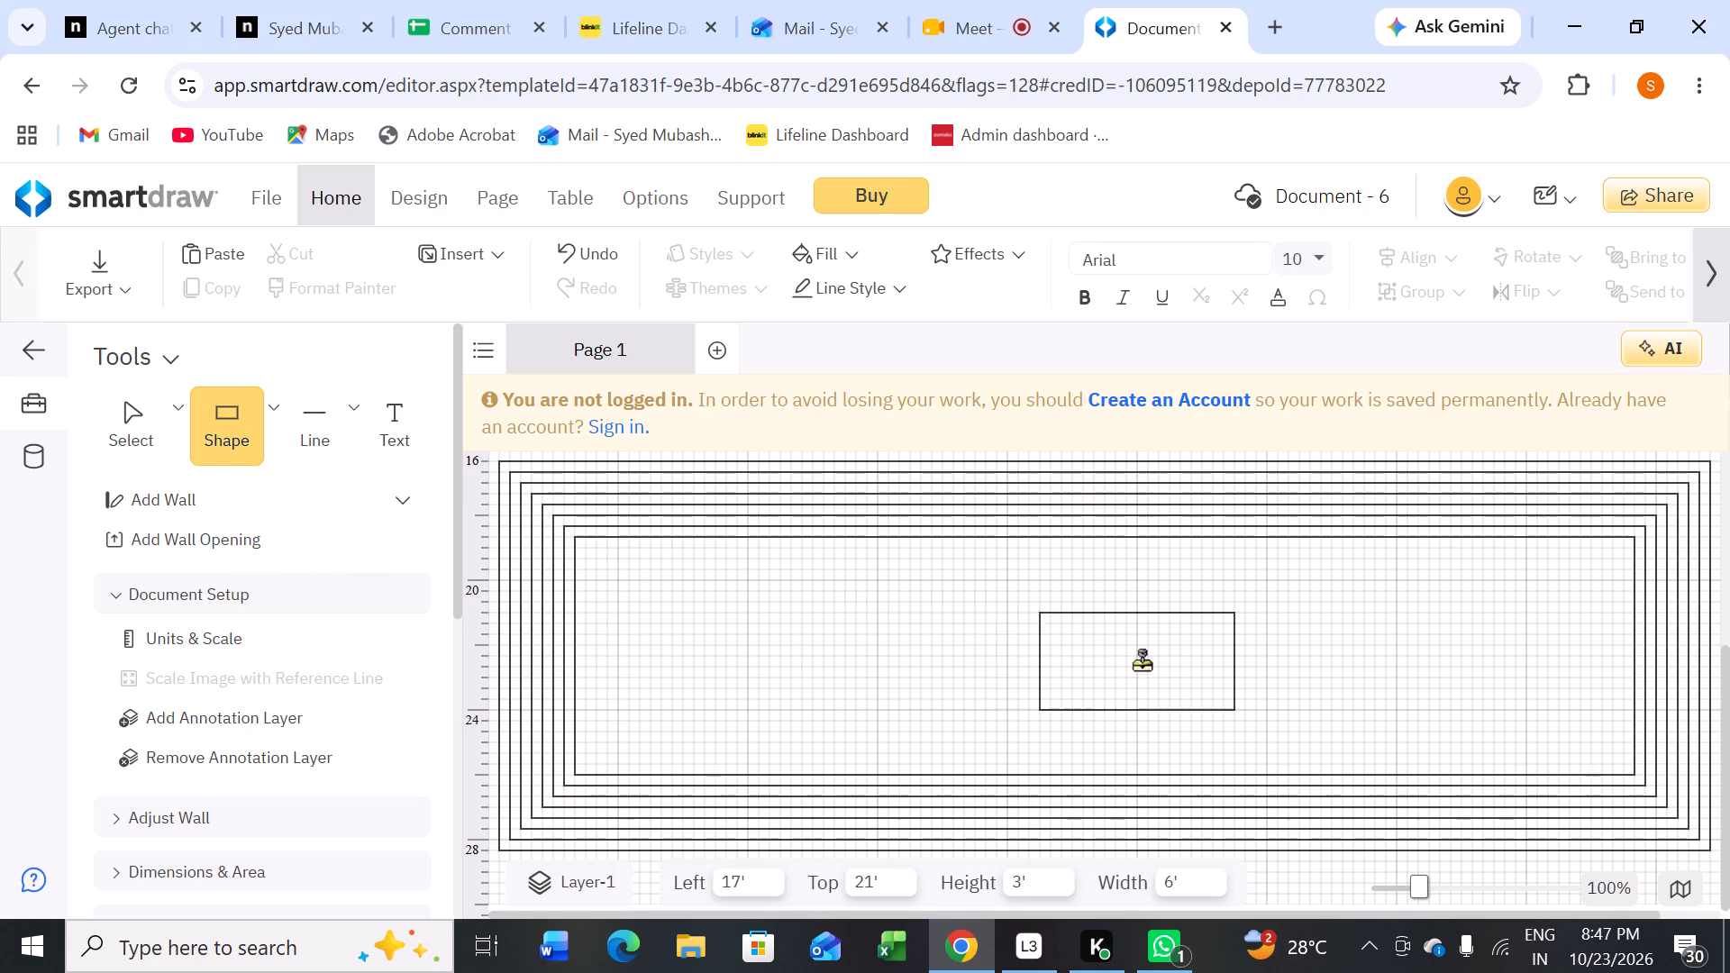
{"action": "left_click", "coordinate": [1146, 660]}
{"action": "left_click_drag", "start_coordinate": [1149, 613], "coordinate": [1148, 550]}
{"action": "left_click", "coordinate": [1145, 717]}
{"action": "left_click", "coordinate": [1146, 712]}
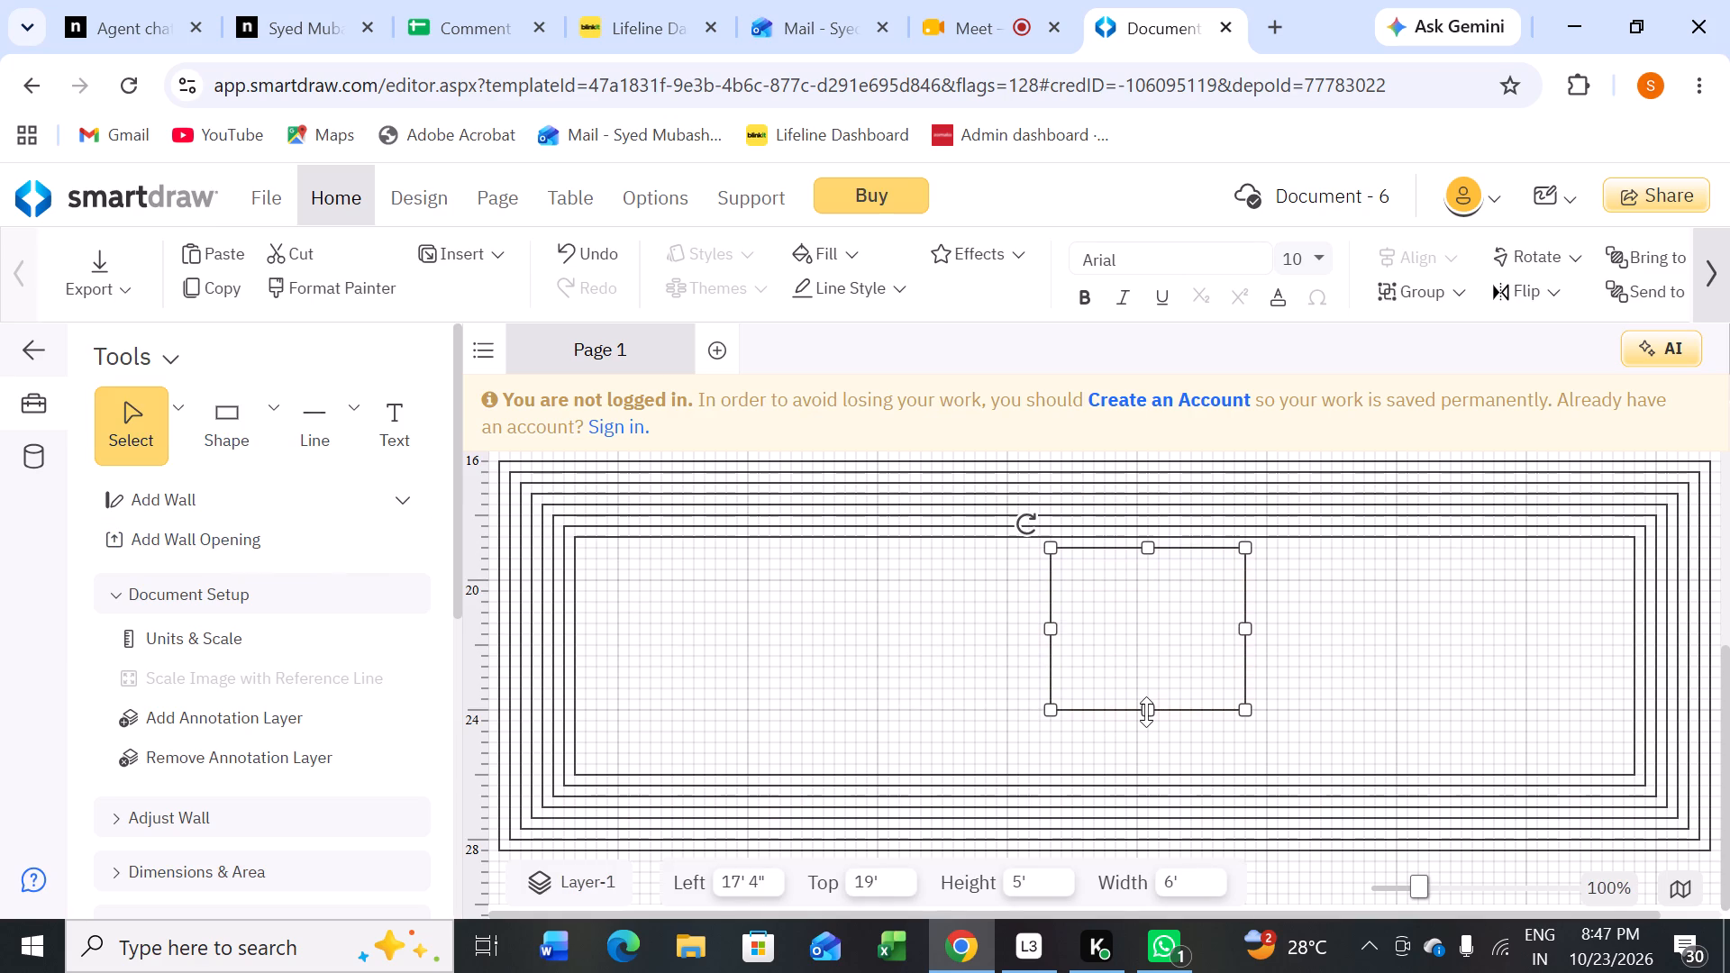
{"action": "left_click_drag", "start_coordinate": [1149, 709], "coordinate": [1141, 759]}
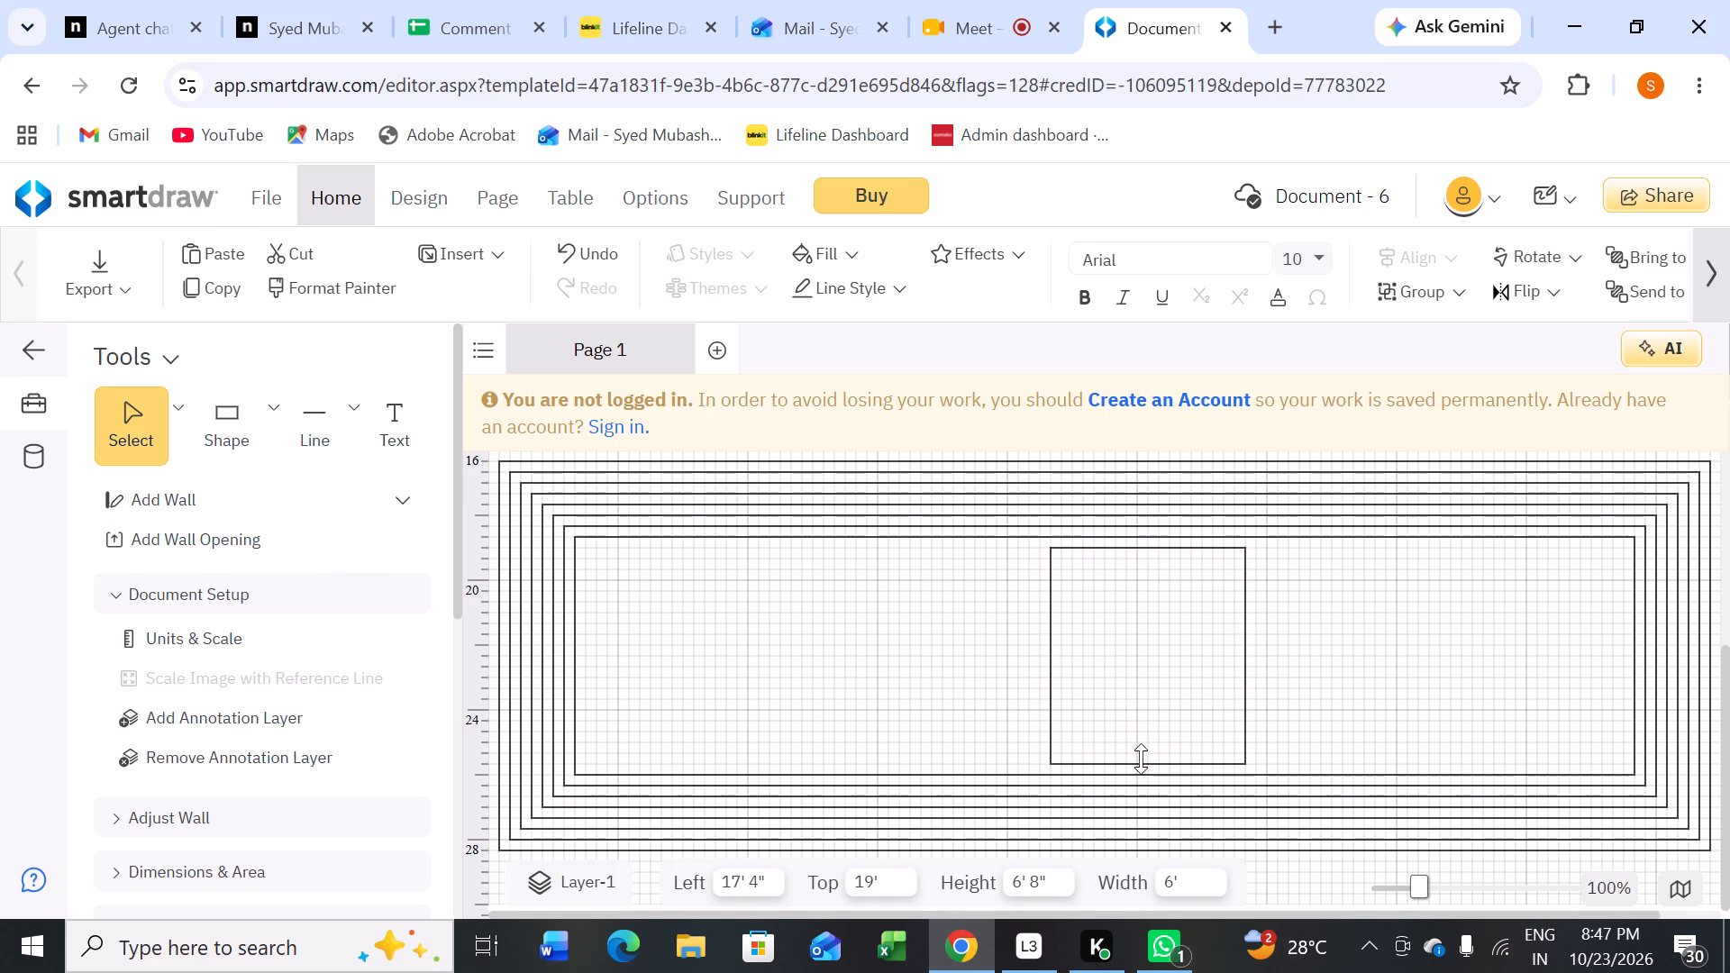
{"action": "left_click_drag", "start_coordinate": [1141, 759], "coordinate": [1137, 760]}
{"action": "left_click_drag", "start_coordinate": [1247, 659], "coordinate": [1618, 667]}
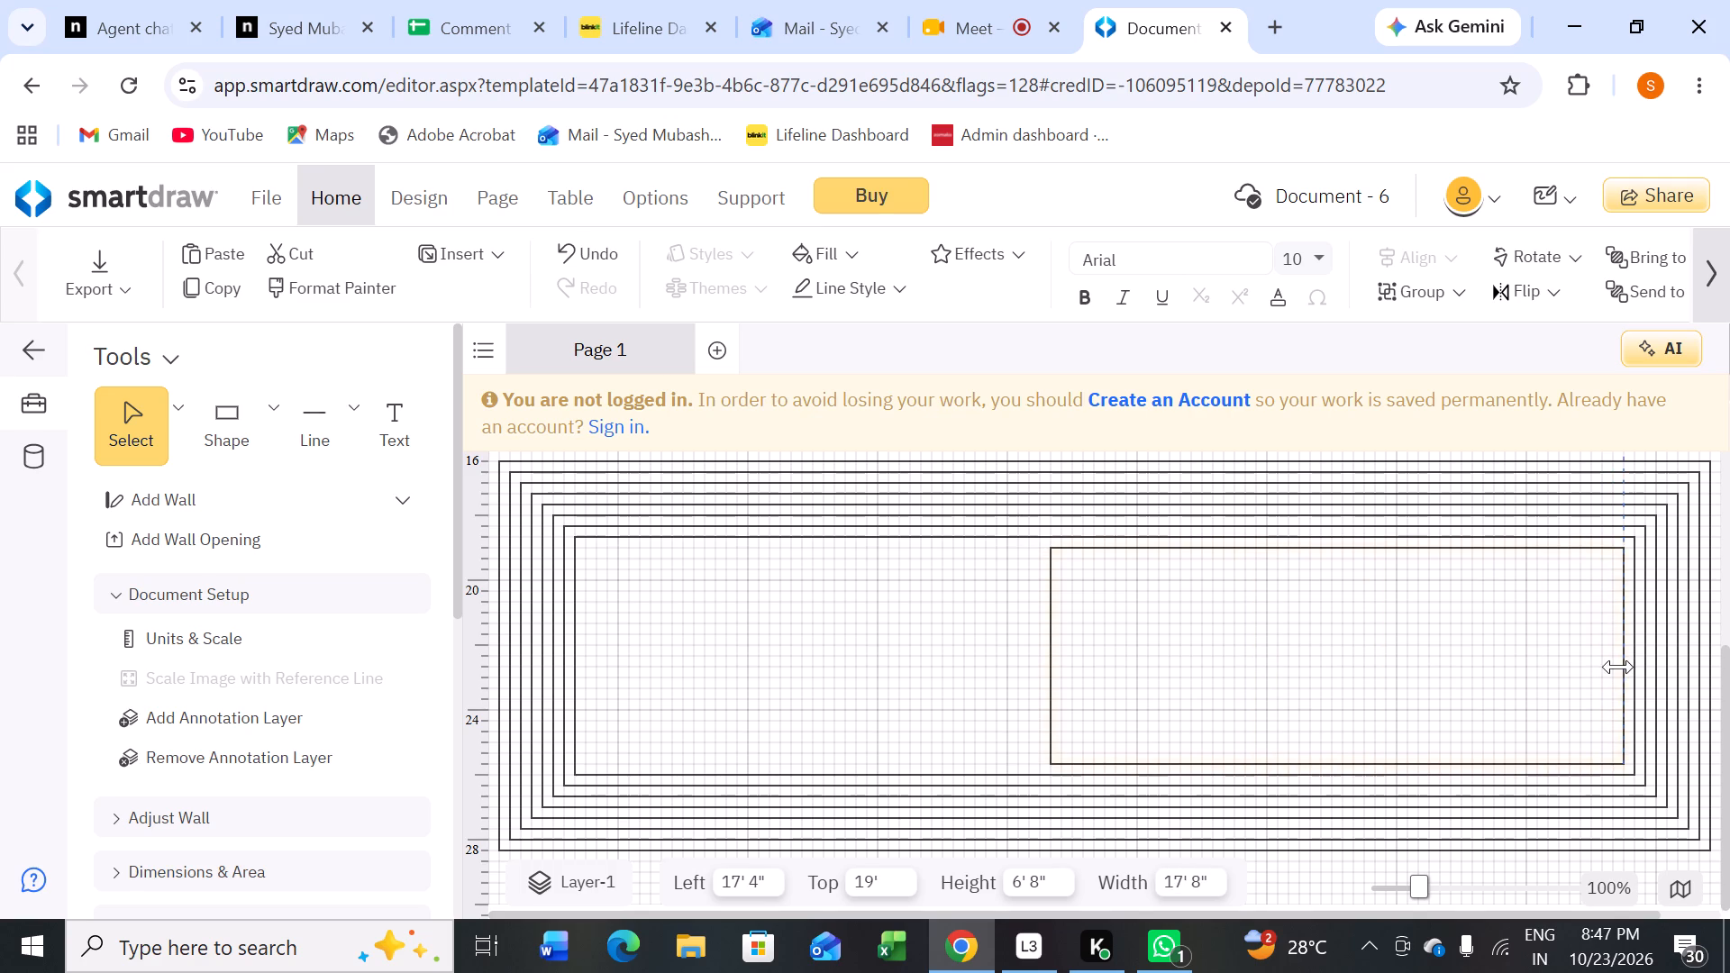
{"action": "left_click_drag", "start_coordinate": [1618, 667], "coordinate": [1621, 667]}
{"action": "left_click_drag", "start_coordinate": [1052, 657], "coordinate": [575, 655]}
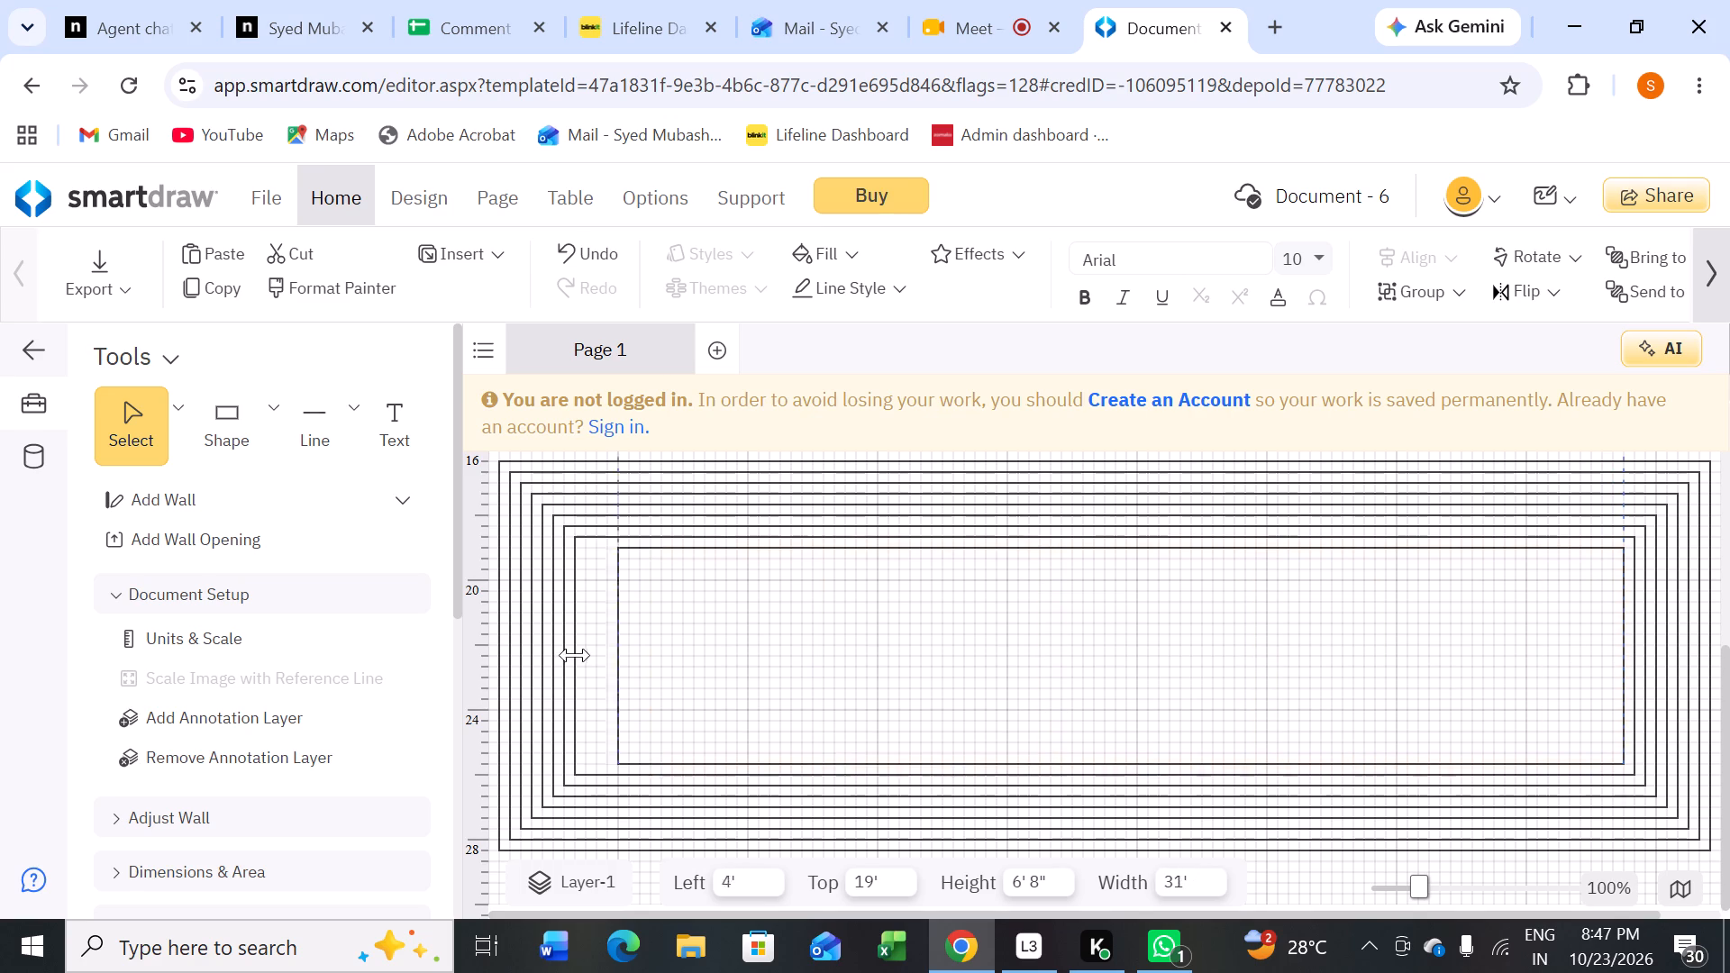
{"action": "left_click_drag", "start_coordinate": [575, 655], "coordinate": [590, 657]}
{"action": "left_click", "coordinate": [735, 647]}
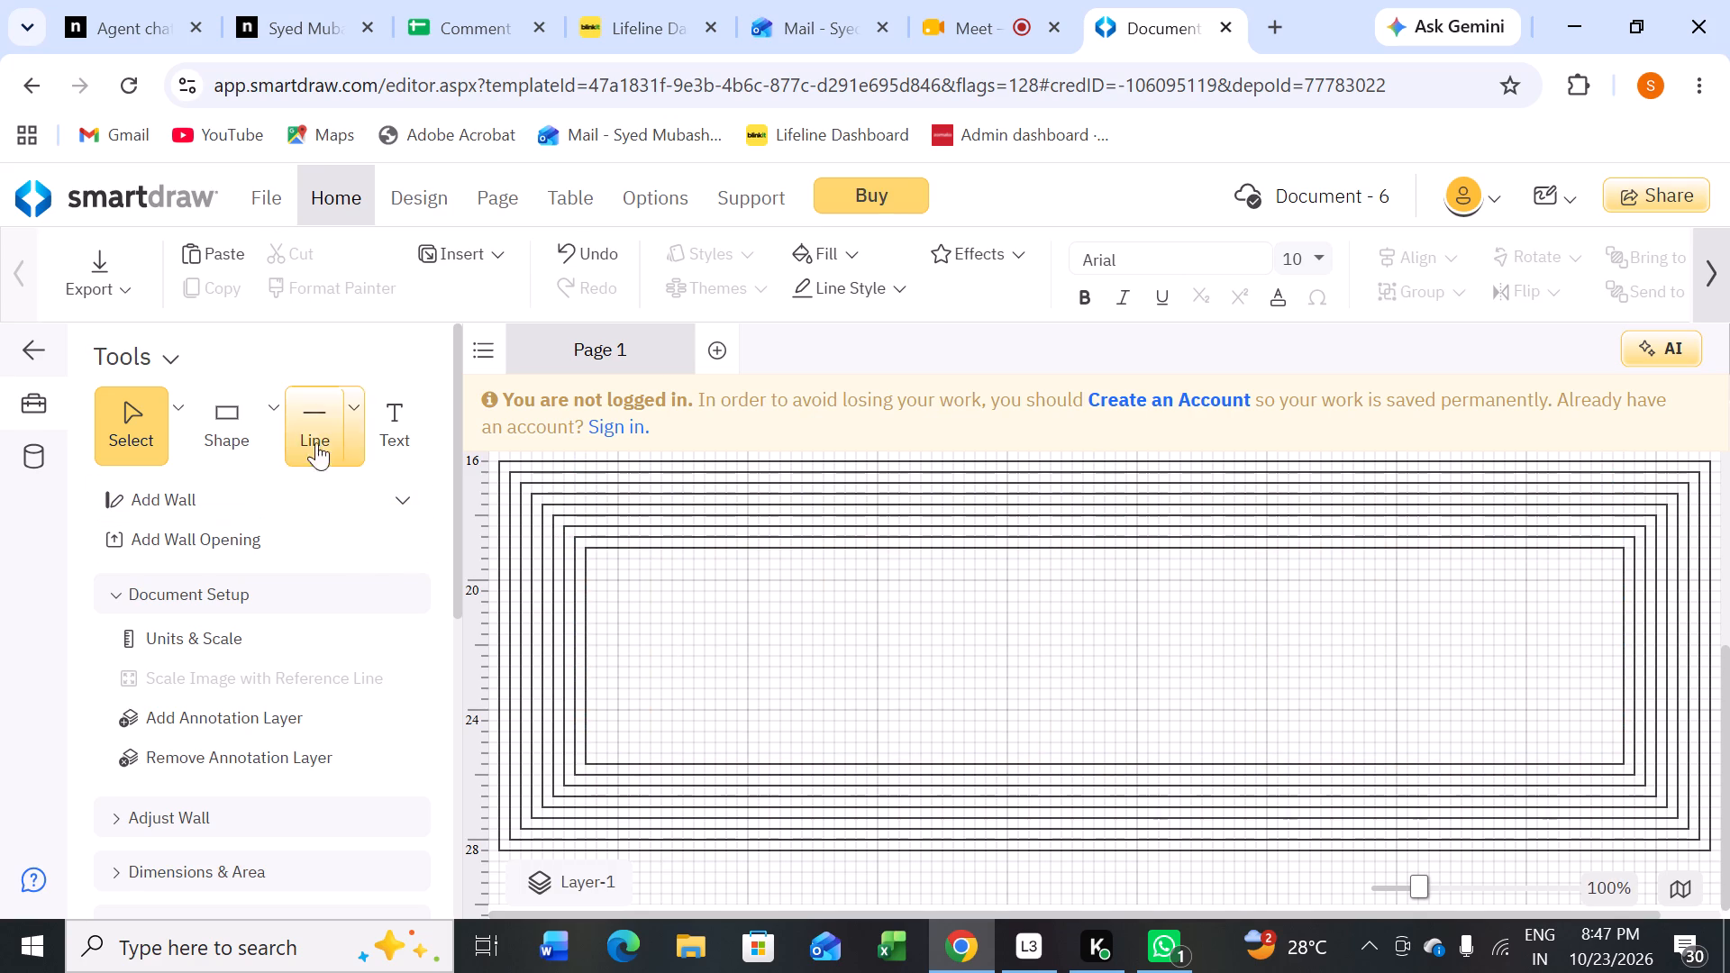
Add a rectangle inside the innermost one, stretched to about 6' high and 17' 4" wide, reaching almost to its right edge.
{"action": "left_click", "coordinate": [267, 401]}
{"action": "left_click", "coordinate": [298, 527]}
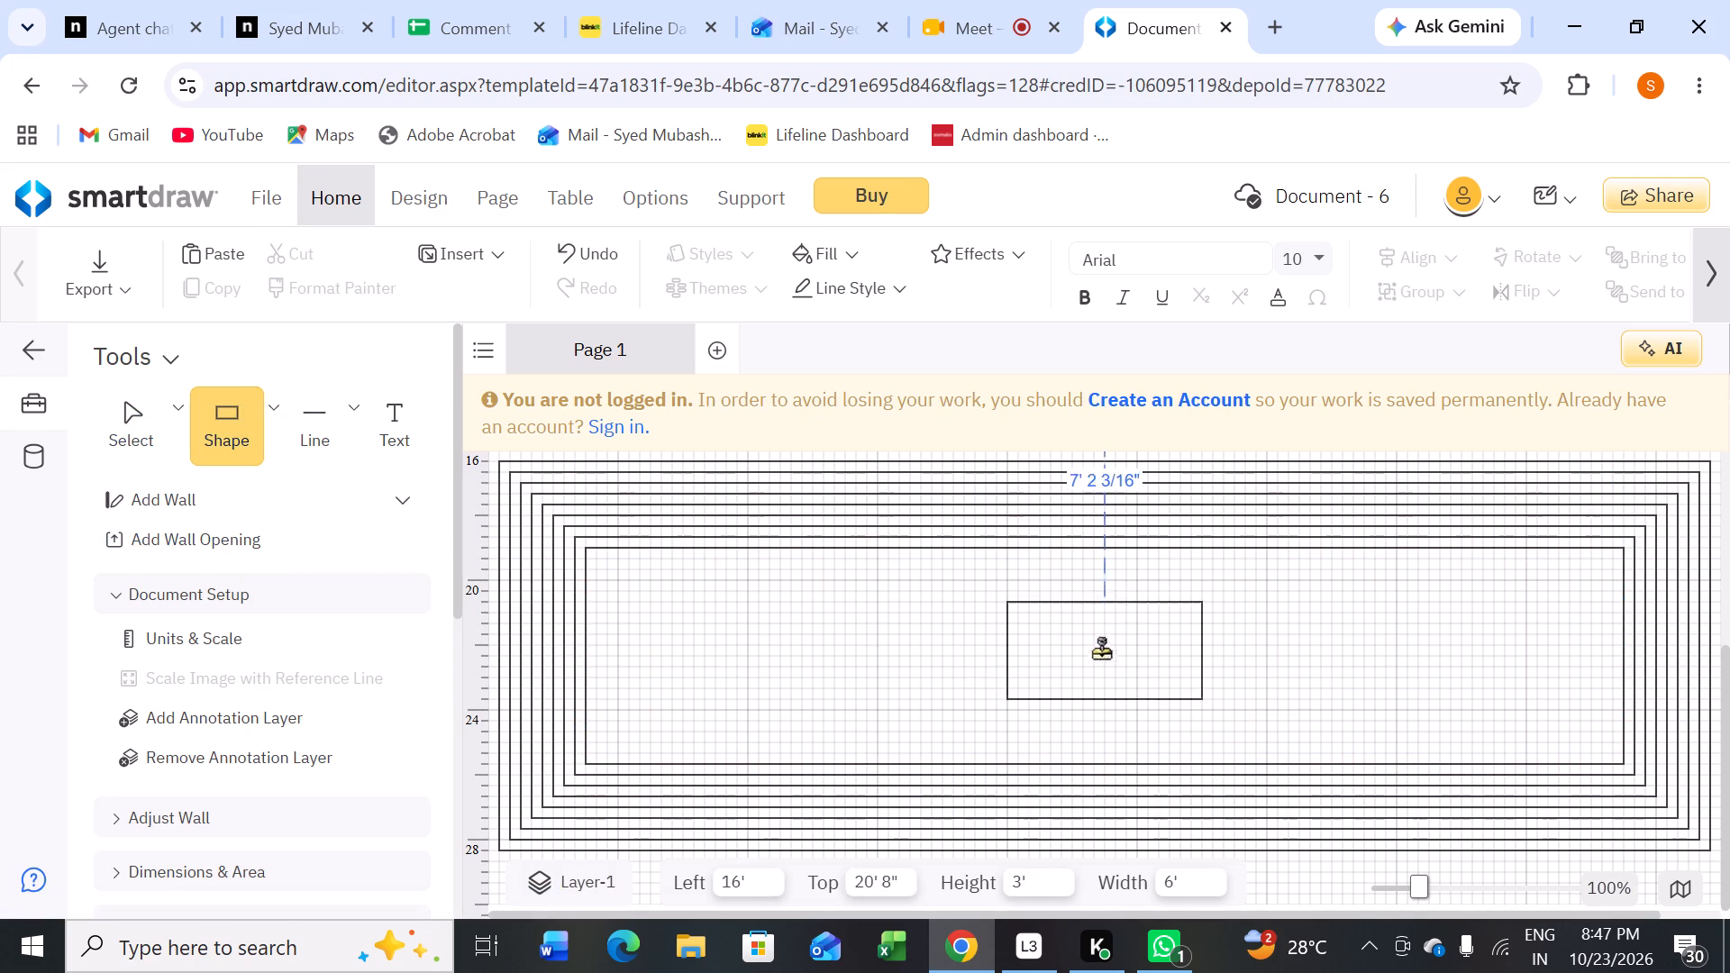
{"action": "left_click", "coordinate": [1145, 662]}
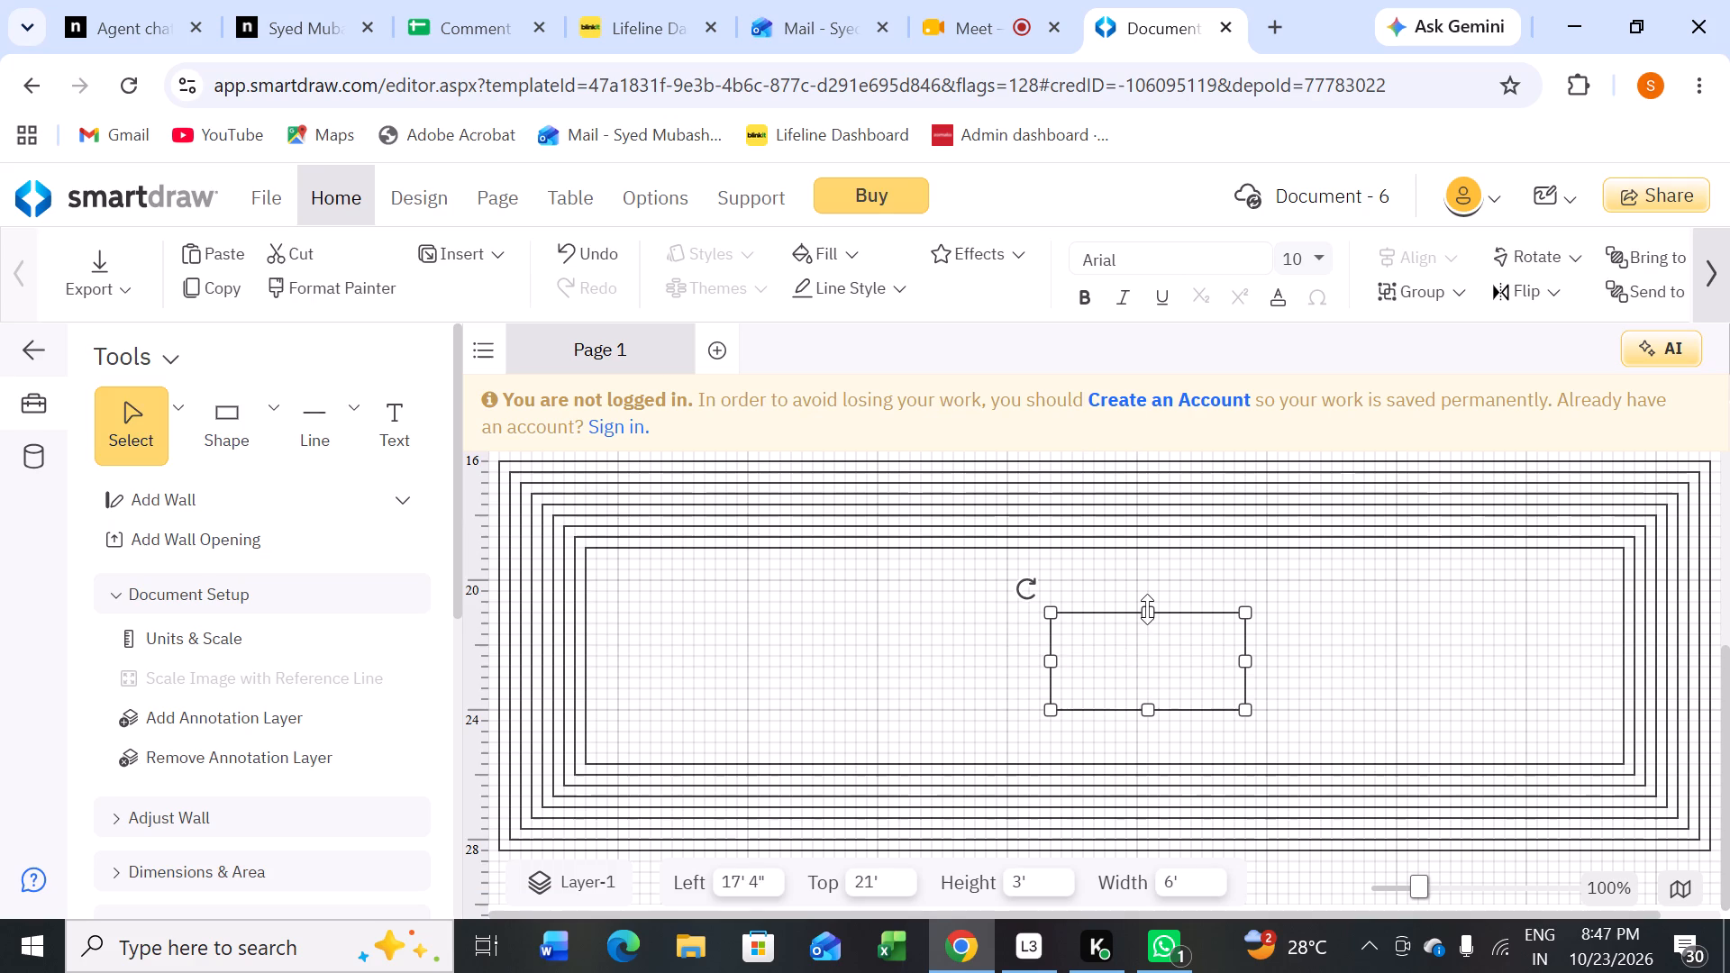
{"action": "left_click_drag", "start_coordinate": [1149, 609], "coordinate": [1150, 555]}
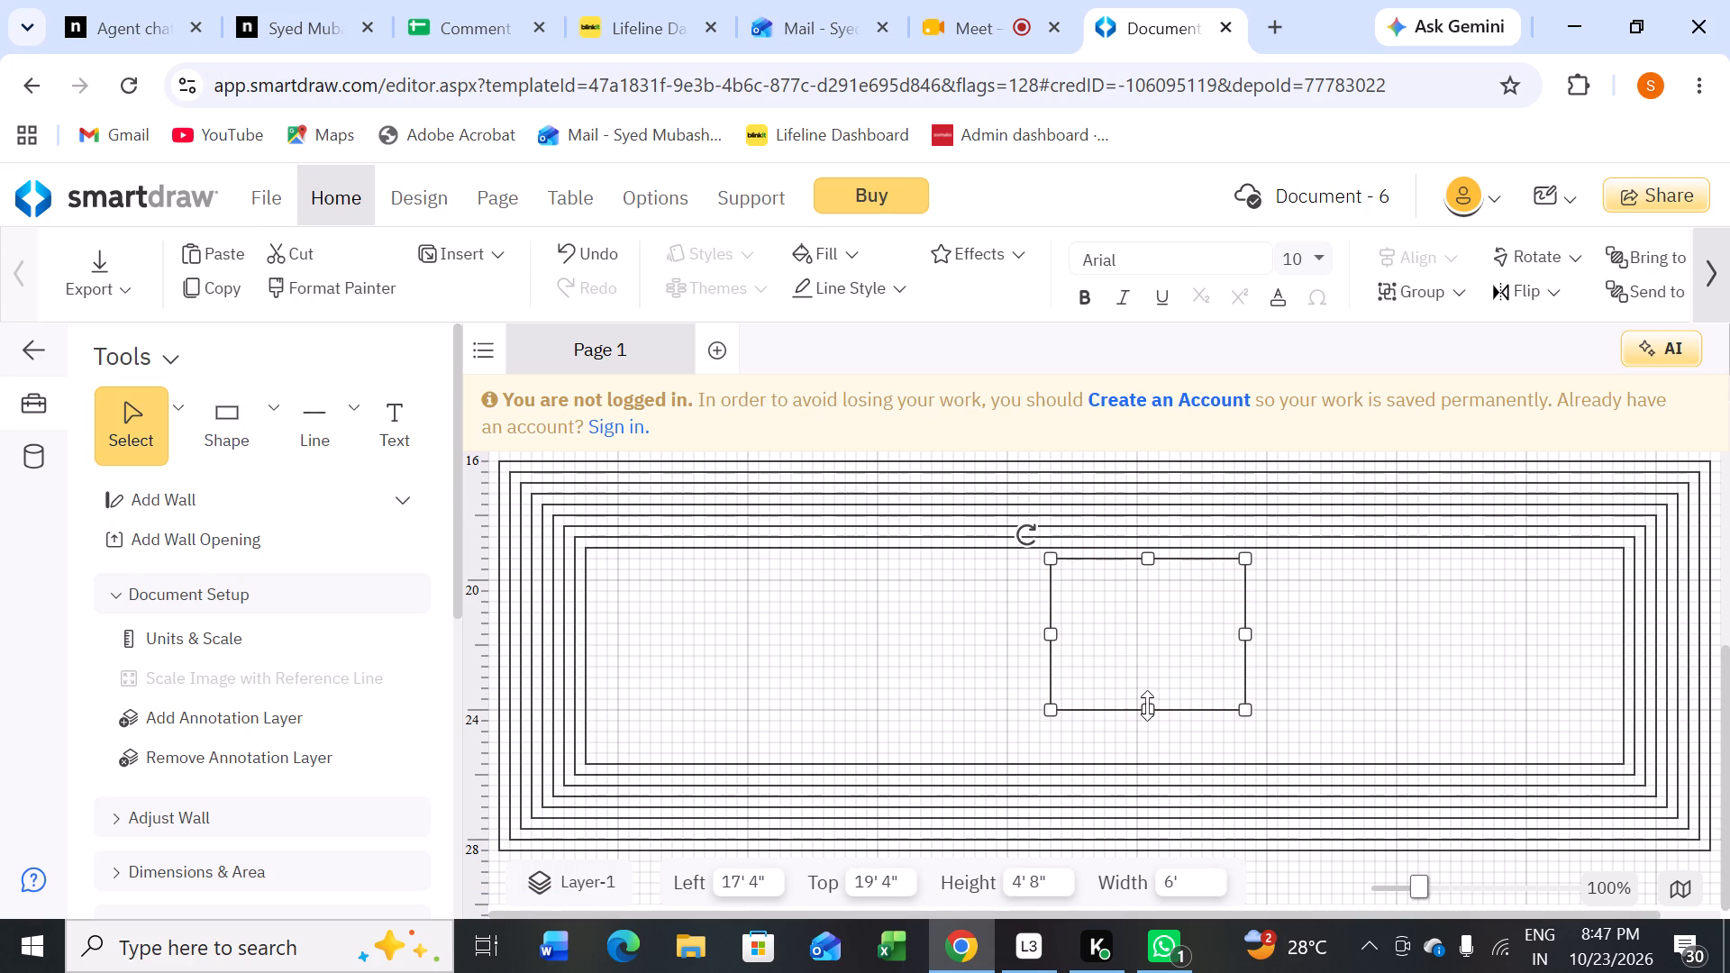
{"action": "left_click_drag", "start_coordinate": [1147, 705], "coordinate": [1139, 750]}
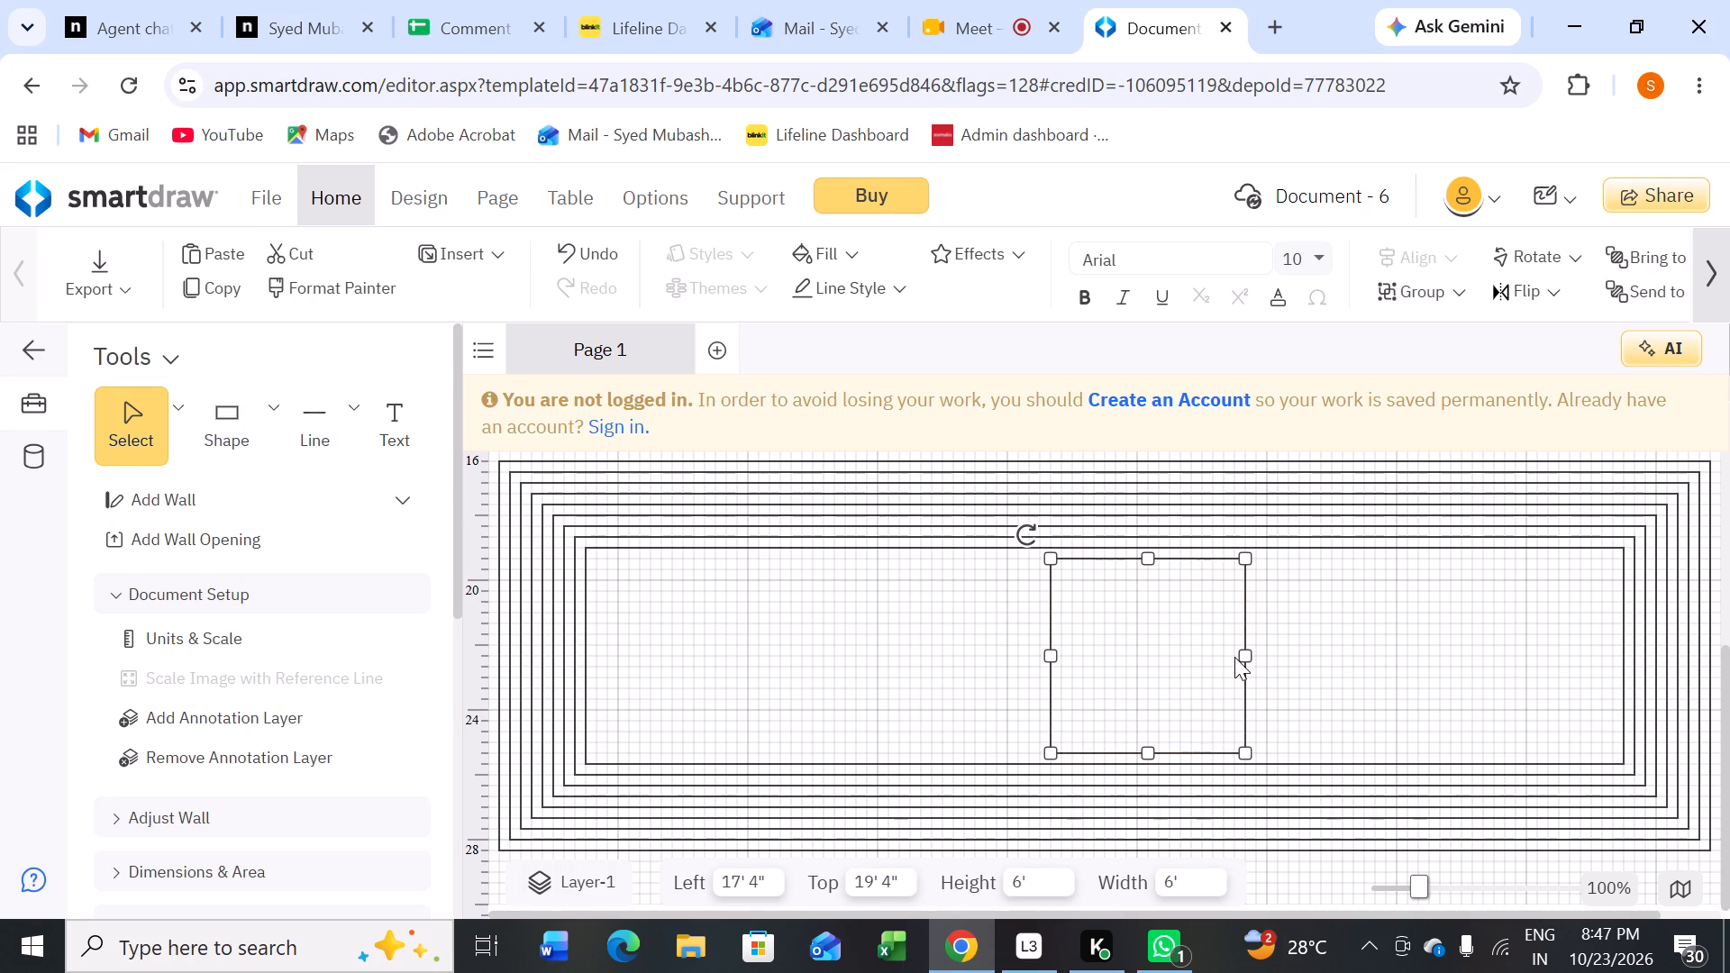
{"action": "left_click_drag", "start_coordinate": [1244, 660], "coordinate": [1609, 687]}
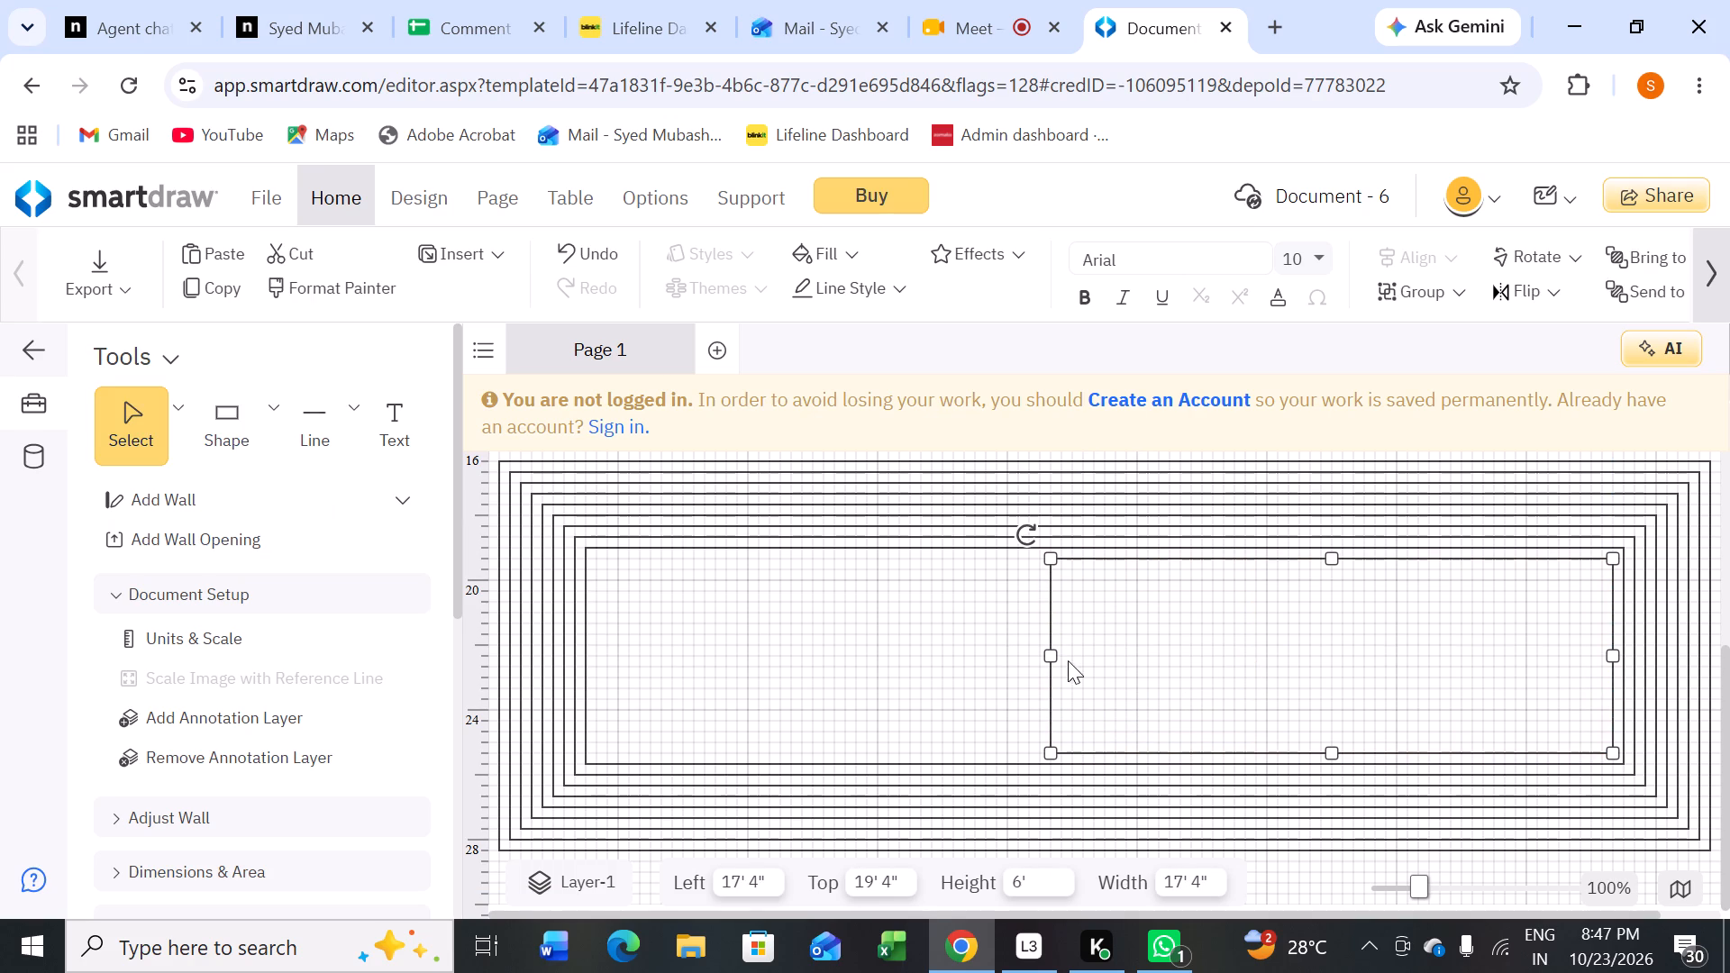
Switch back to the Nugget agent chat to handle the newly arrived support ticket.
{"action": "left_click", "coordinate": [77, 33]}
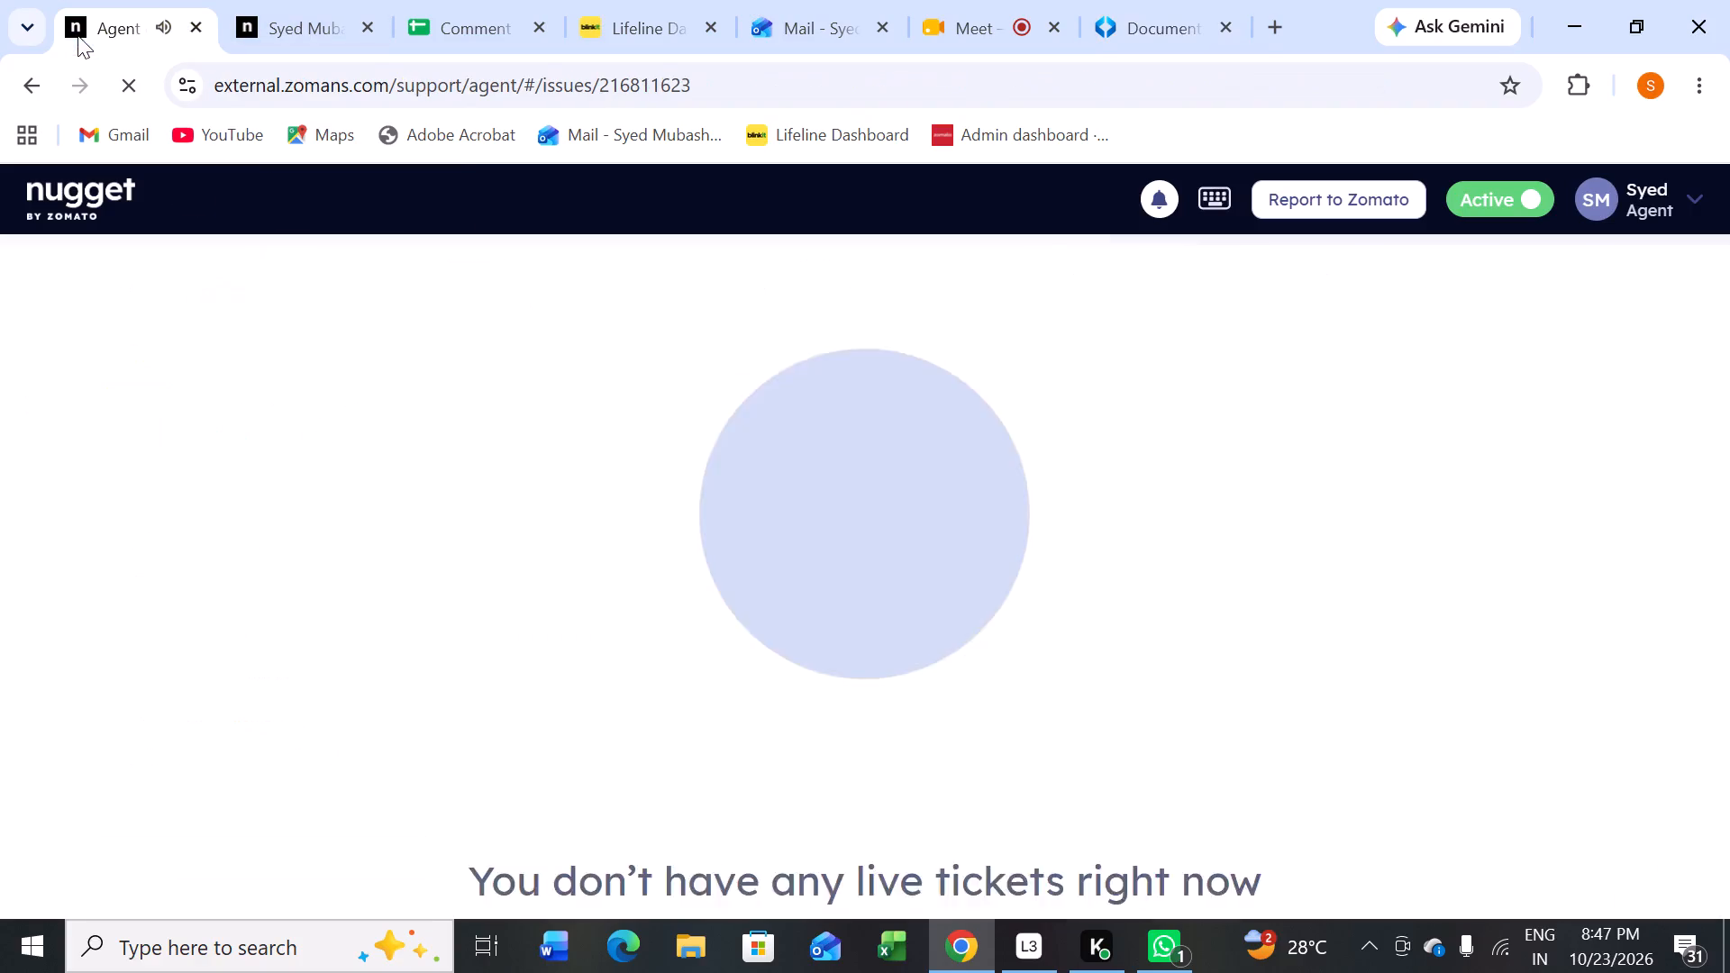
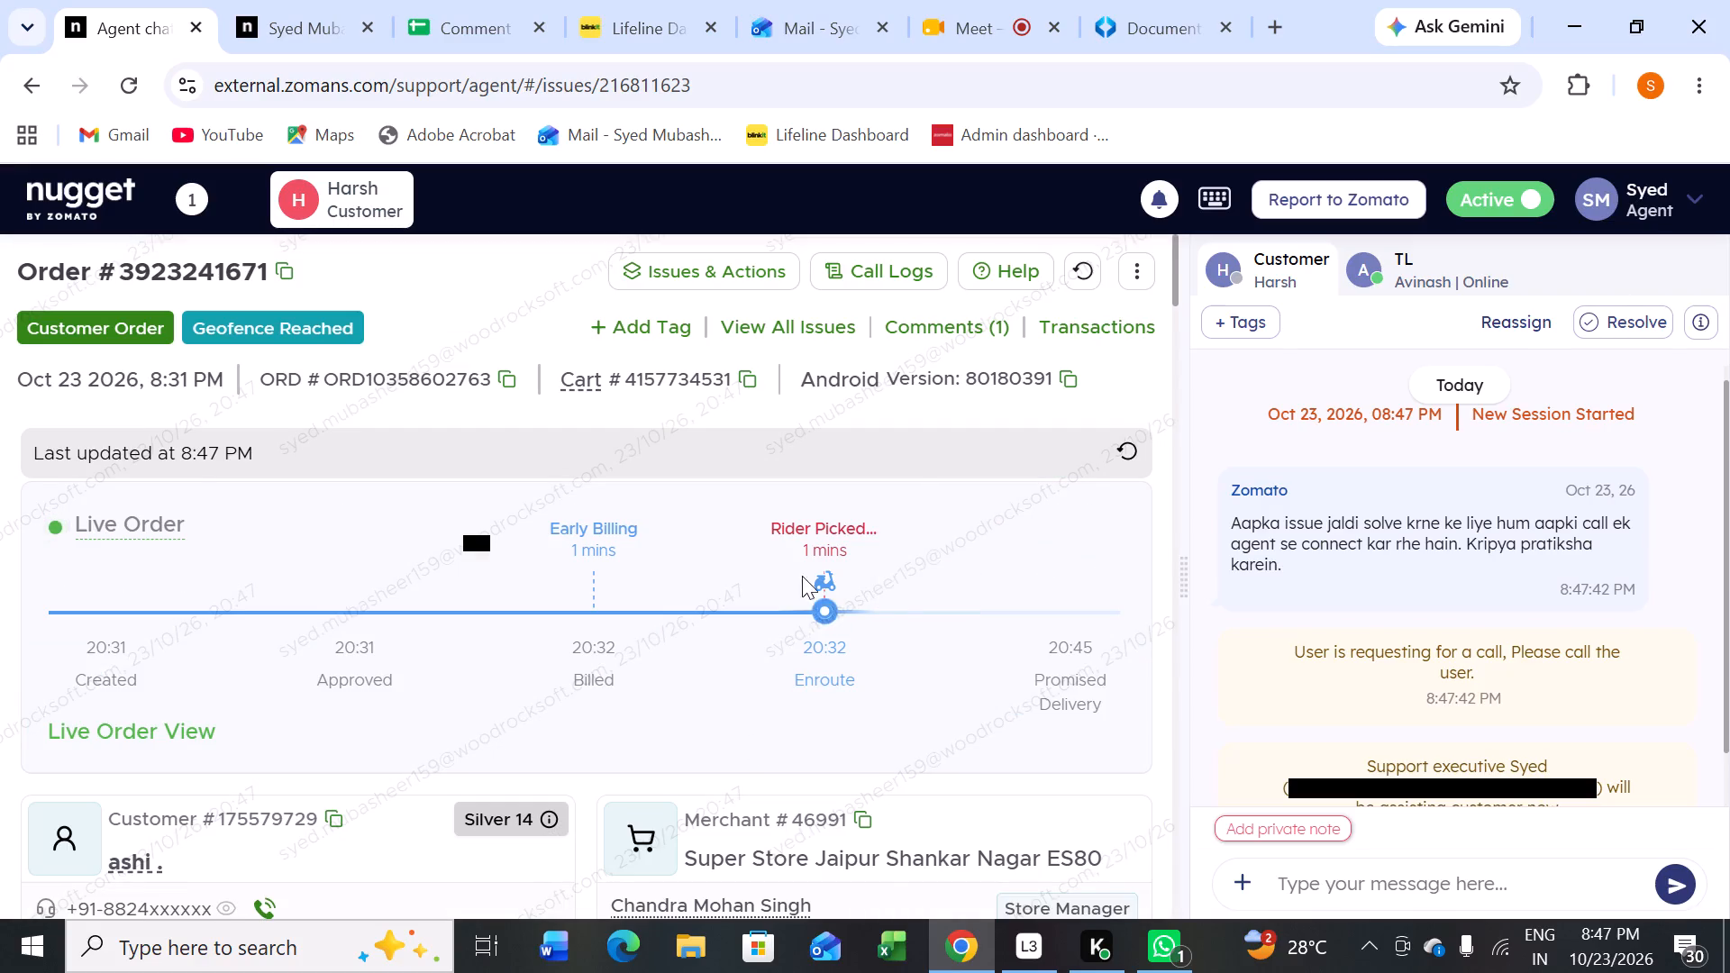
Check the comments recorded on the customer's order.
{"action": "left_click", "coordinate": [923, 328]}
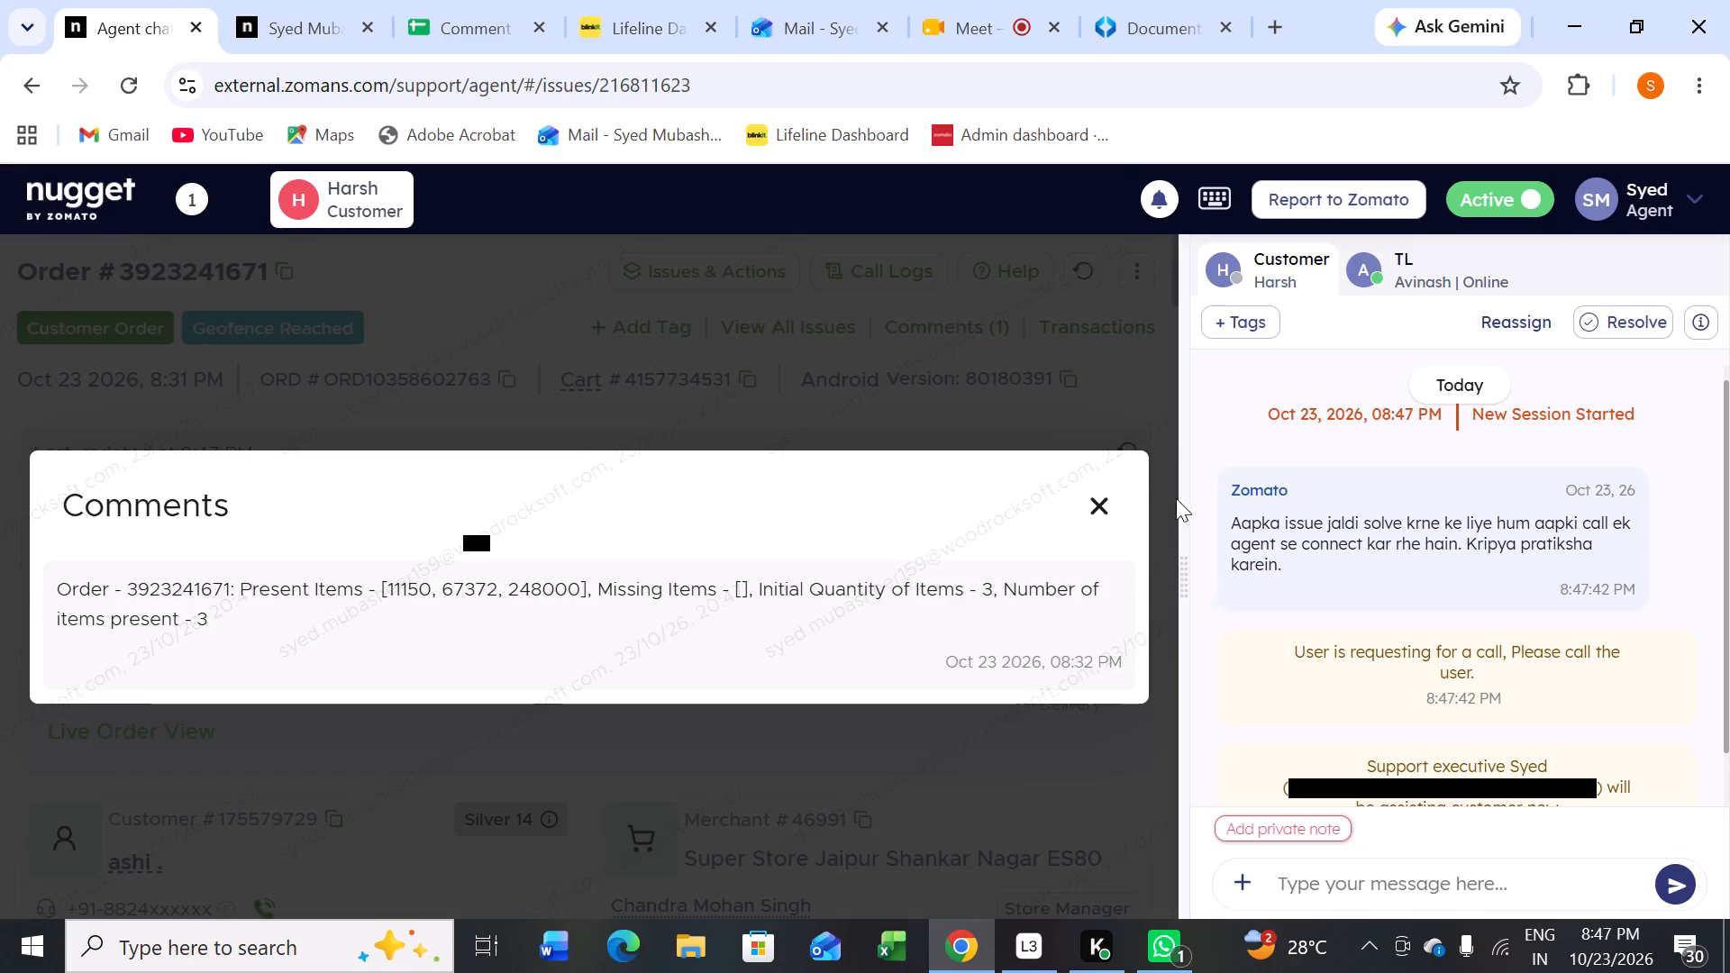
{"action": "left_click", "coordinate": [1100, 505]}
Refresh the order details and load the map tracking the delivery partner's live location.
{"action": "left_click", "coordinate": [1079, 275]}
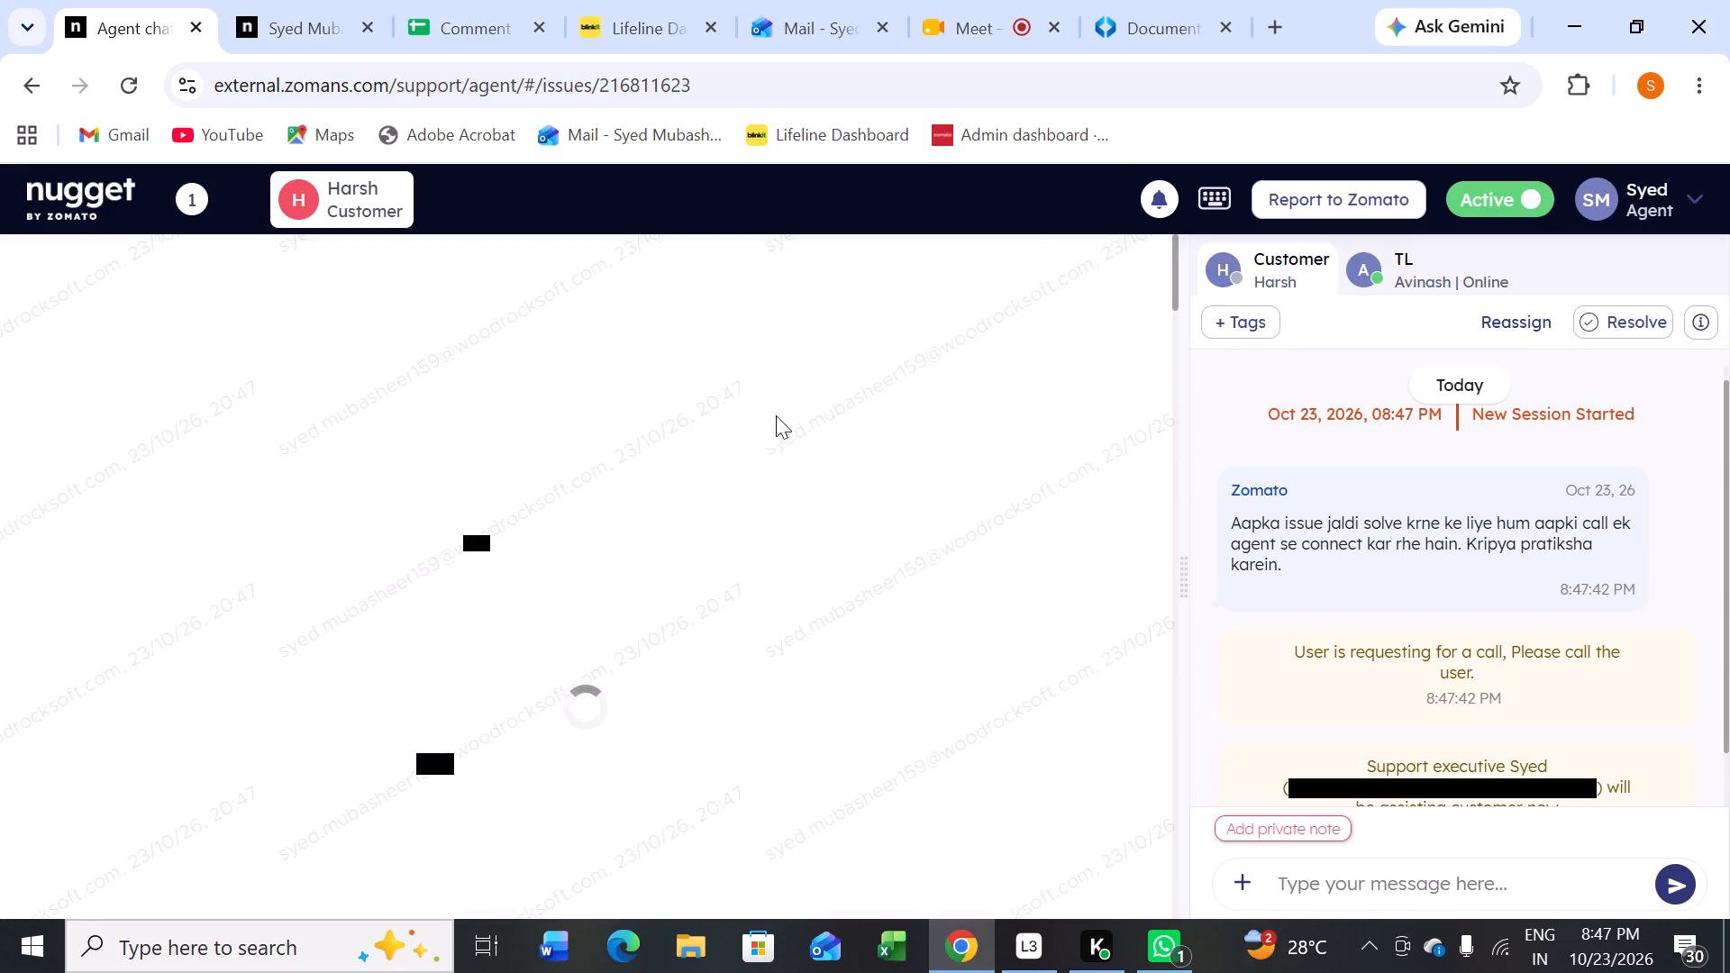
{"action": "scroll", "coordinate": [480, 485], "scroll_direction": "down", "scroll_amount": 4}
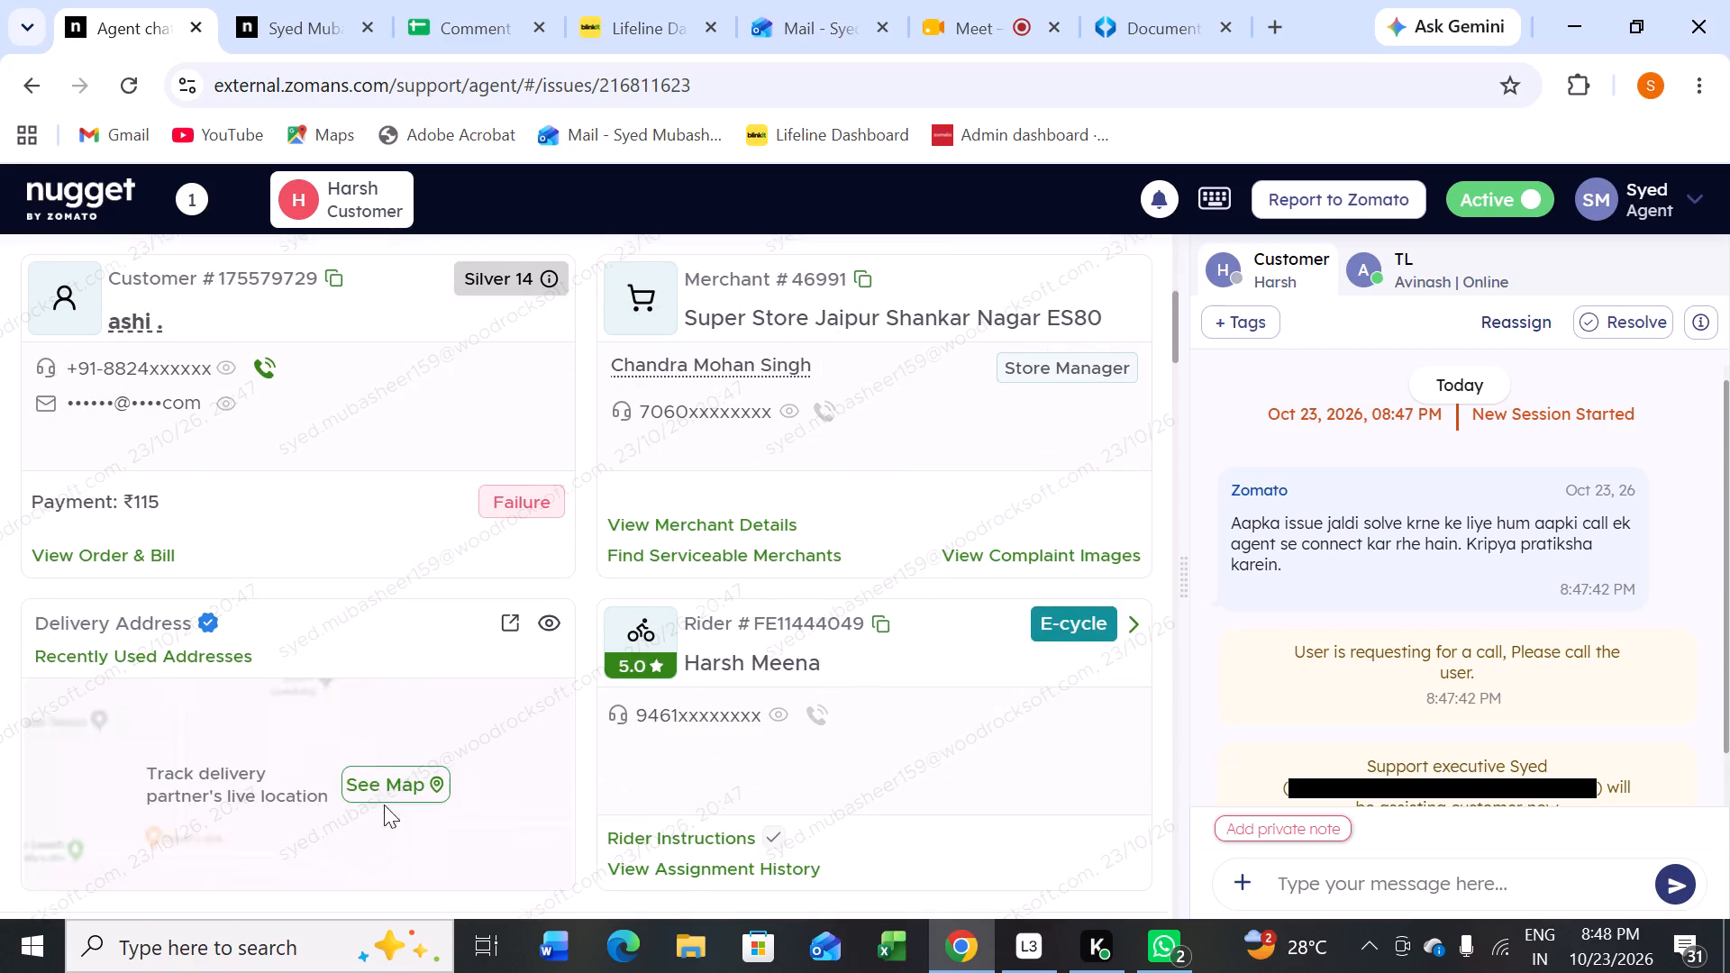
{"action": "left_click", "coordinate": [385, 794]}
Review the order's call history, including the caller, receiver, time and status of each call.
{"action": "scroll", "coordinate": [656, 543], "scroll_direction": "up", "scroll_amount": 2}
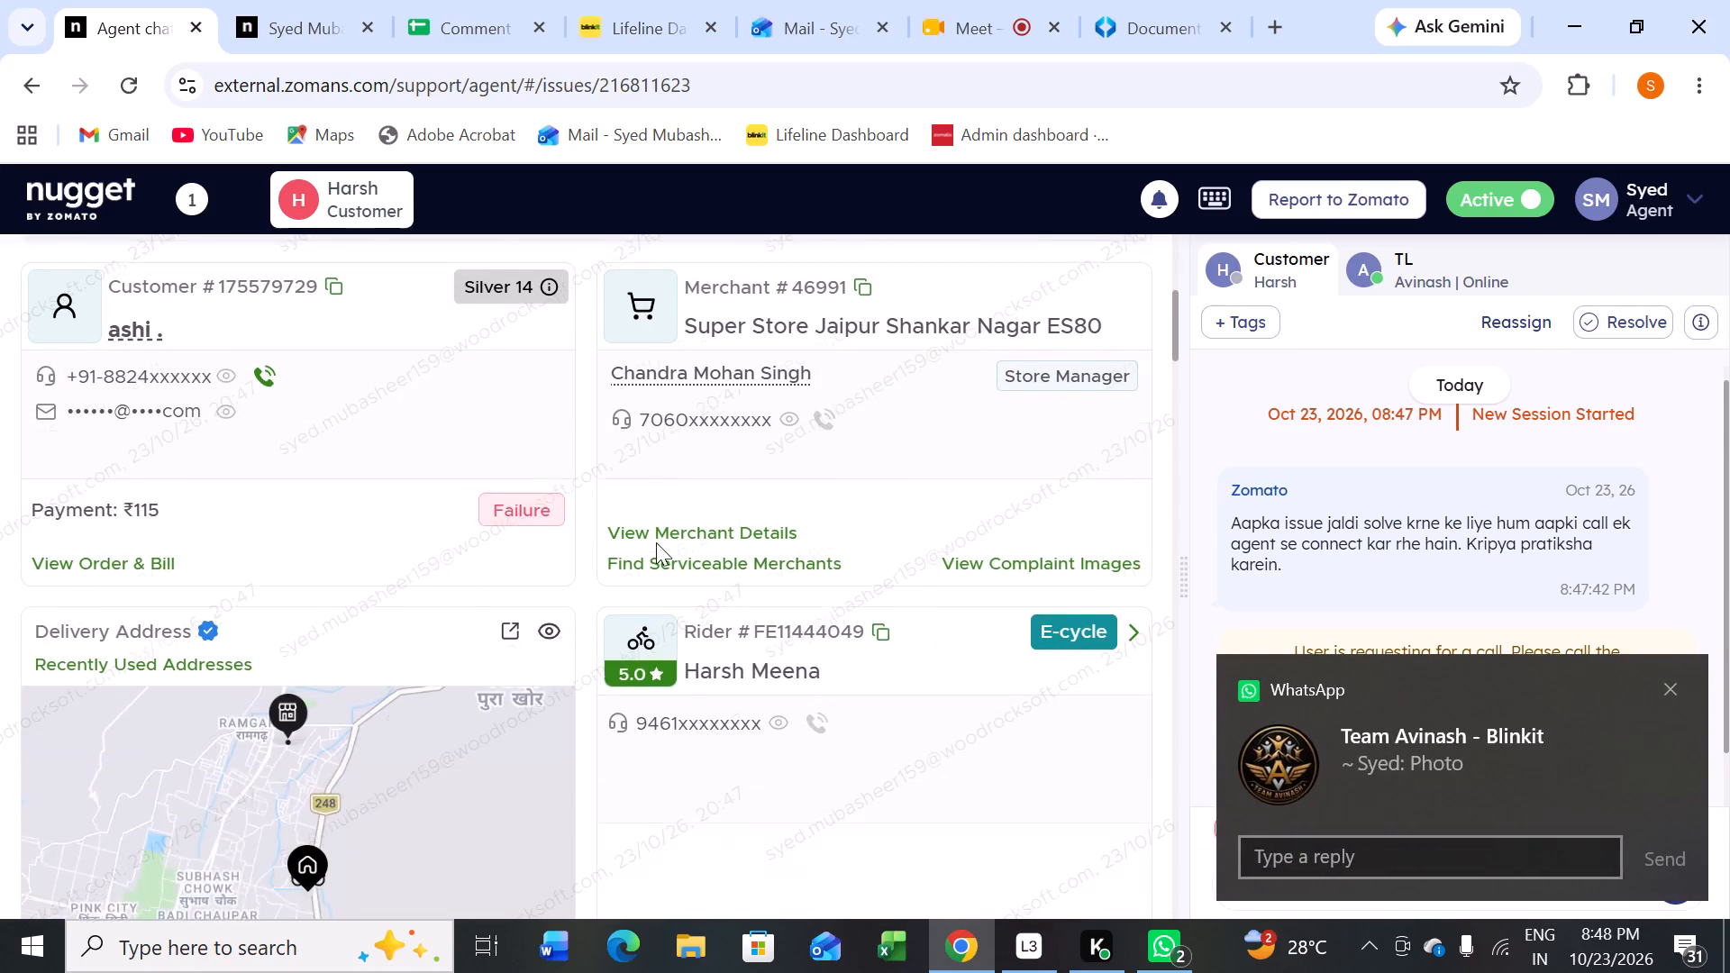
{"action": "scroll", "coordinate": [656, 542], "scroll_direction": "up", "scroll_amount": 4}
{"action": "left_click", "coordinate": [875, 294]}
{"action": "left_click", "coordinate": [877, 286]}
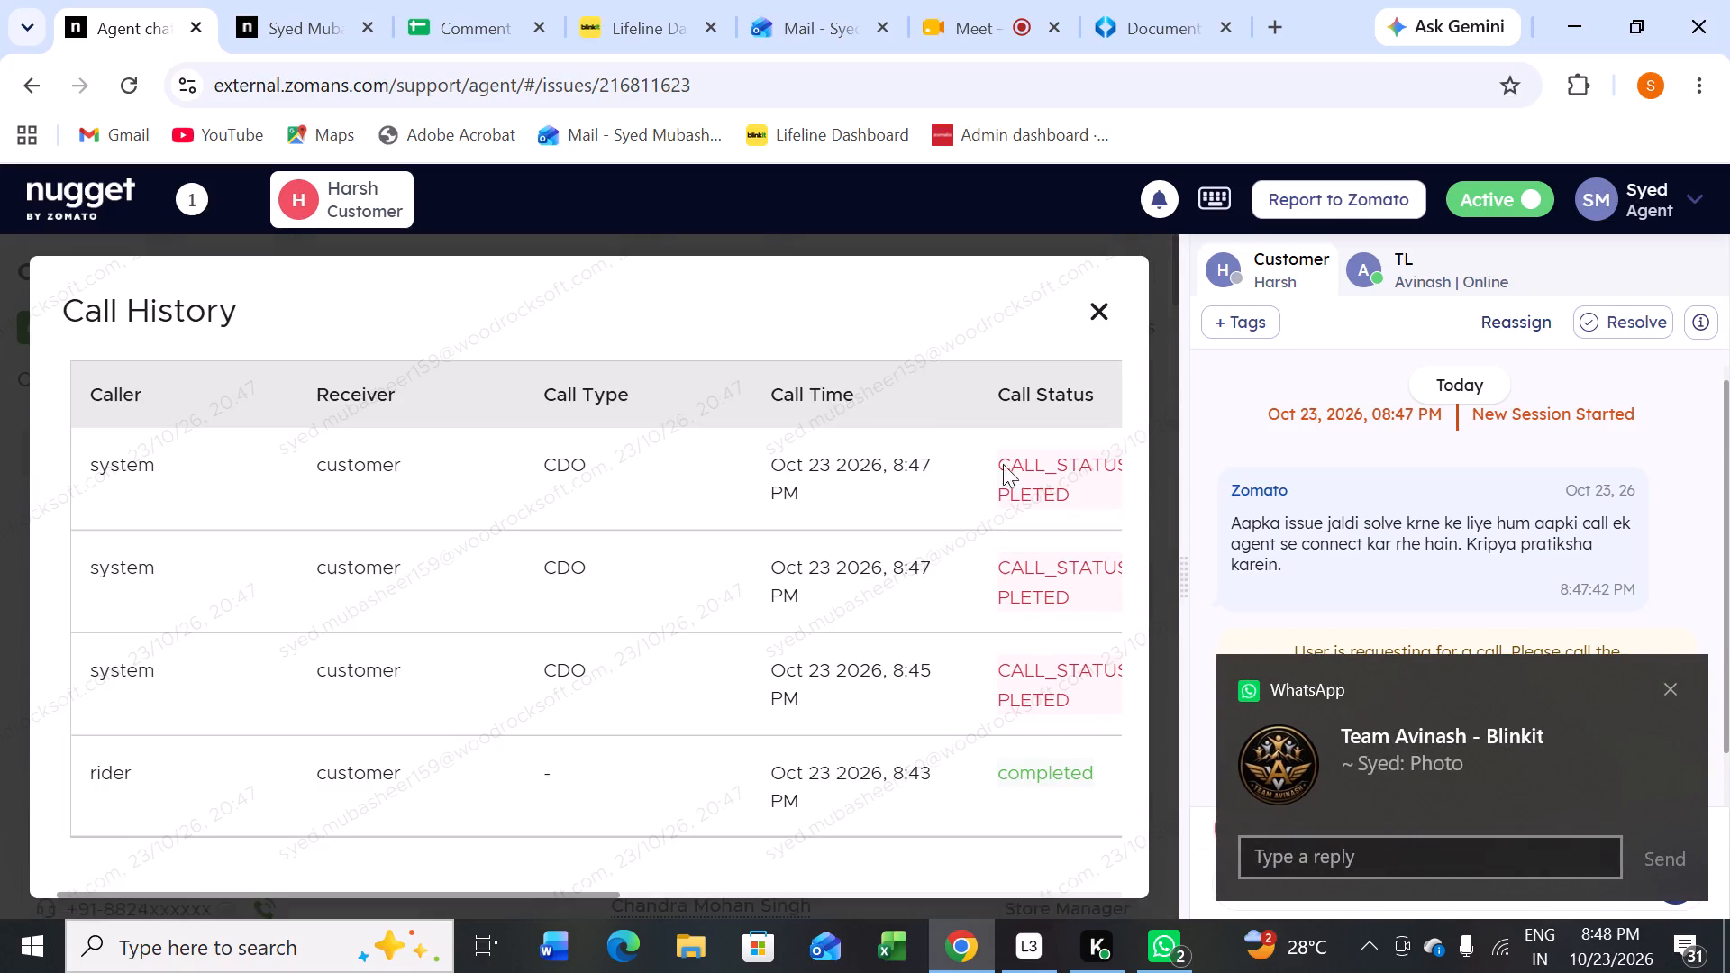
{"action": "scroll", "coordinate": [813, 581], "scroll_direction": "down", "scroll_amount": 3}
{"action": "left_click", "coordinate": [1092, 316]}
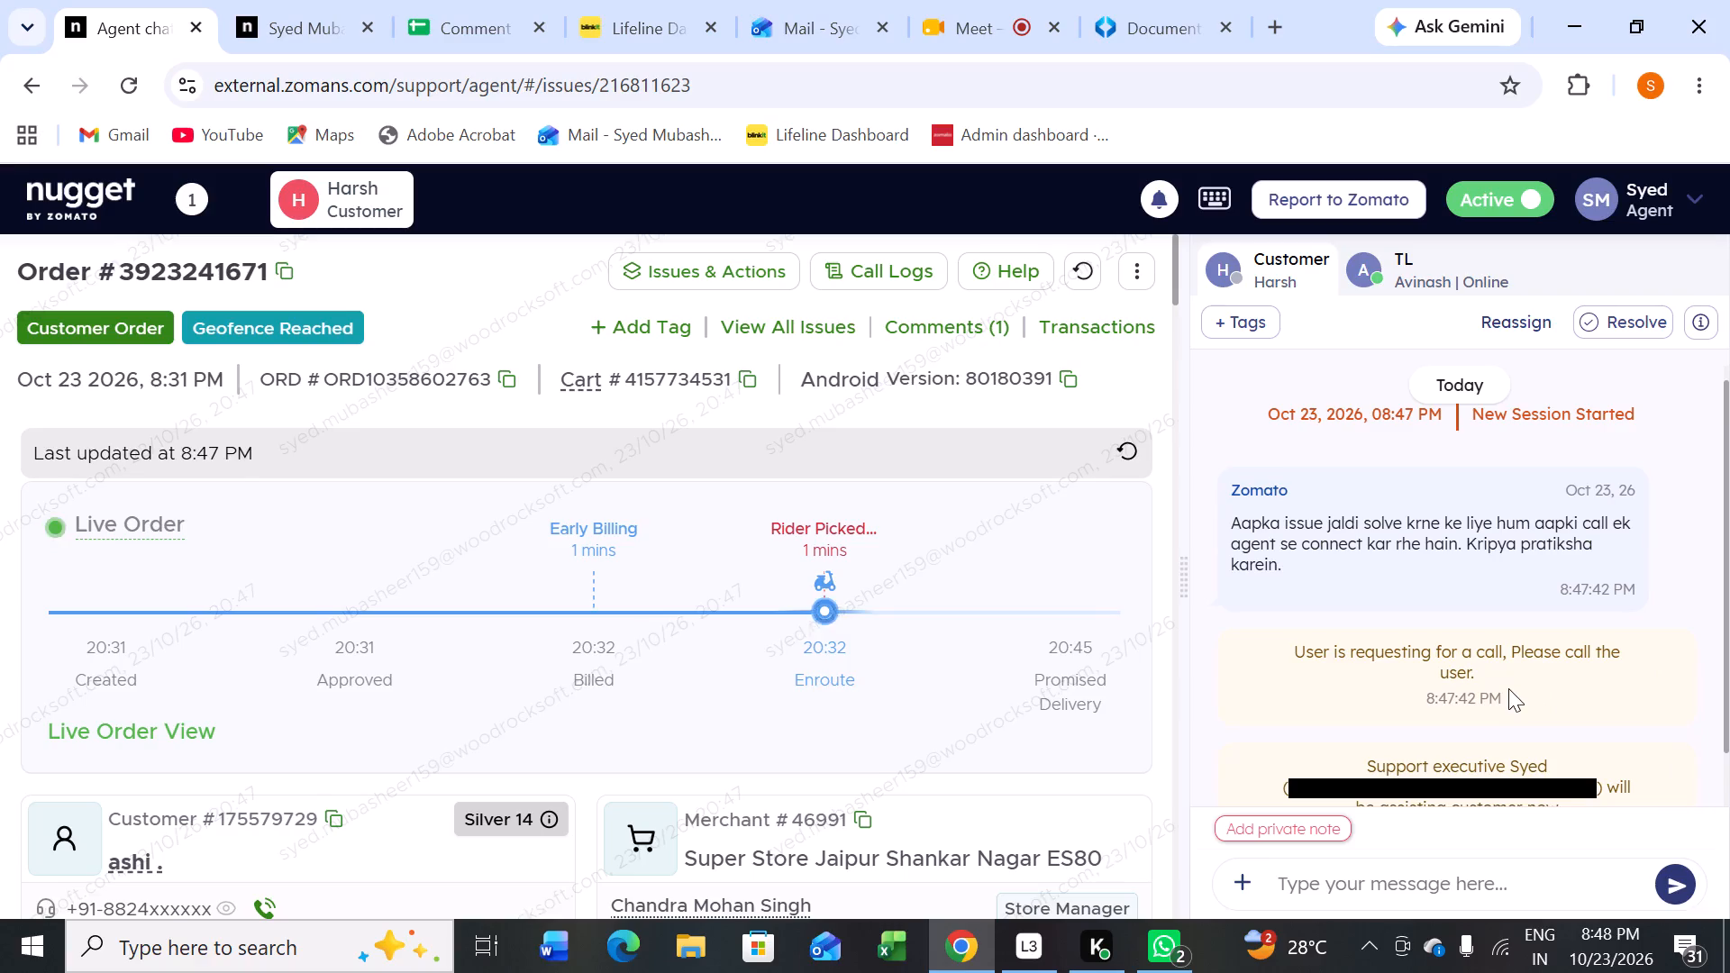
Examine the live order timeline, payment status, delivery address map and rider details for the customer's order.
{"action": "scroll", "coordinate": [428, 590], "scroll_direction": "down", "scroll_amount": 4}
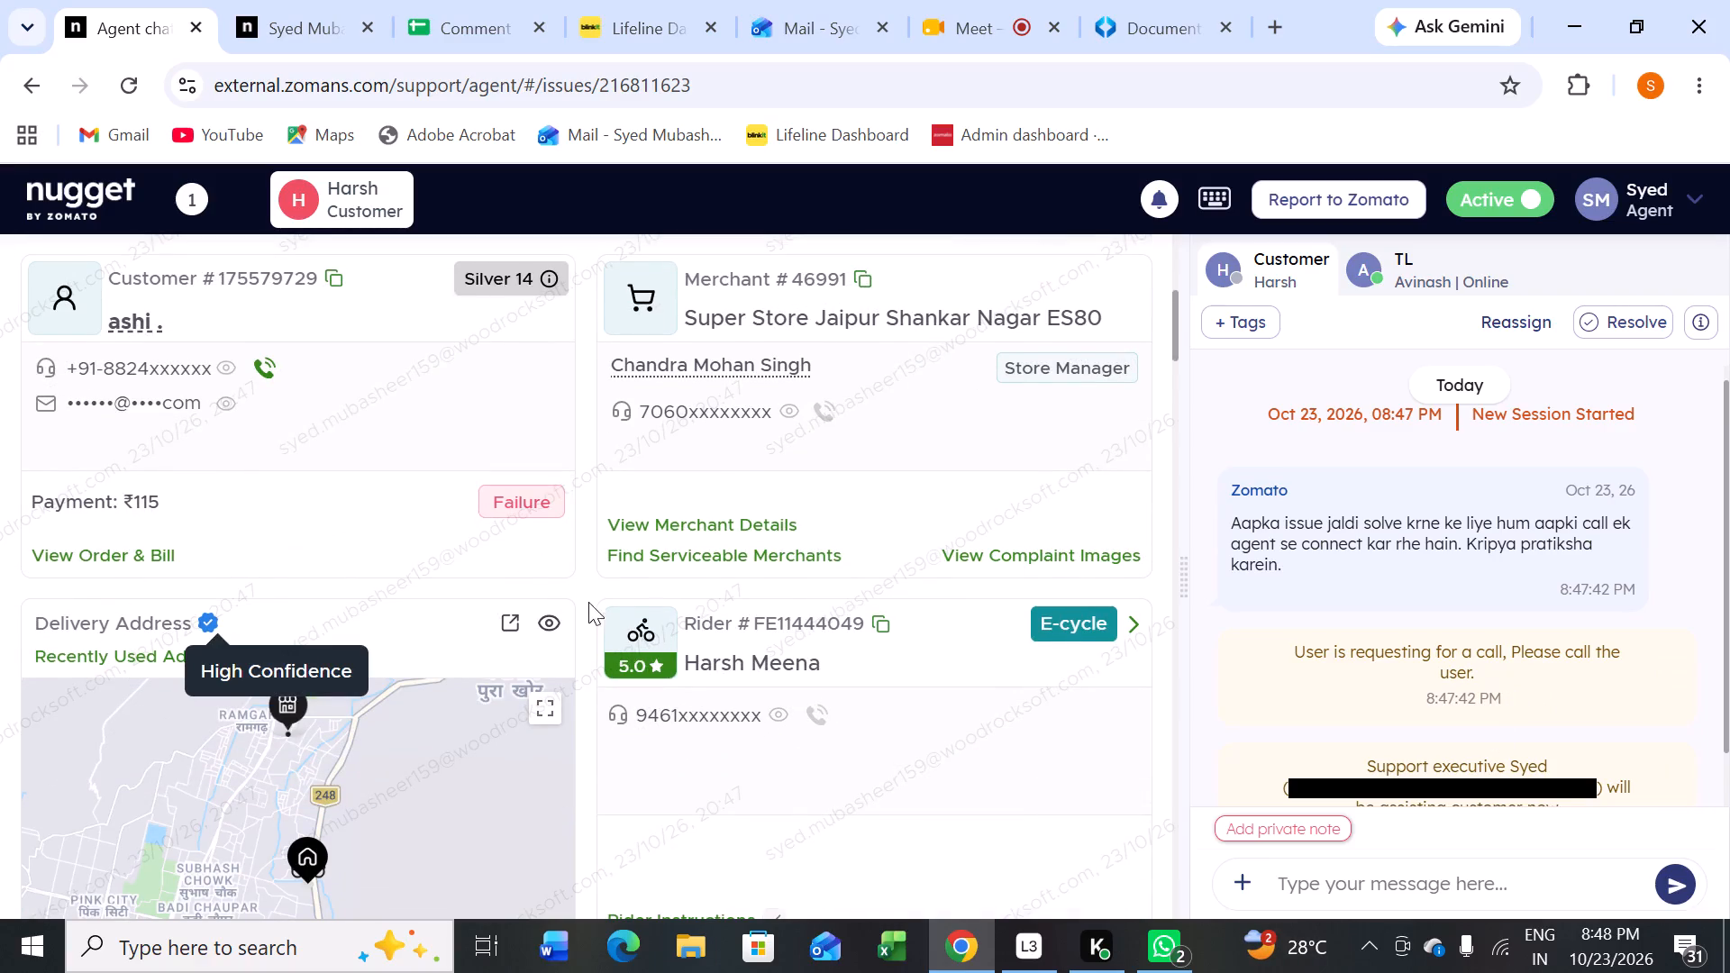
{"action": "scroll", "coordinate": [615, 615], "scroll_direction": "up", "scroll_amount": 1}
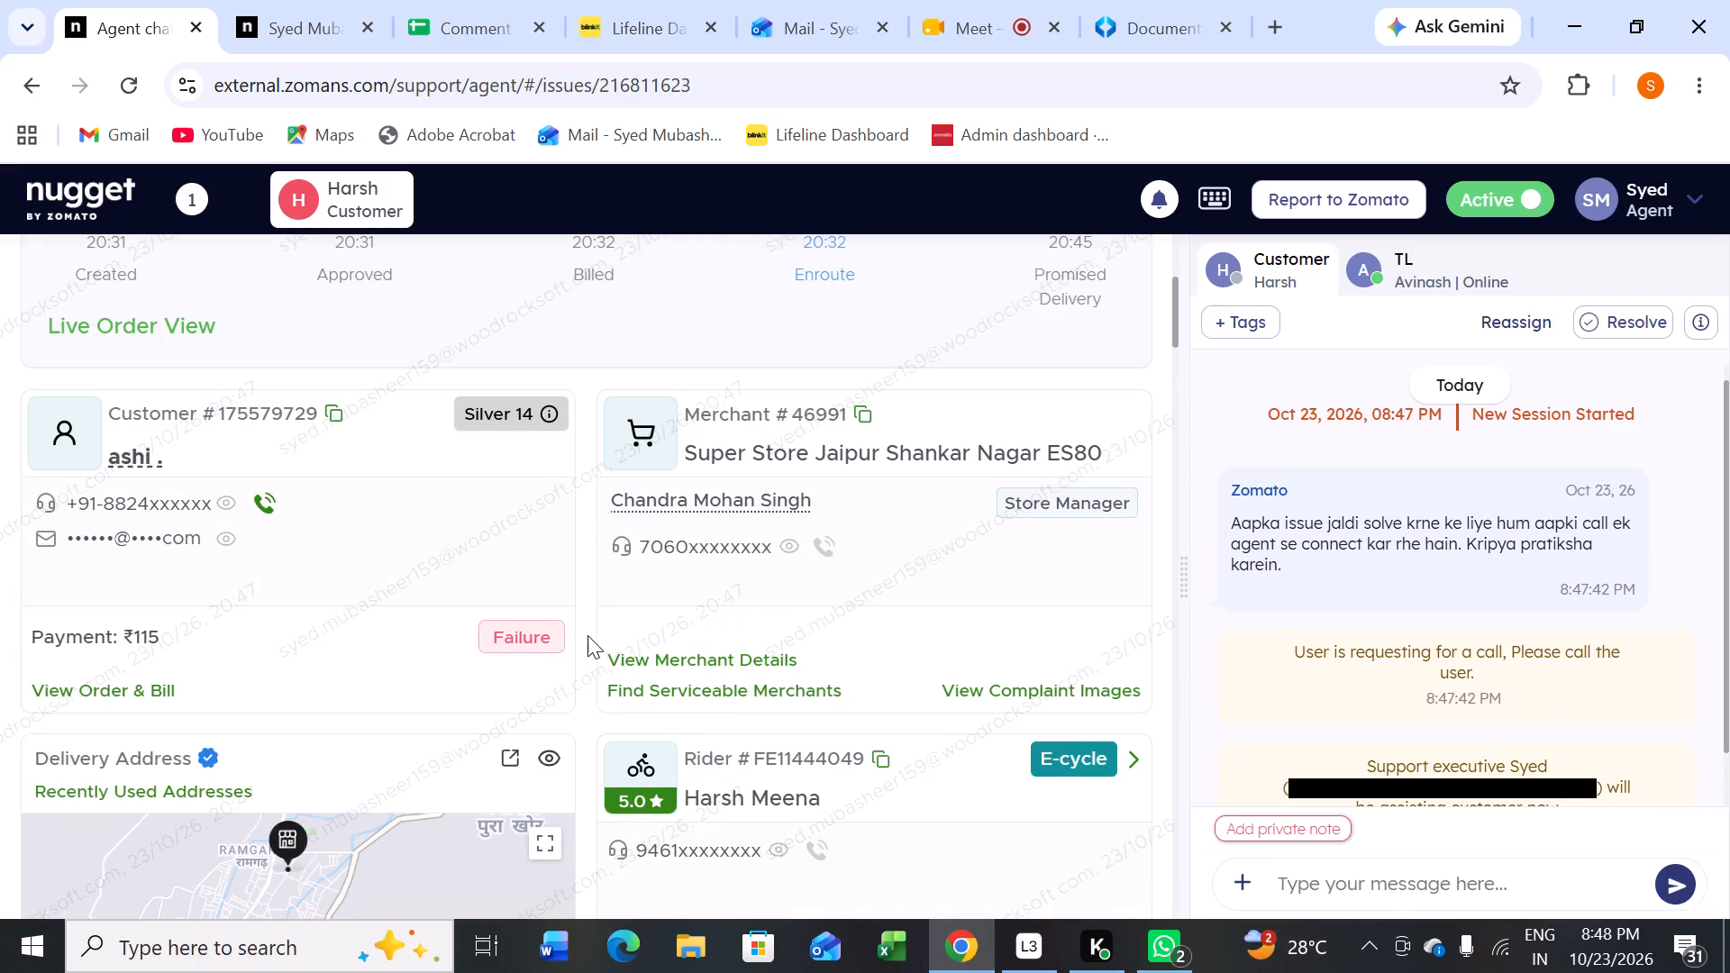
{"action": "scroll", "coordinate": [591, 633], "scroll_direction": "up", "scroll_amount": 3}
{"action": "scroll", "coordinate": [809, 512], "scroll_direction": "up", "scroll_amount": 2}
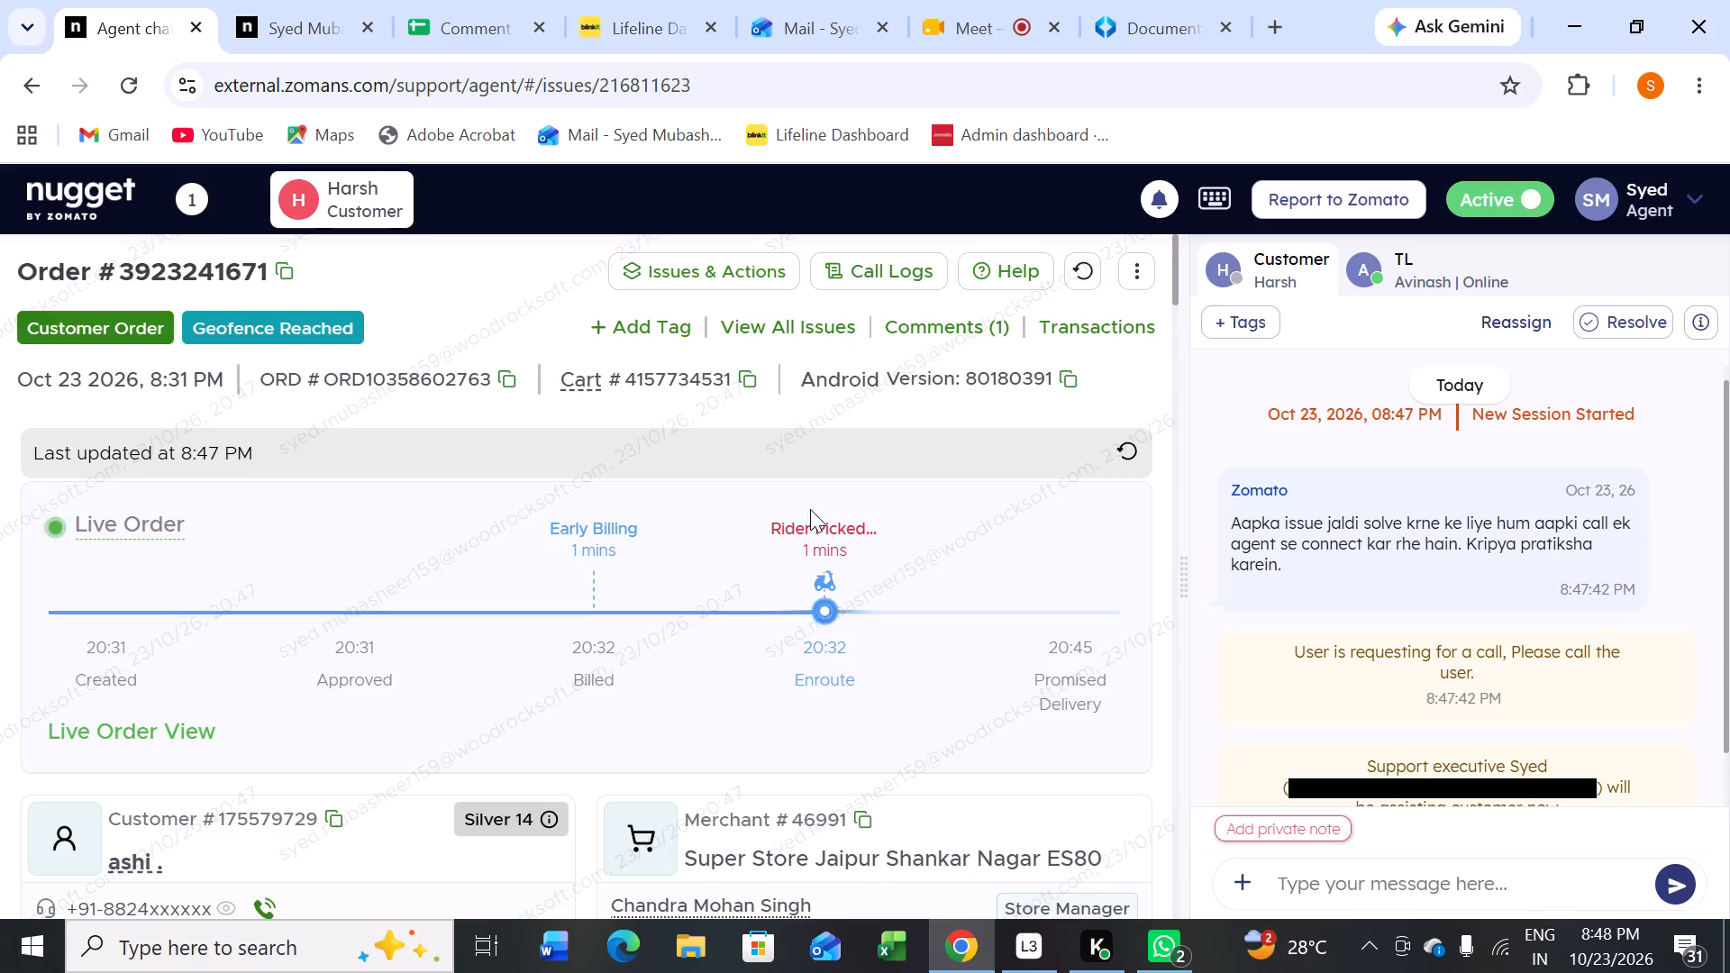
{"action": "scroll", "coordinate": [596, 700], "scroll_direction": "down", "scroll_amount": 2}
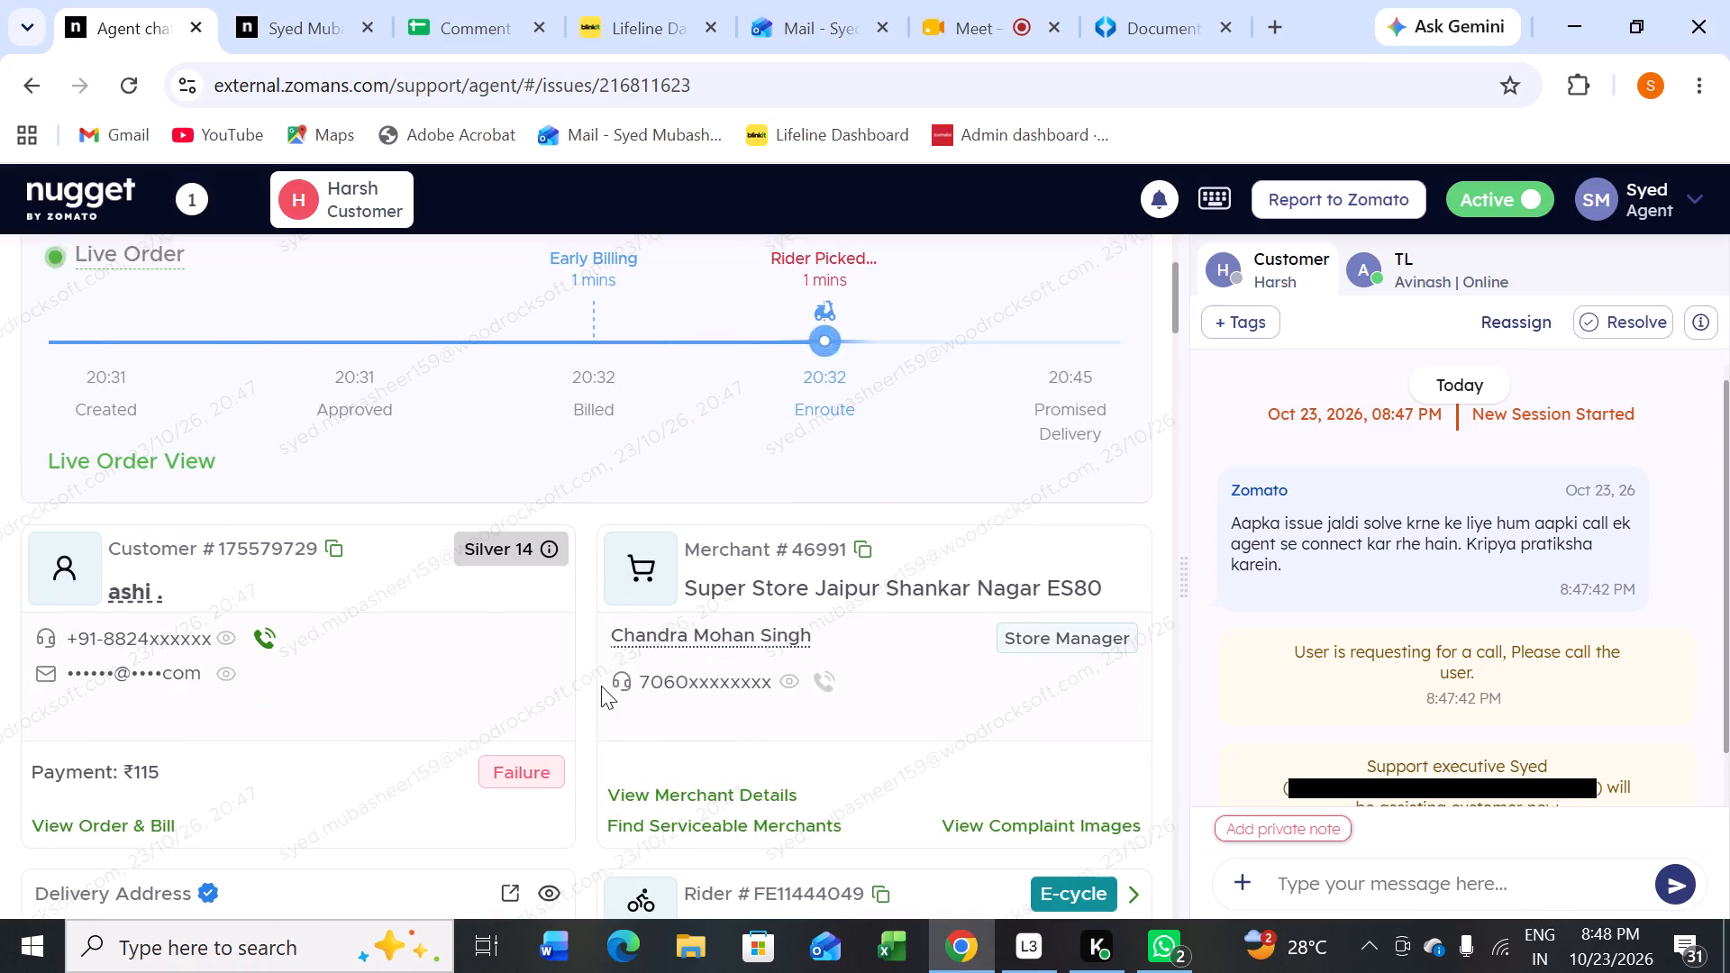
Review the live order's items and billing breakdown, including the delivery, handling and small cart charges.
{"action": "scroll", "coordinate": [587, 709], "scroll_direction": "down", "scroll_amount": 1}
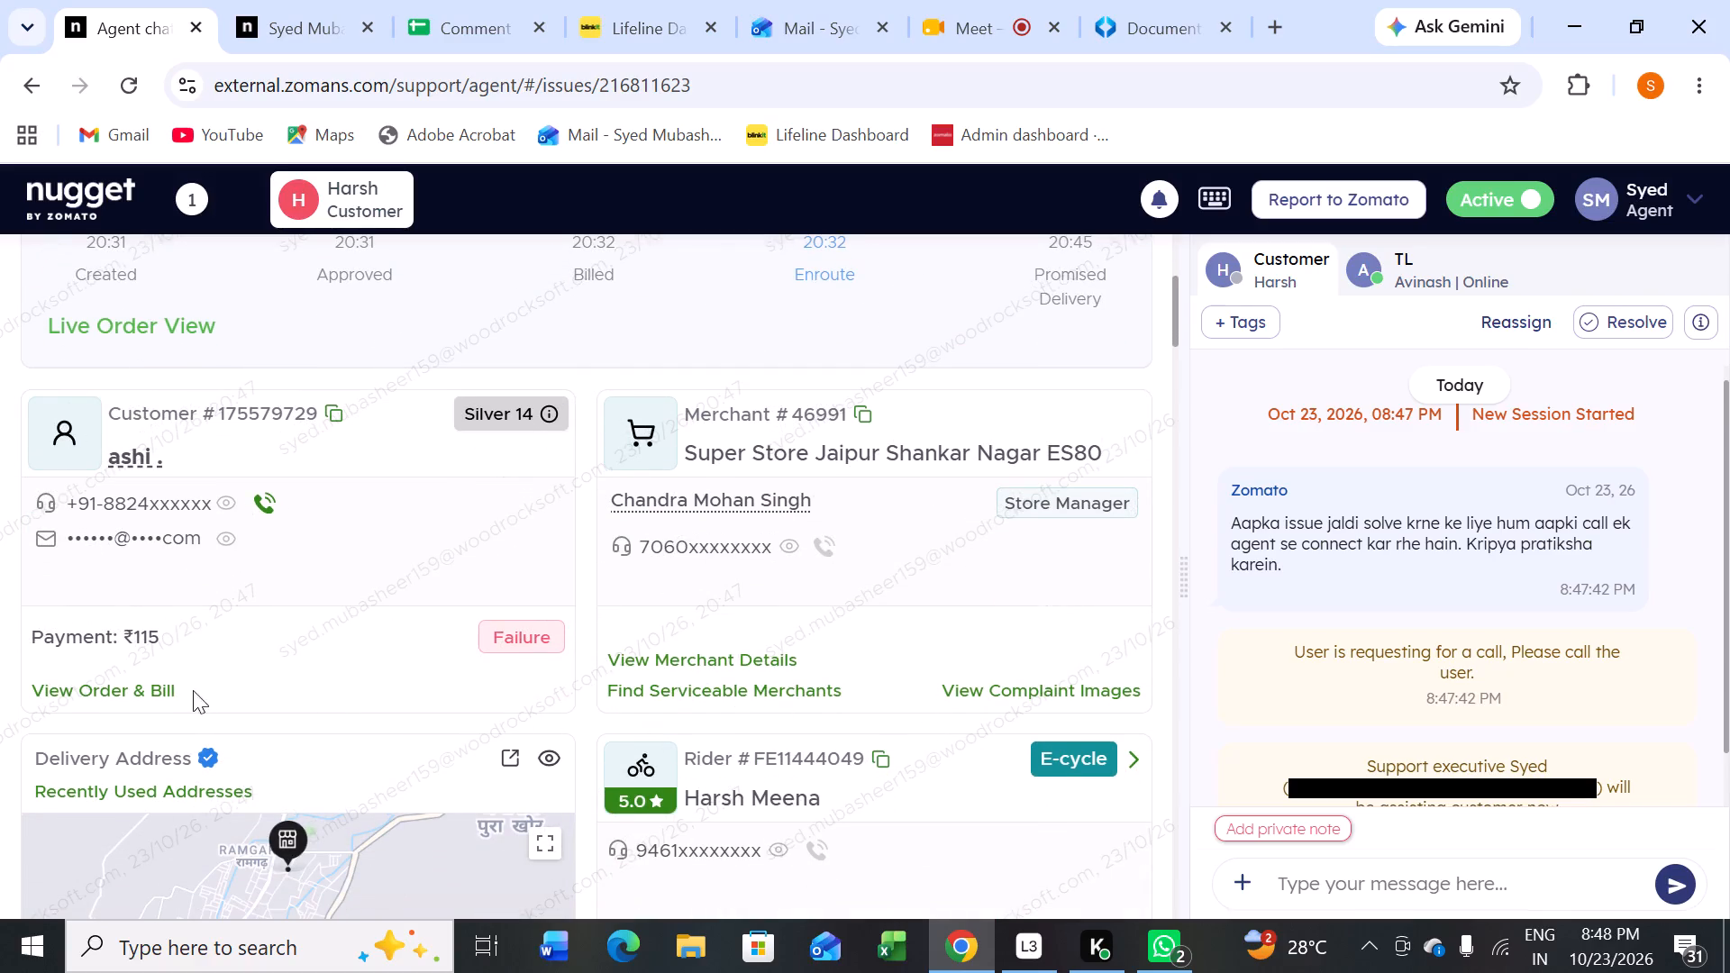
{"action": "left_click", "coordinate": [136, 691]}
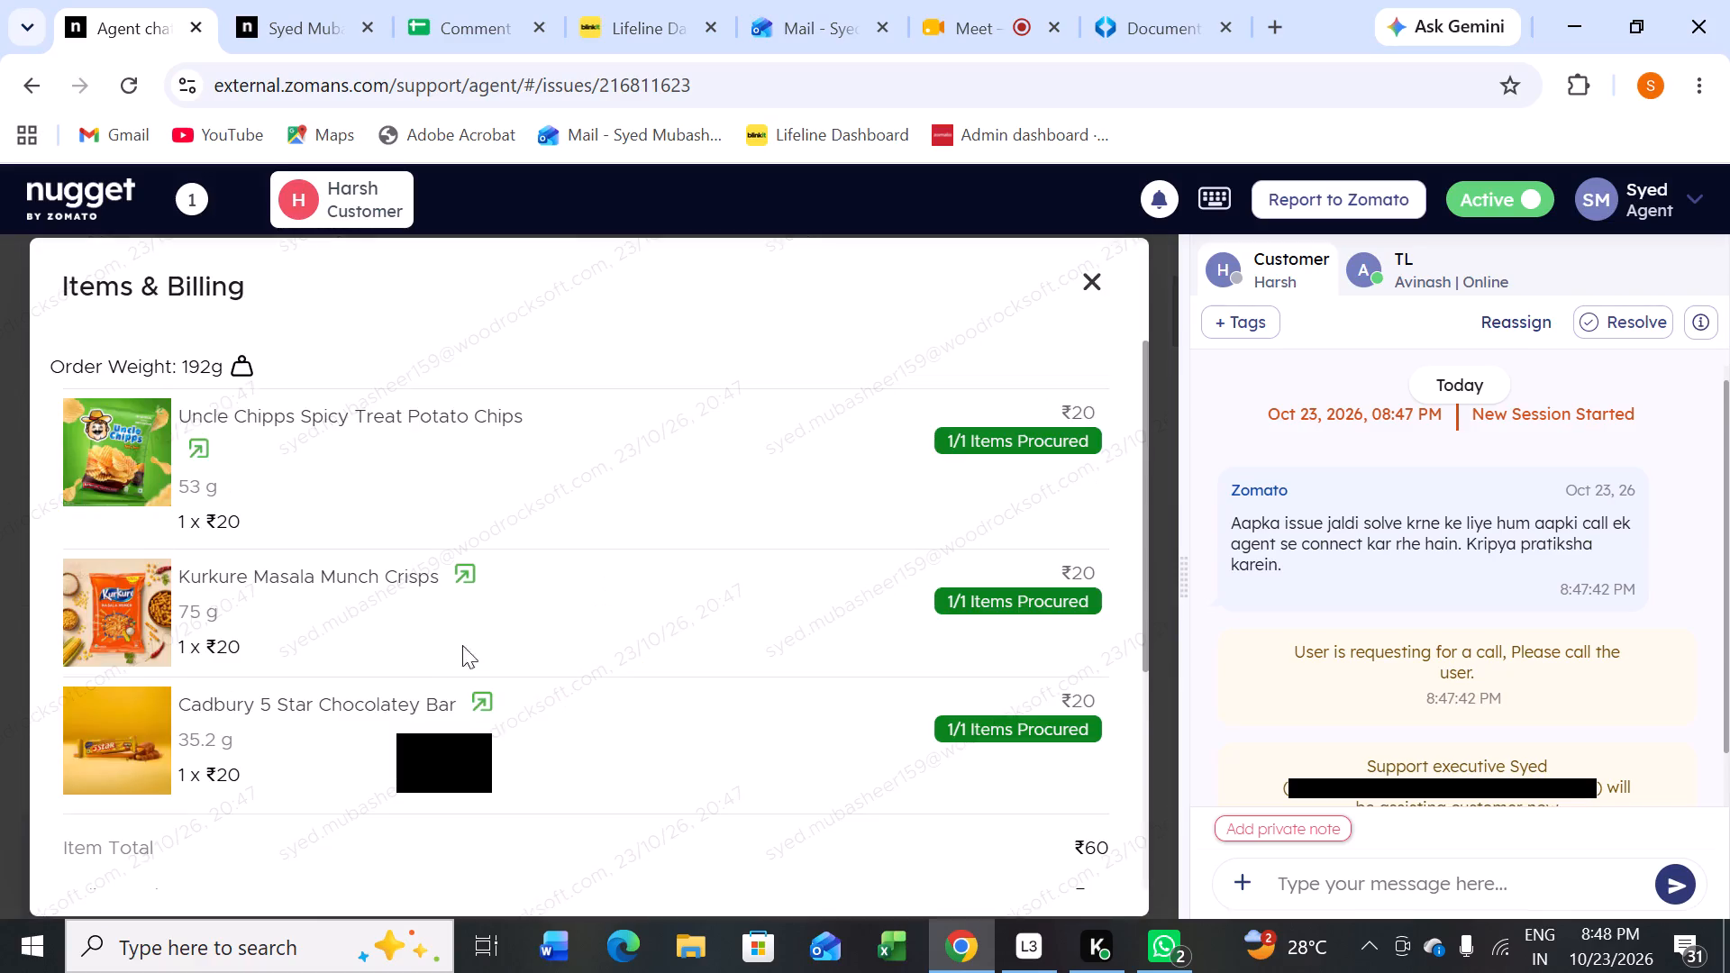
{"action": "scroll", "coordinate": [687, 585], "scroll_direction": "down", "scroll_amount": 2}
{"action": "scroll", "coordinate": [916, 550], "scroll_direction": "down", "scroll_amount": 2}
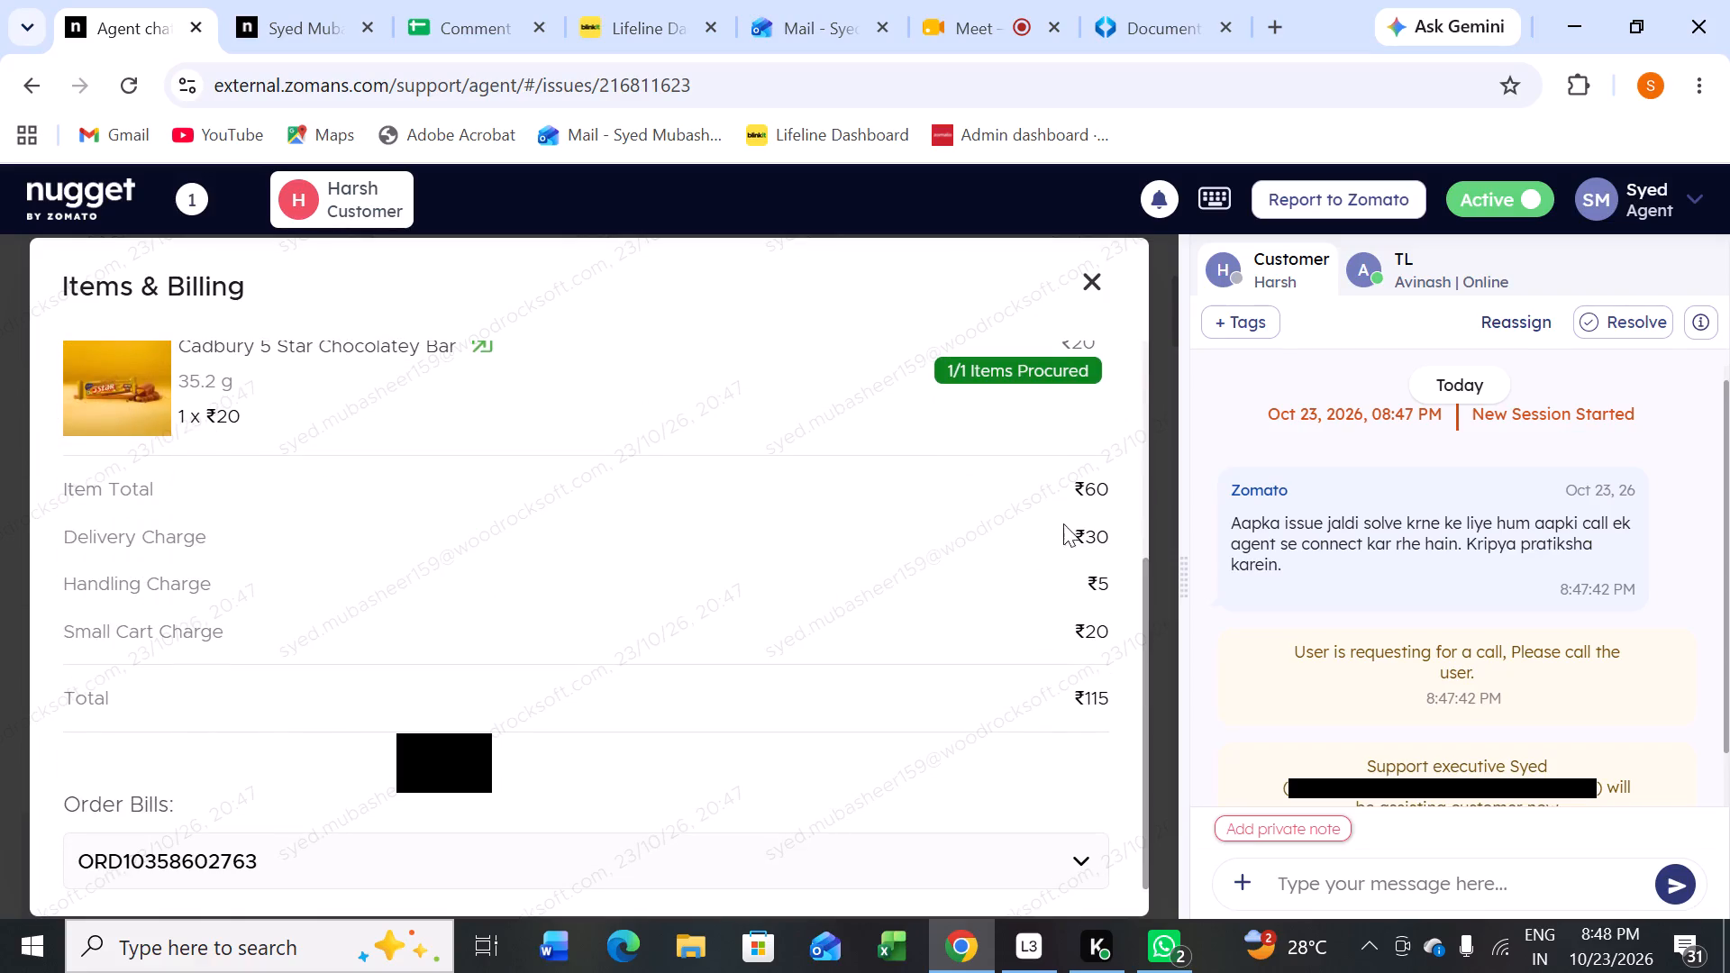
{"action": "left_click", "coordinate": [1097, 281]}
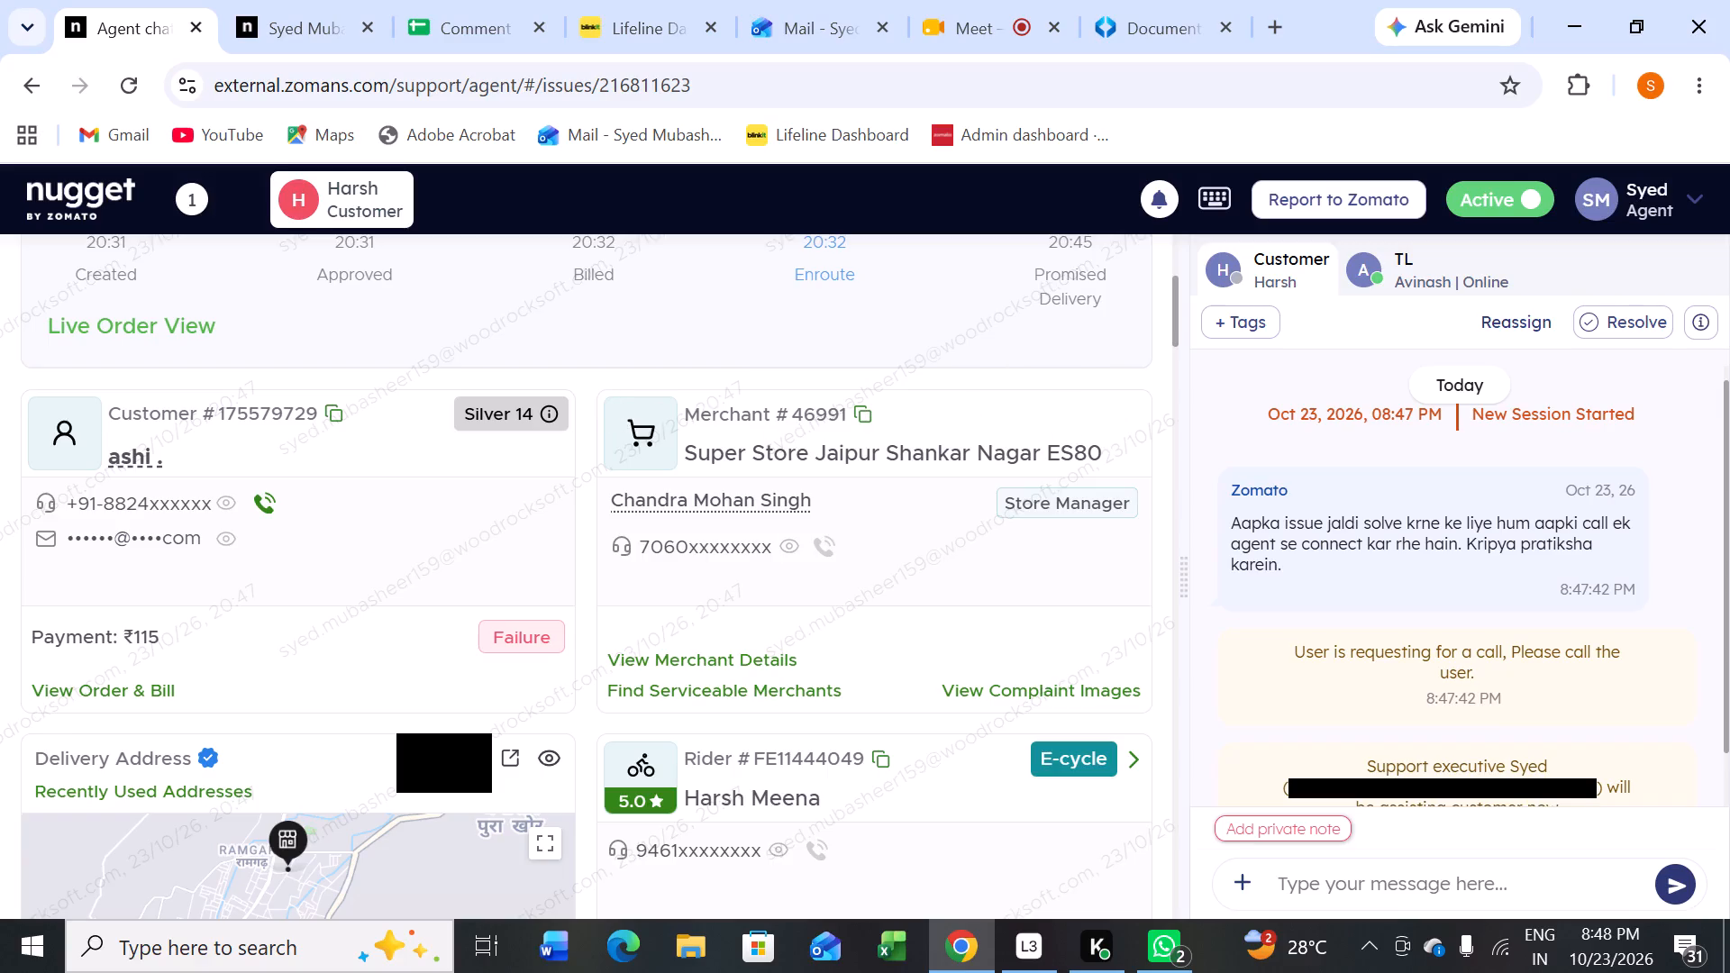
Initiate a call to the customer of the live order.
{"action": "left_click", "coordinate": [267, 501]}
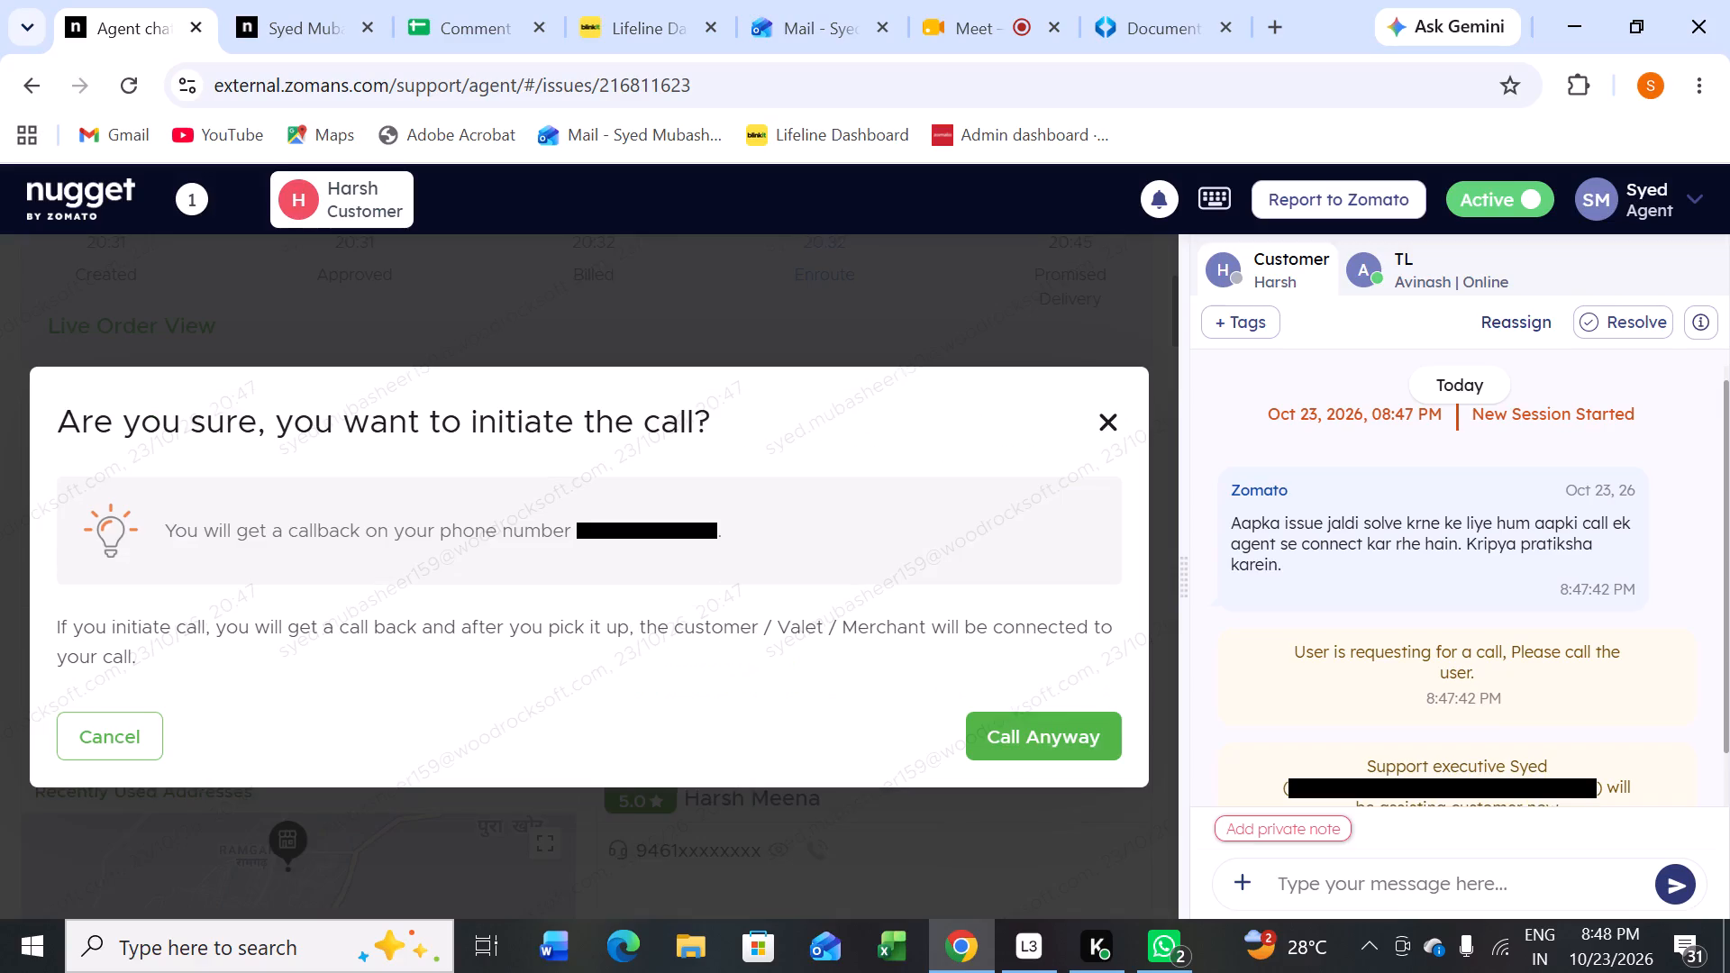
{"action": "left_click", "coordinate": [1039, 726]}
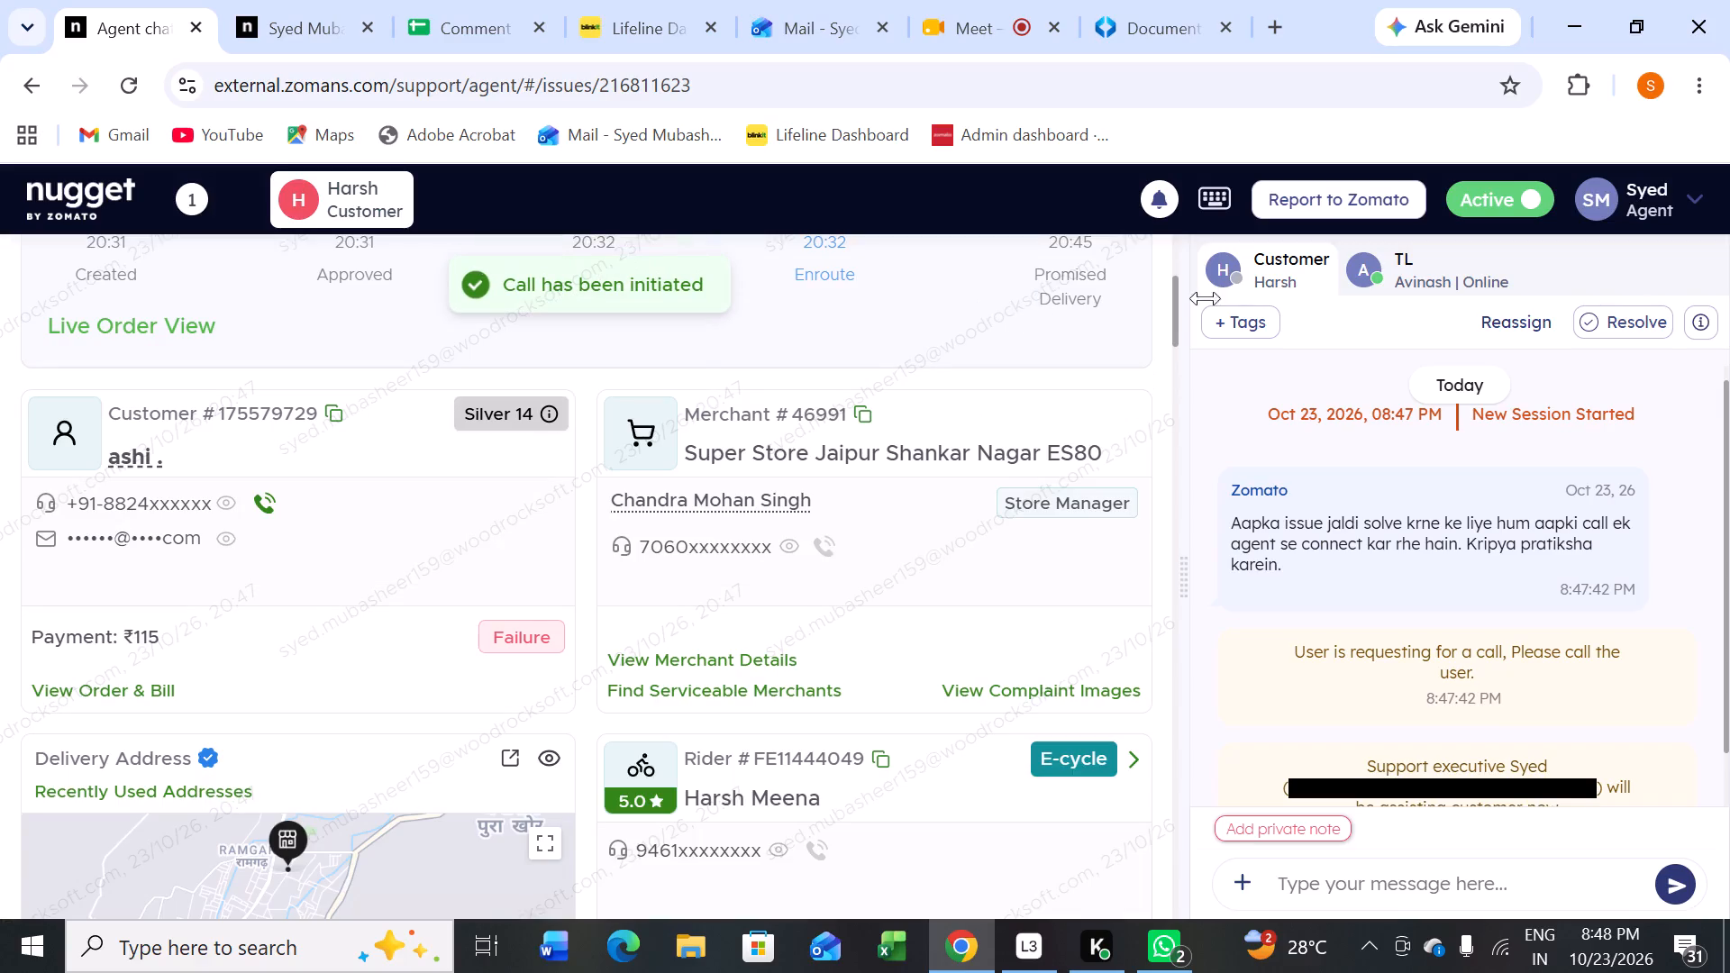
Tag the ticket with the Rider Support sub-tag Payment Issues - Others.
{"action": "left_click", "coordinate": [1250, 332]}
{"action": "type", "text": "pa"}
{"action": "key", "text": "y"}
{"action": "key", "text": "m"}
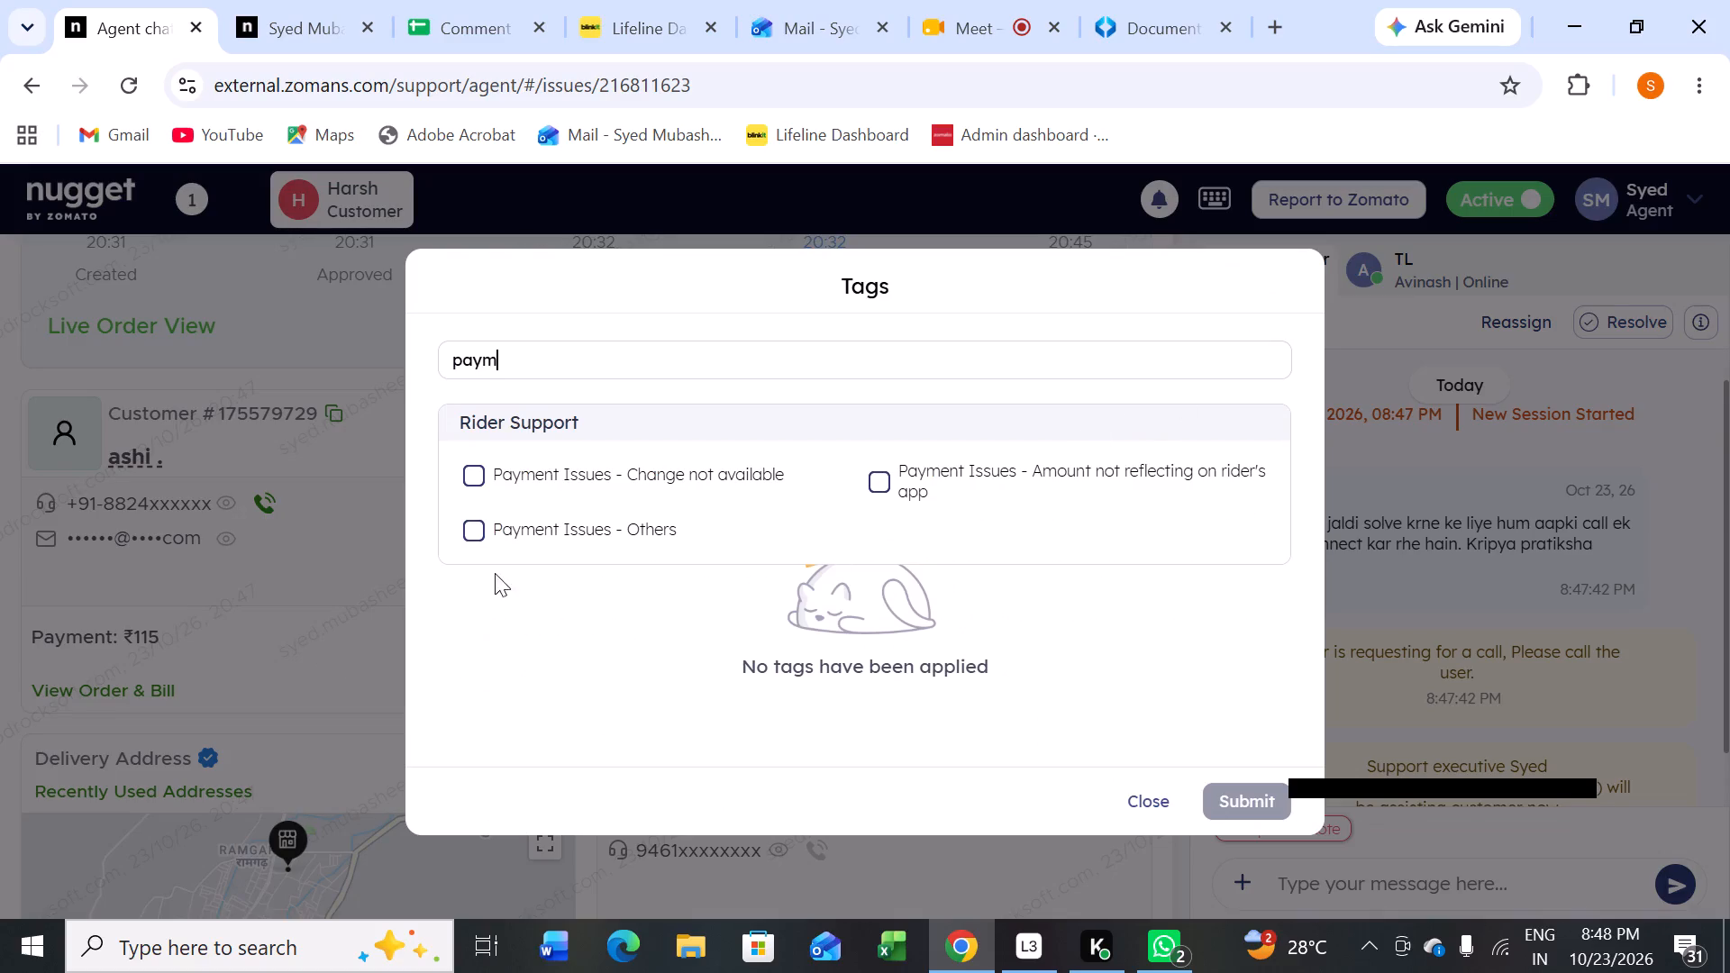
{"action": "left_click", "coordinate": [478, 518]}
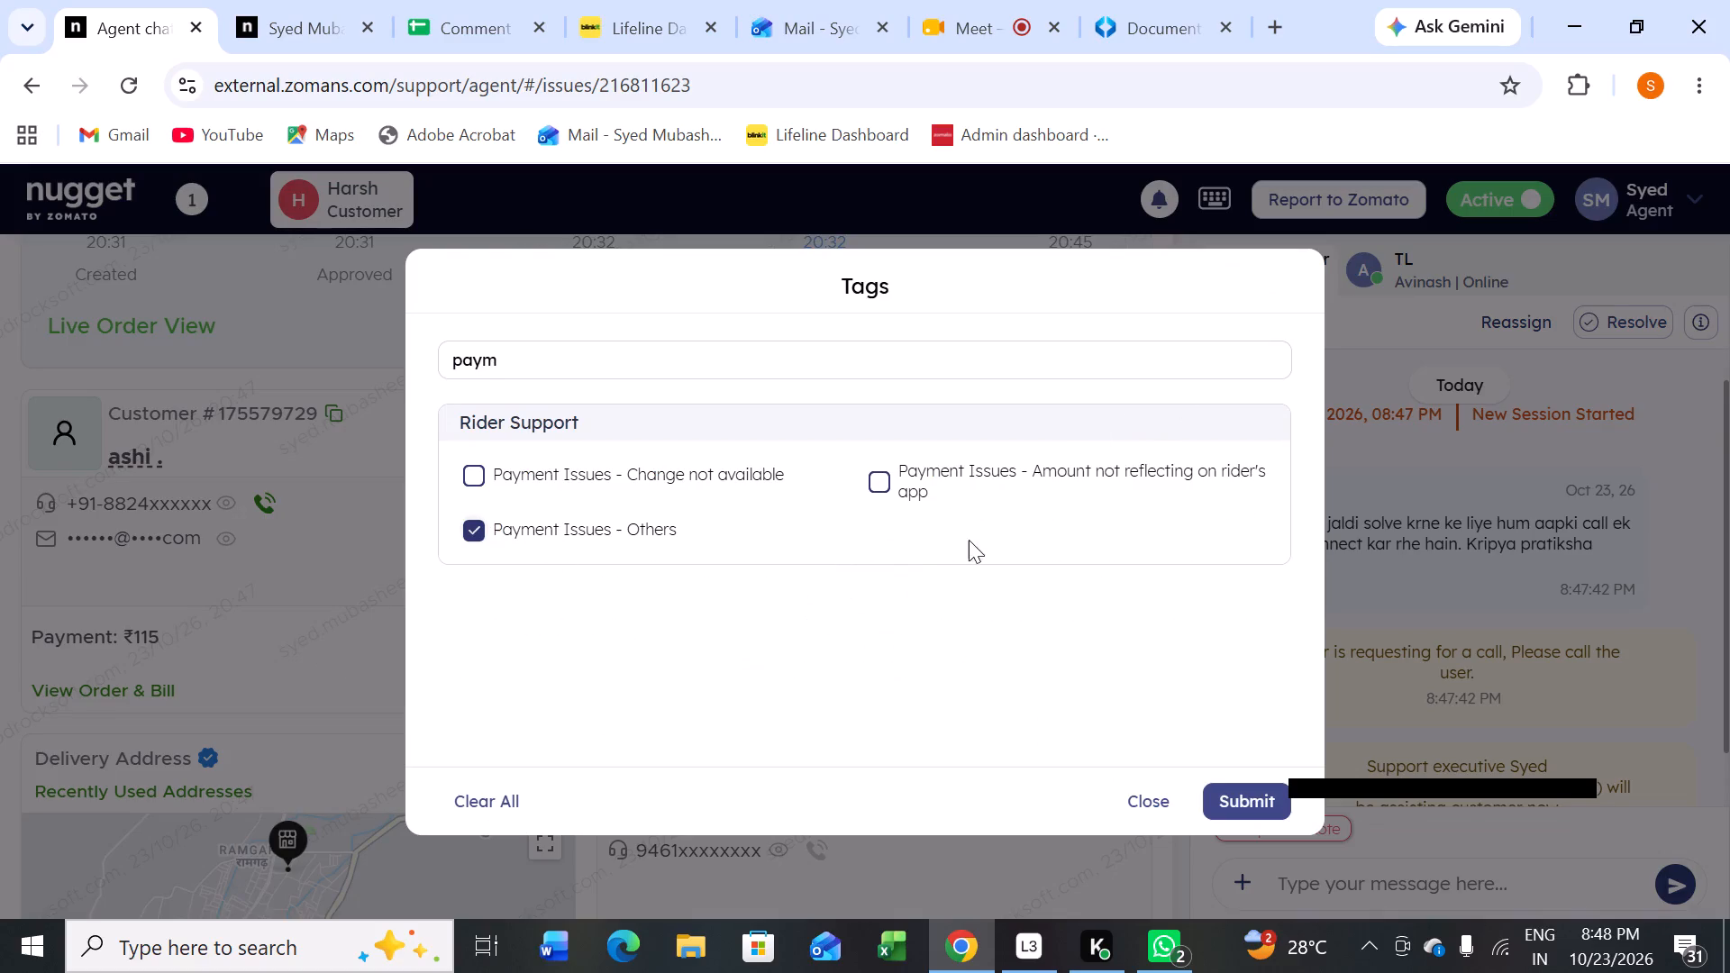
{"action": "left_click", "coordinate": [1236, 796]}
Reopen the order's items and bill and examine the individual charges during the call.
{"action": "scroll", "coordinate": [715, 517], "scroll_direction": "down", "scroll_amount": 1}
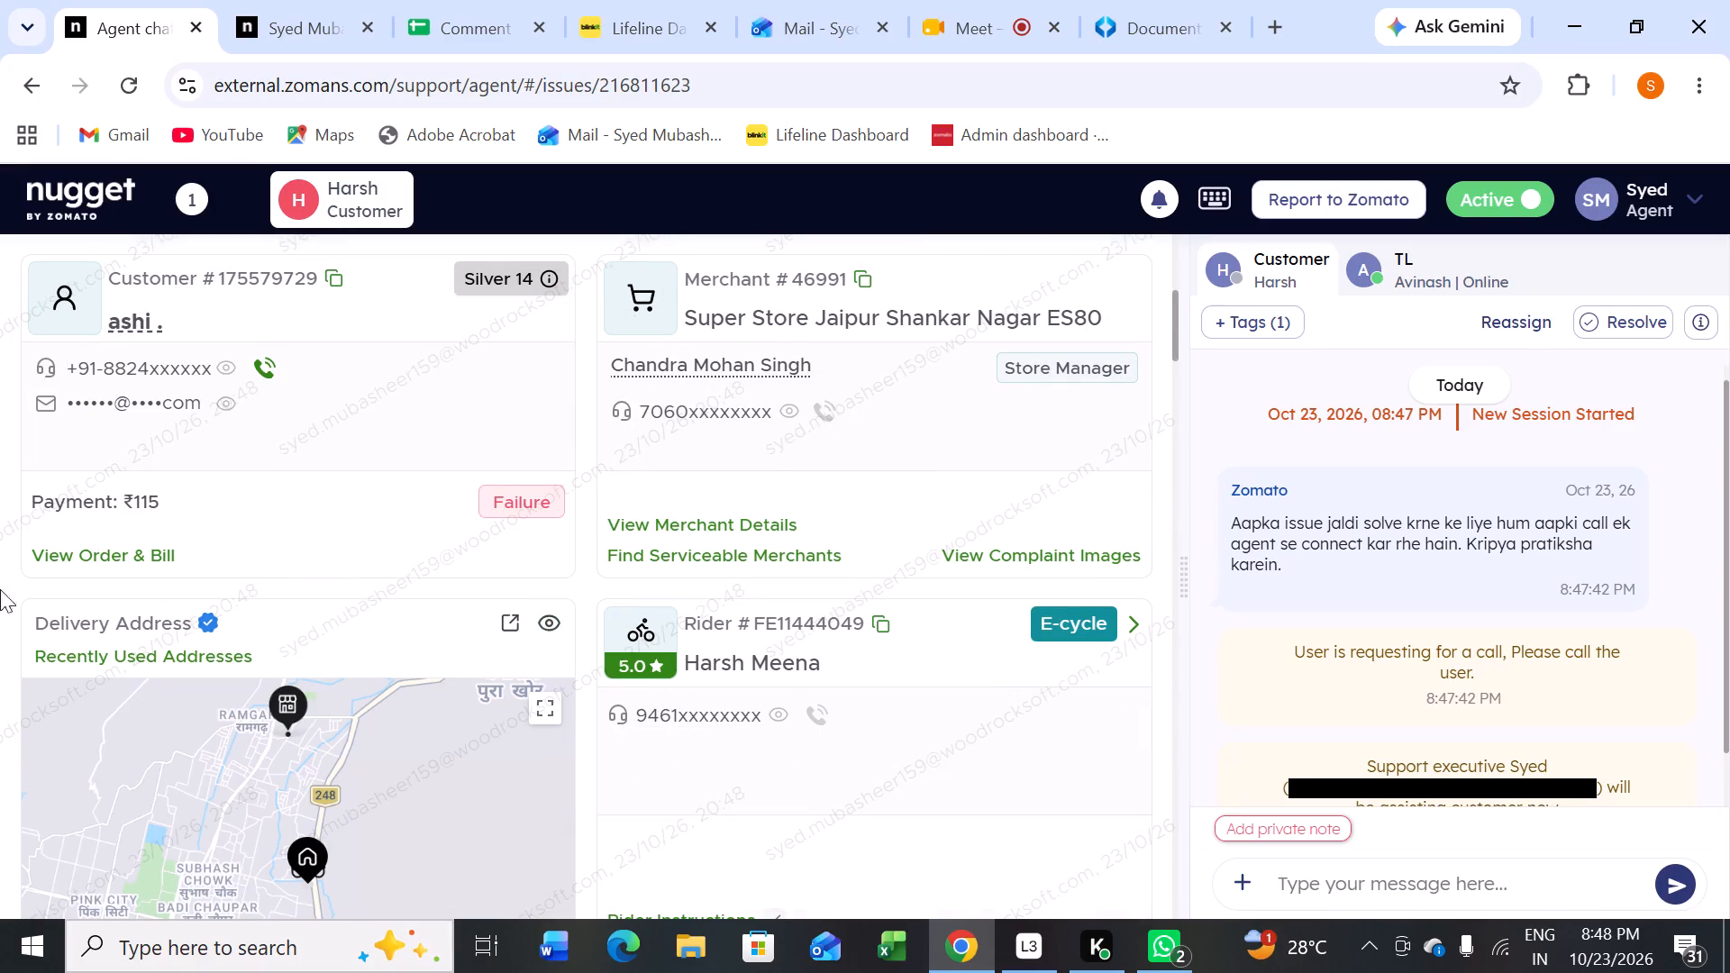
{"action": "left_click", "coordinate": [134, 550]}
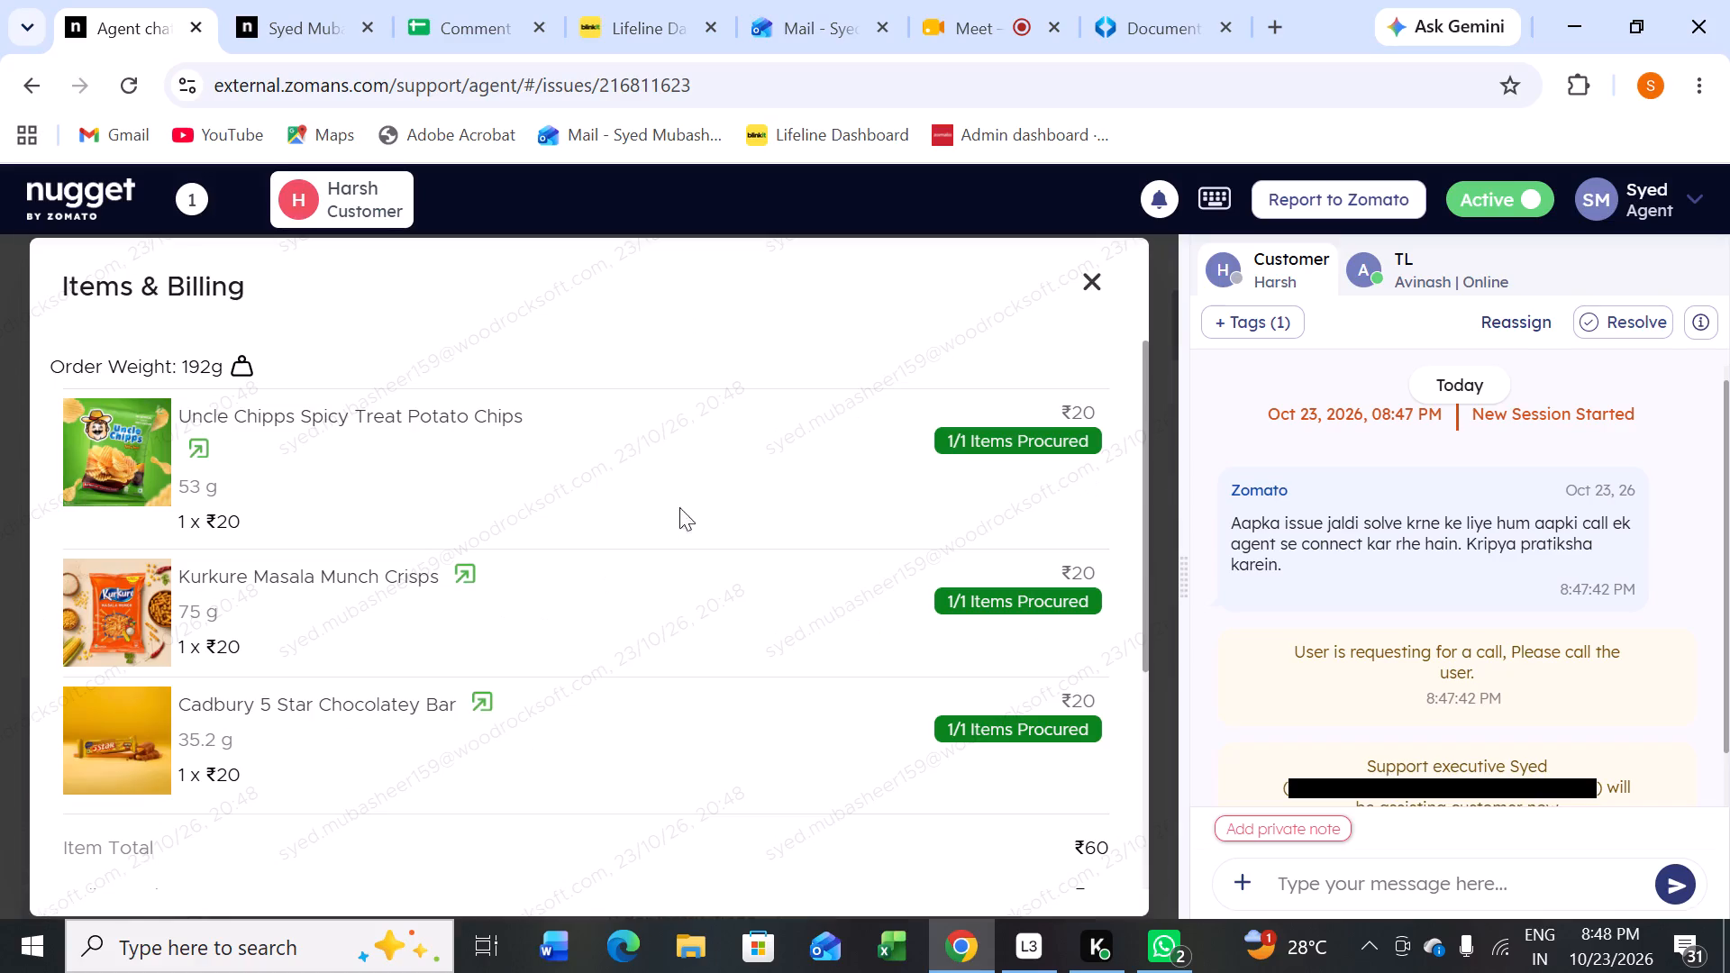
{"action": "scroll", "coordinate": [868, 491], "scroll_direction": "down", "scroll_amount": 2}
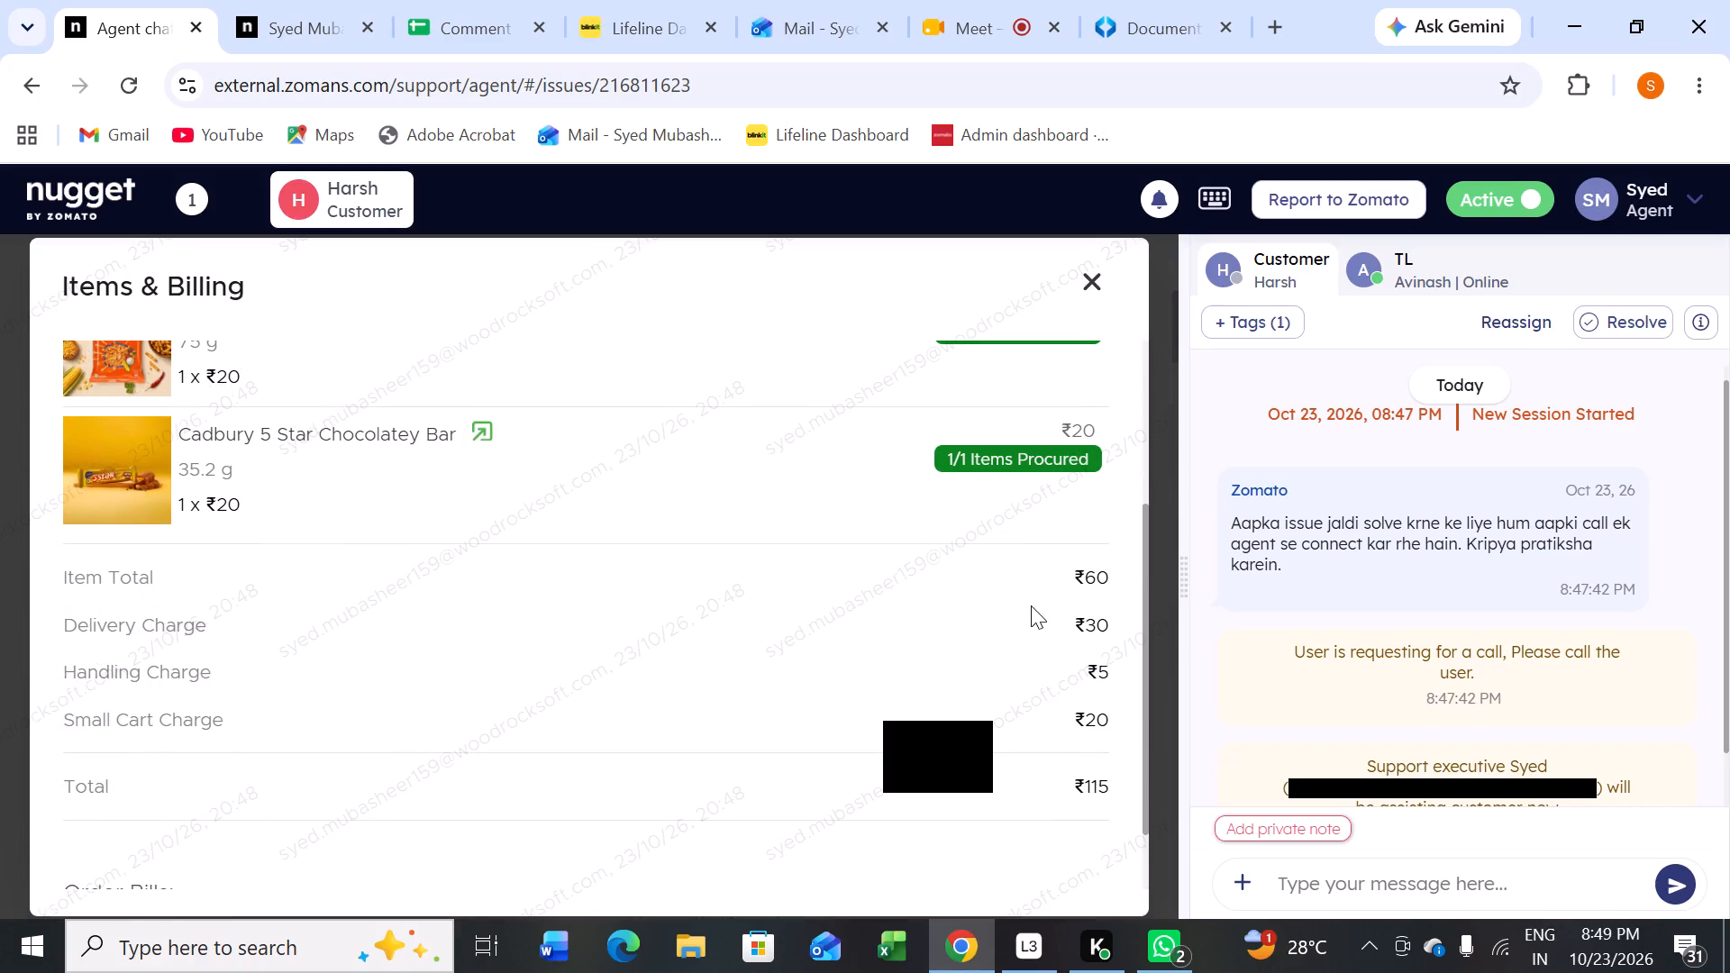
{"action": "scroll", "coordinate": [1031, 605], "scroll_direction": "down", "scroll_amount": 4}
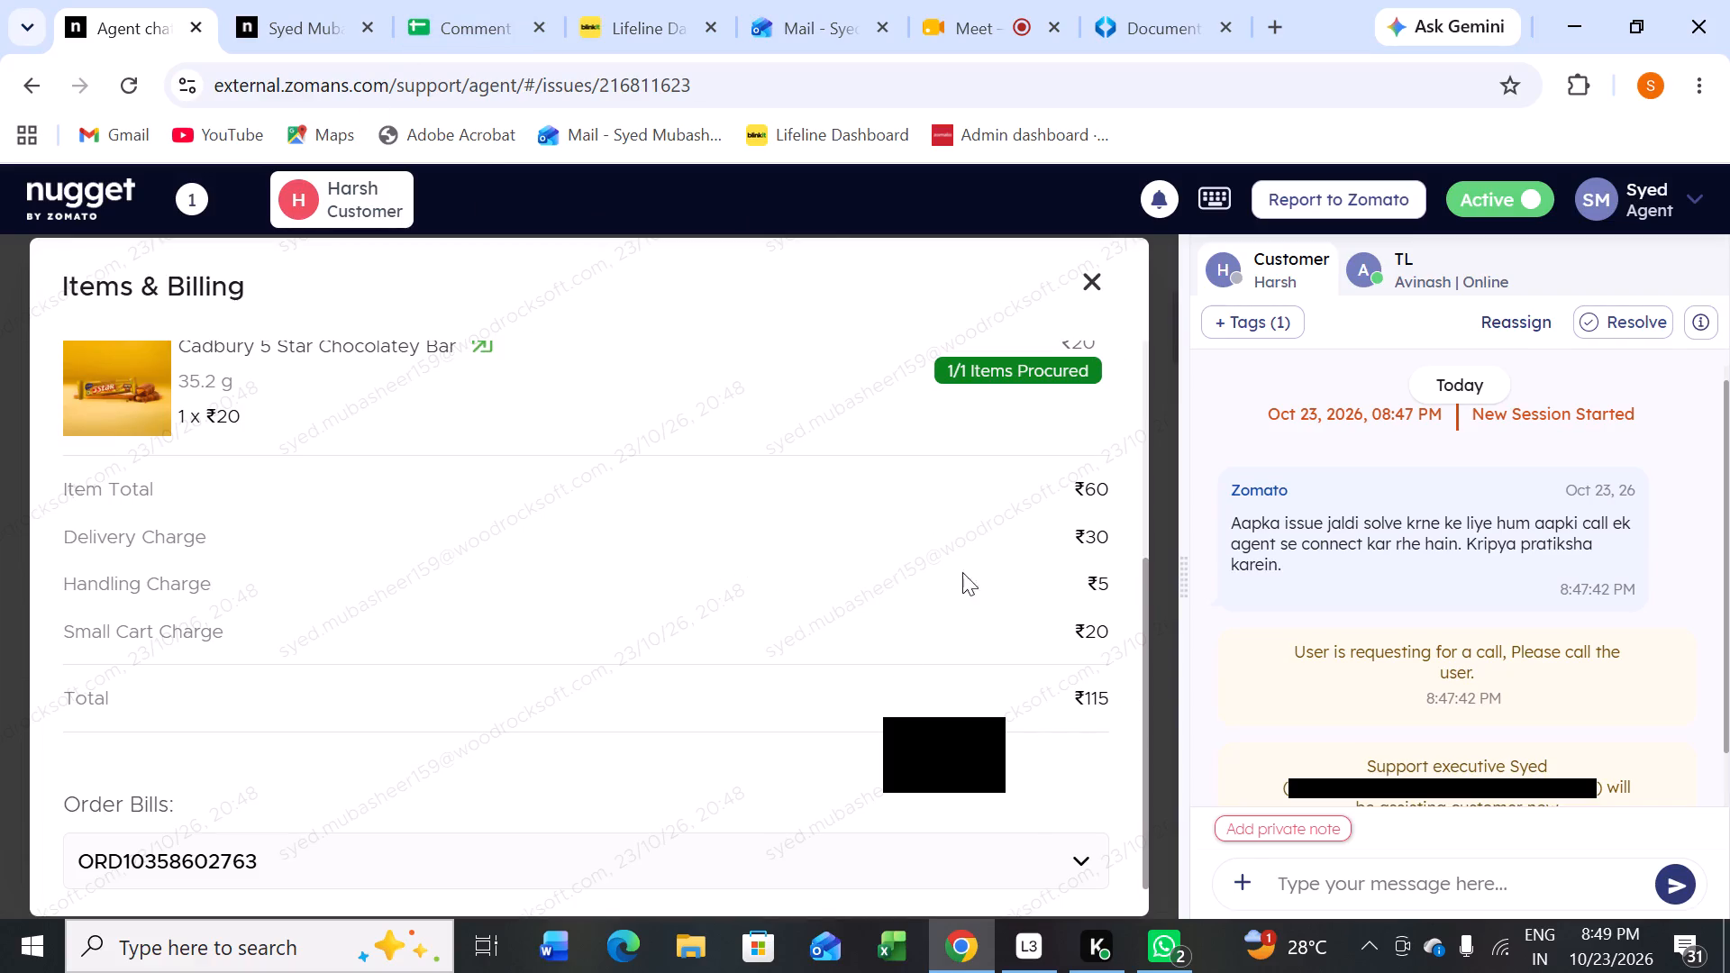
{"action": "scroll", "coordinate": [910, 567], "scroll_direction": "up", "scroll_amount": 1}
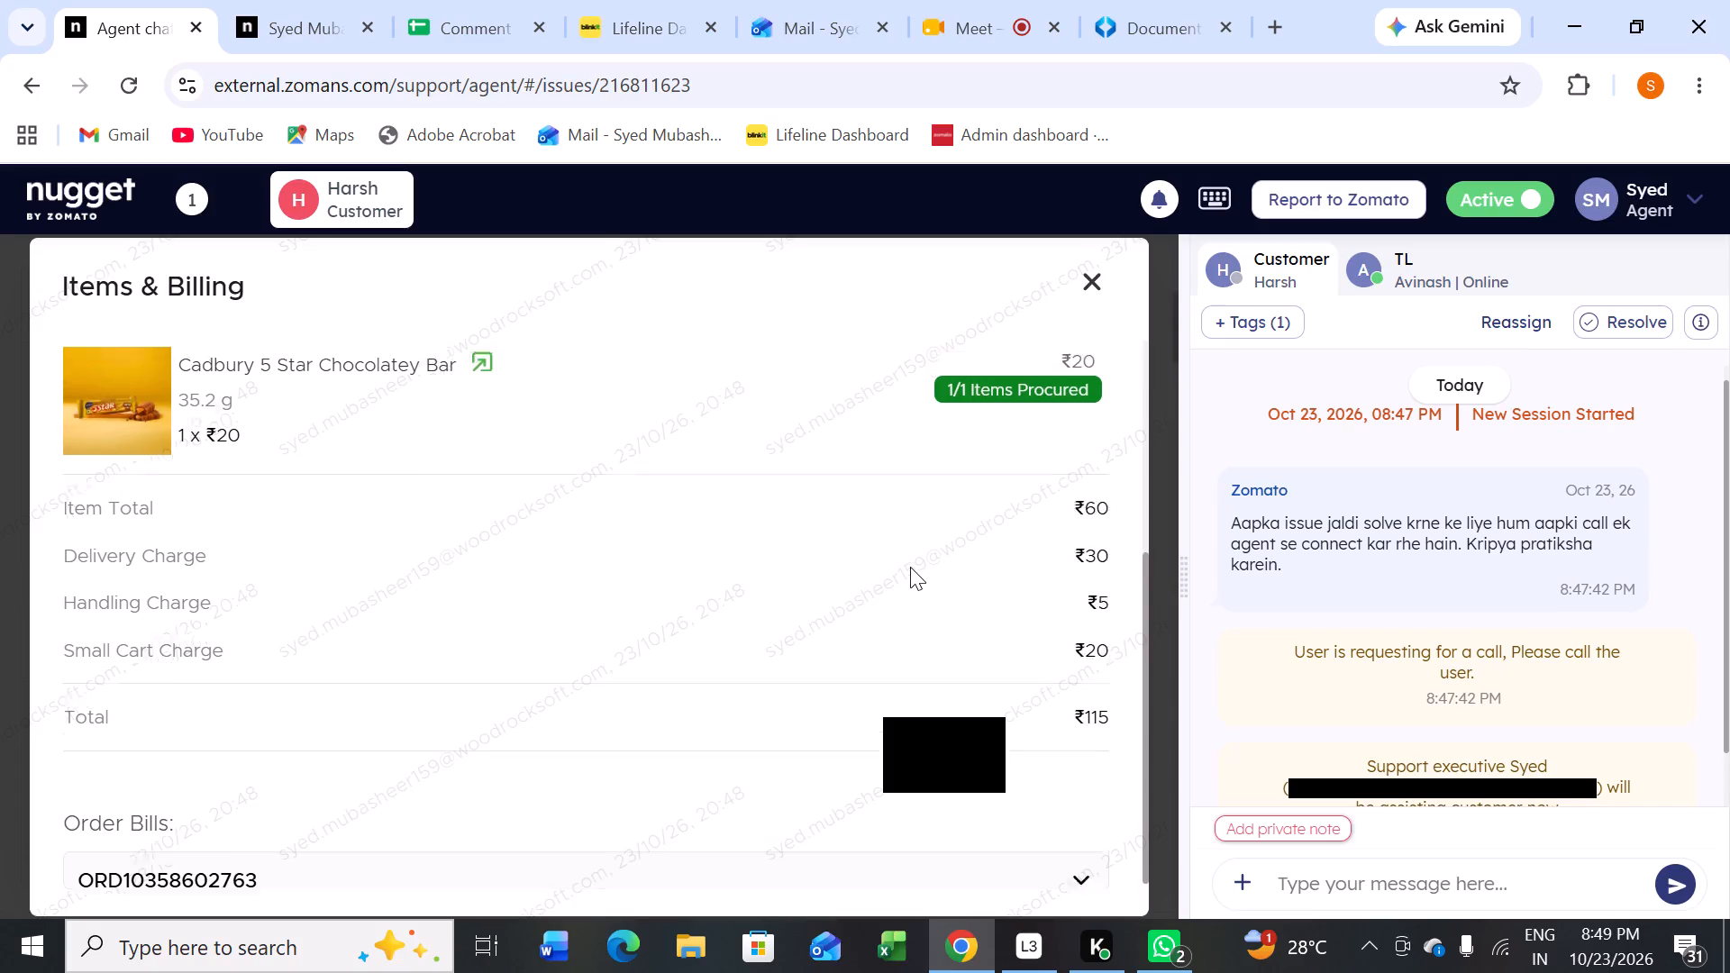
{"action": "scroll", "coordinate": [910, 567], "scroll_direction": "up", "scroll_amount": 1}
{"action": "scroll", "coordinate": [879, 579], "scroll_direction": "down", "scroll_amount": 2}
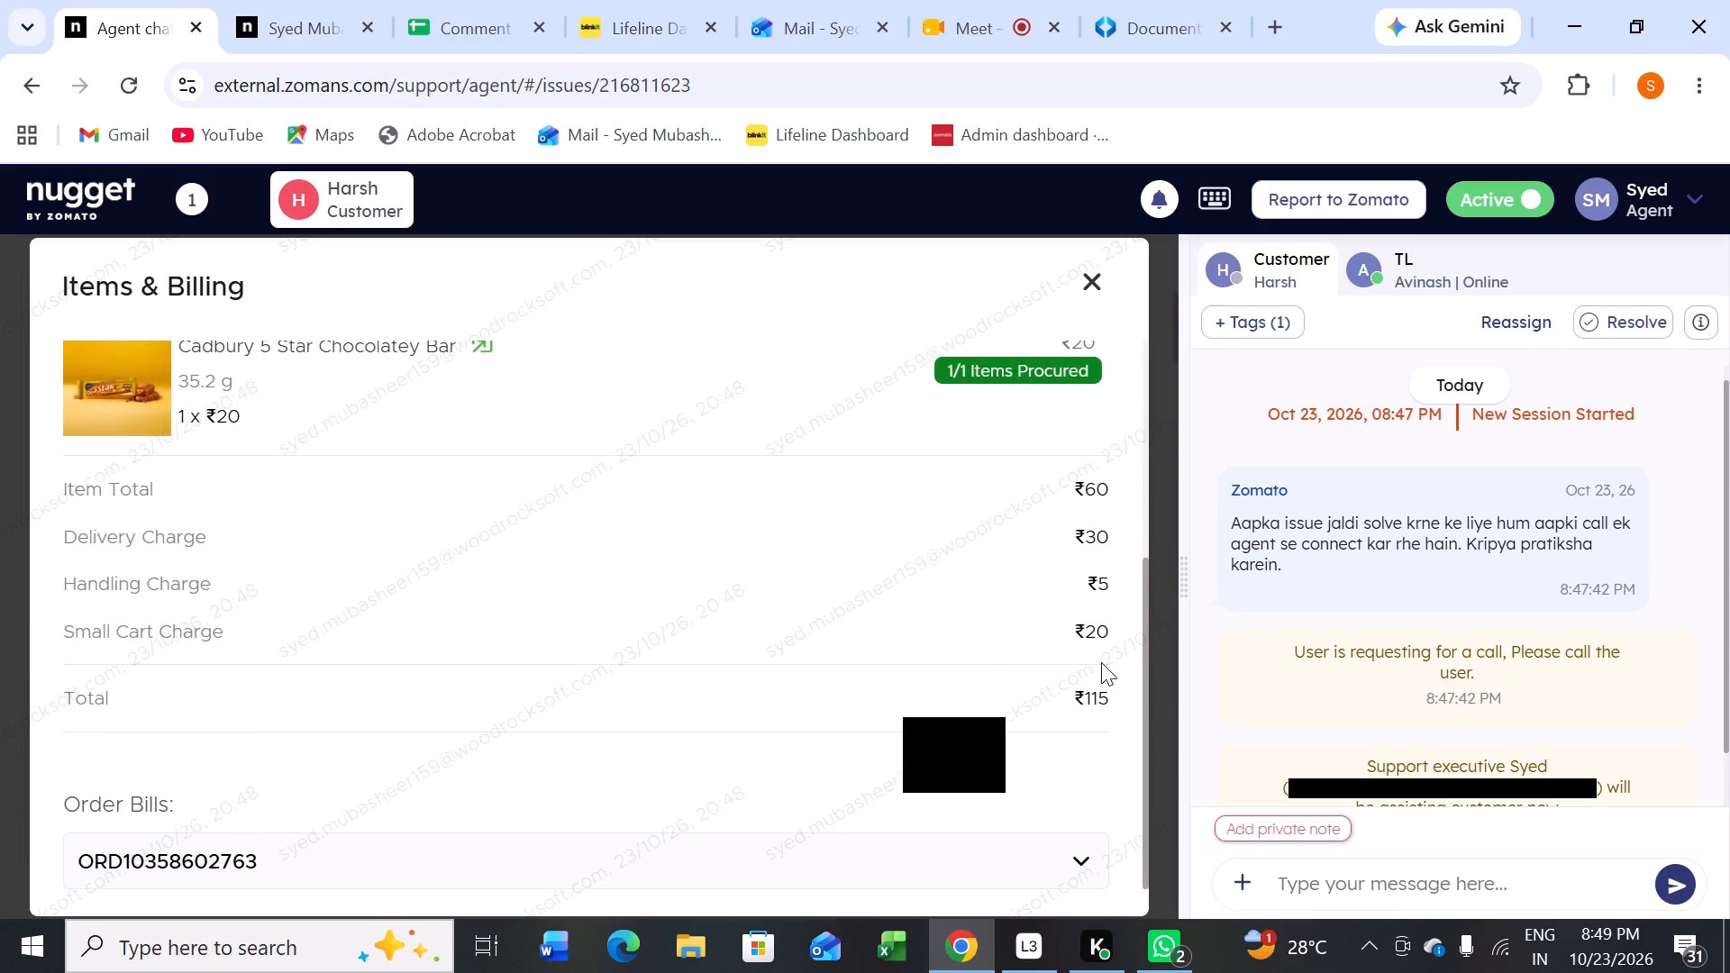
{"action": "scroll", "coordinate": [858, 609], "scroll_direction": "up", "scroll_amount": 1}
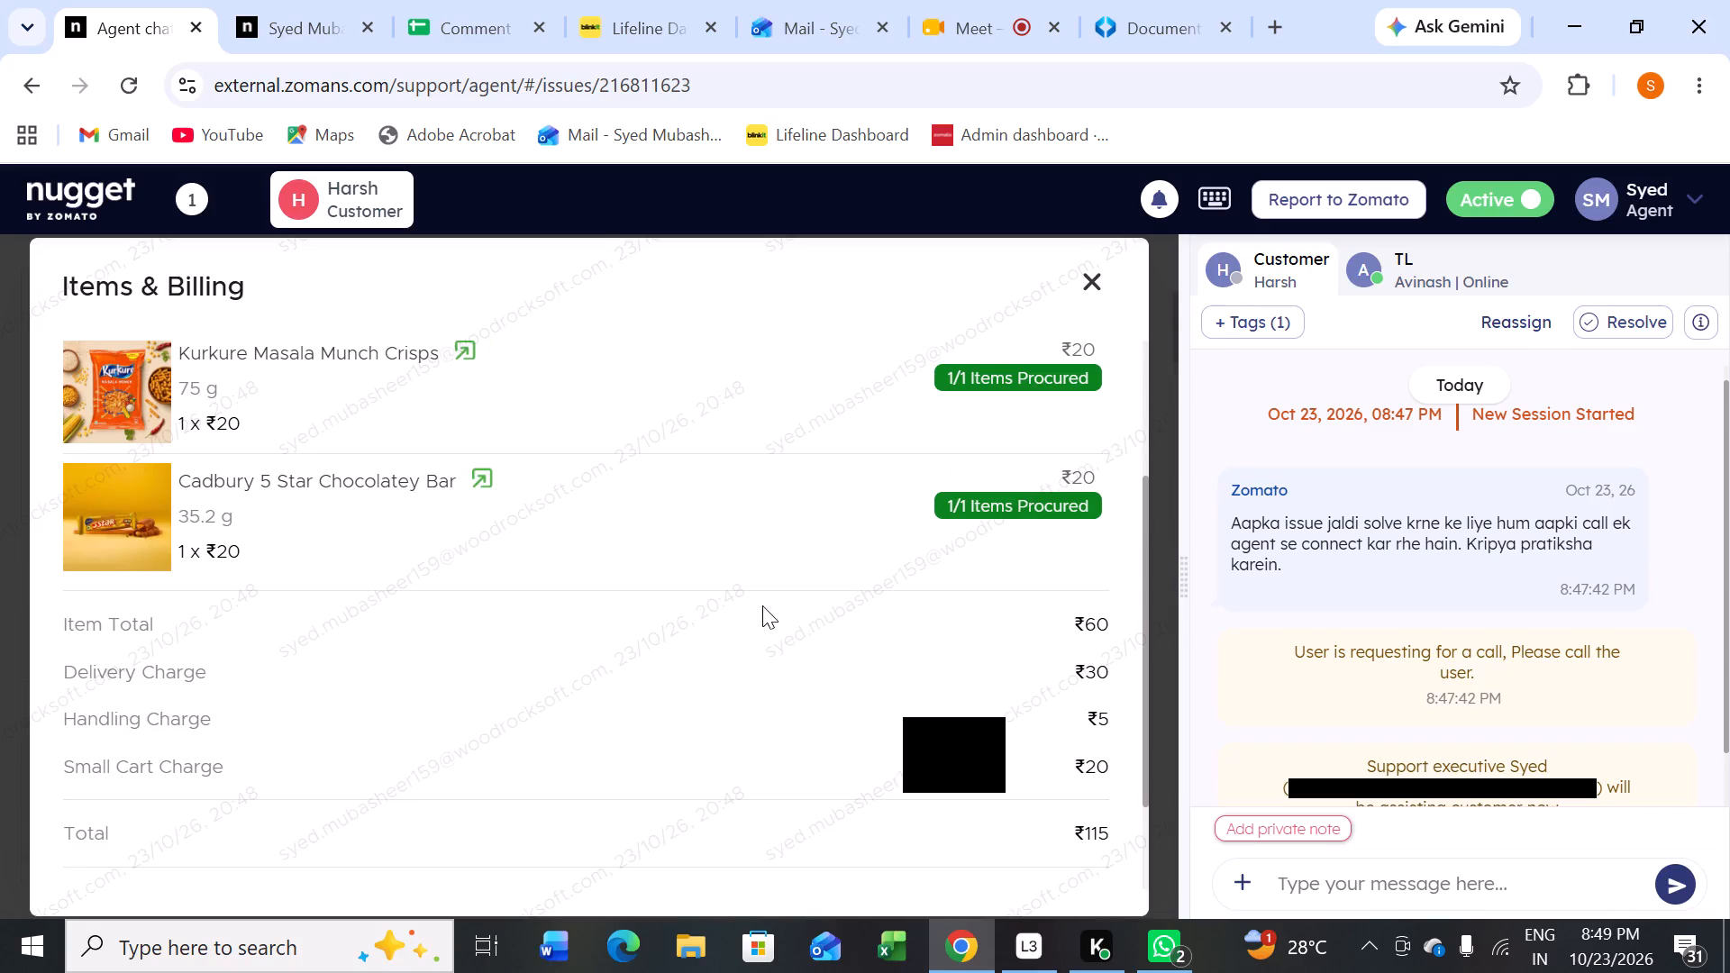
{"action": "scroll", "coordinate": [833, 604], "scroll_direction": "up", "scroll_amount": 3}
{"action": "scroll", "coordinate": [707, 608], "scroll_direction": "down", "scroll_amount": 3}
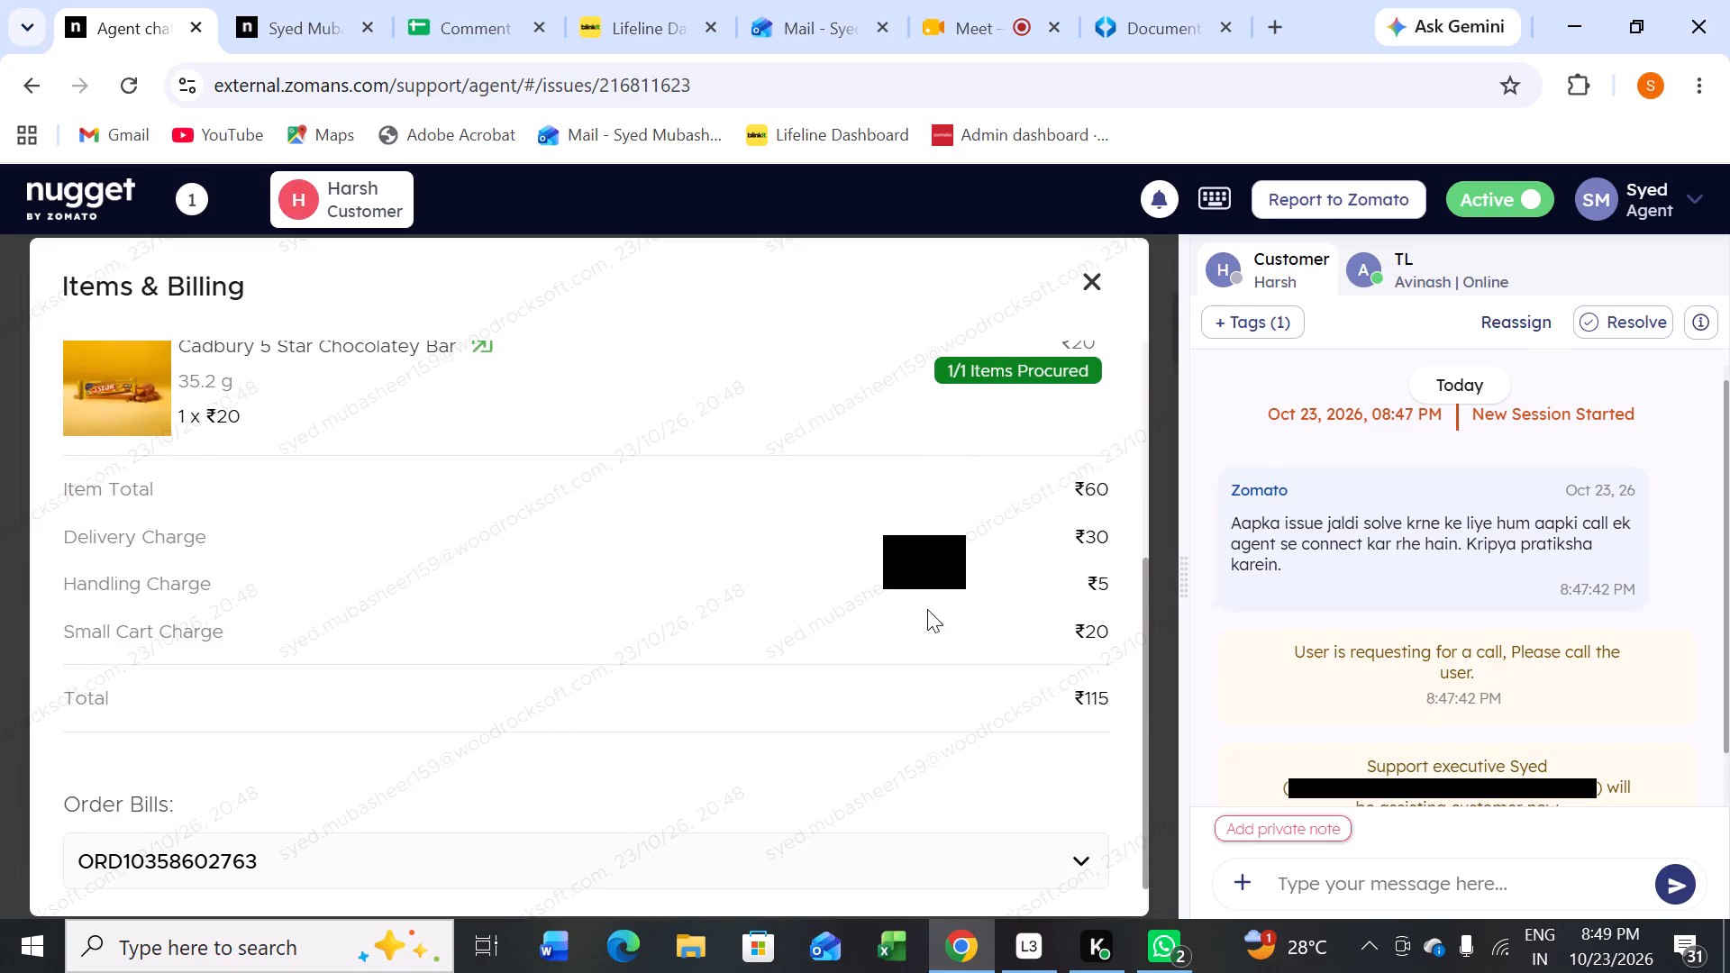
In the comment template sheet, find the Payment issue - others row and copy its comment about cancelling over extra charges.
{"action": "left_click", "coordinate": [443, 22]}
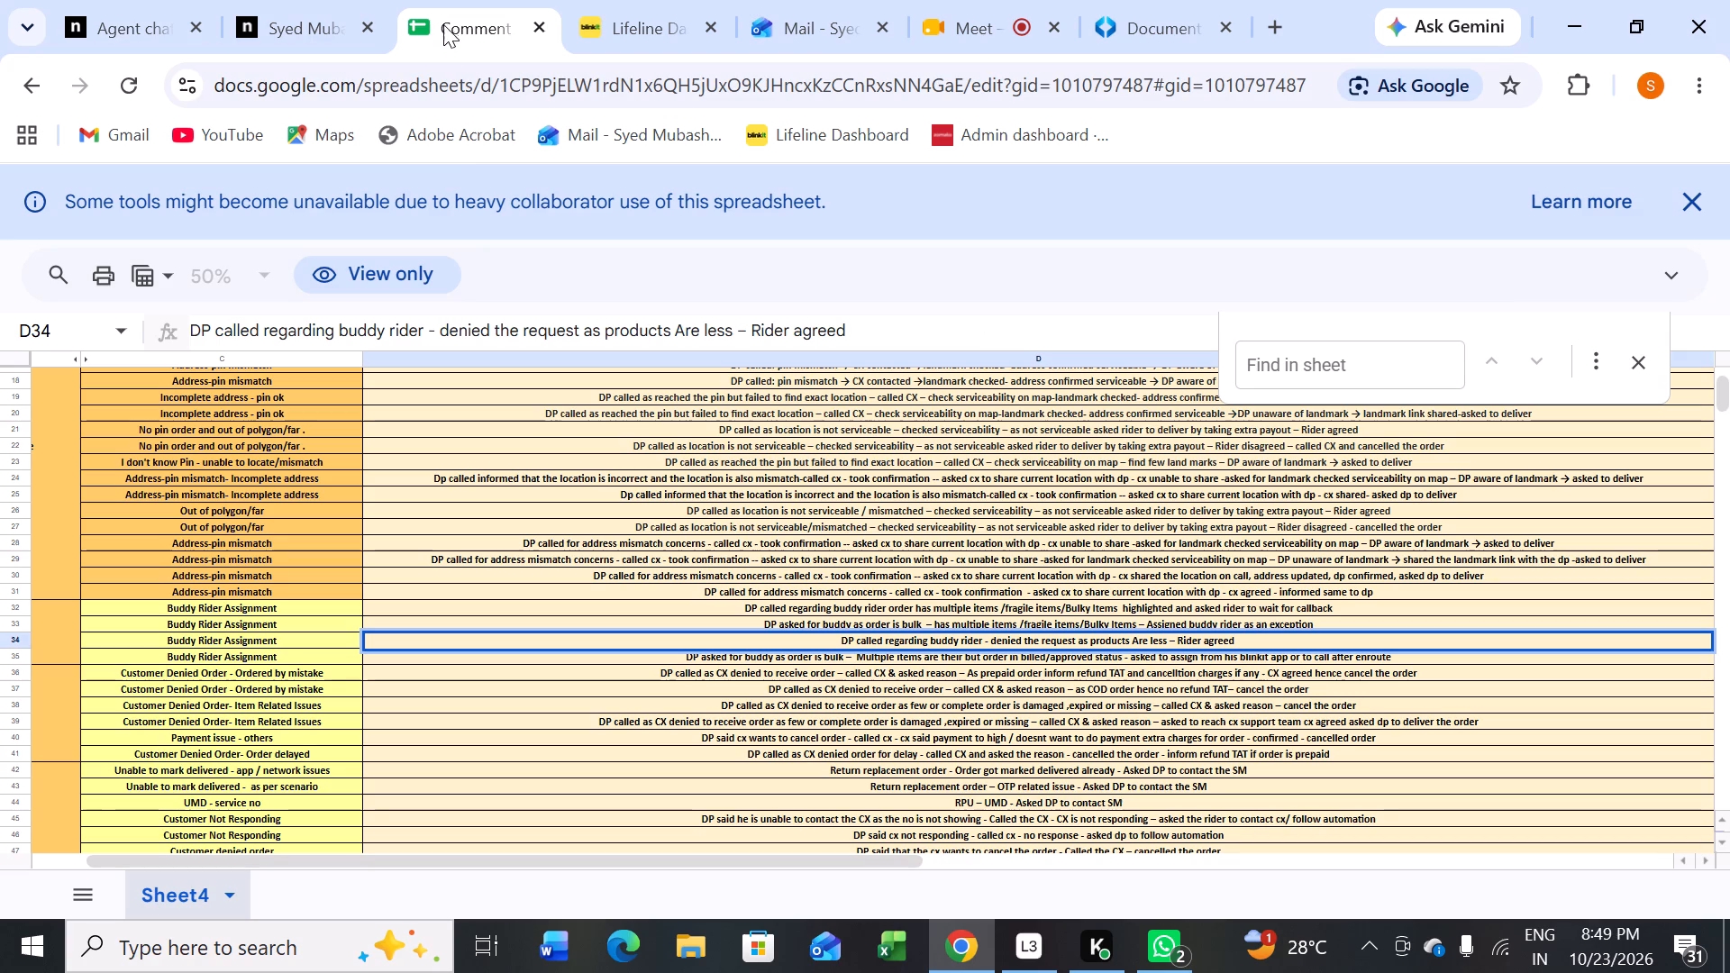
{"action": "left_click", "coordinate": [895, 602]}
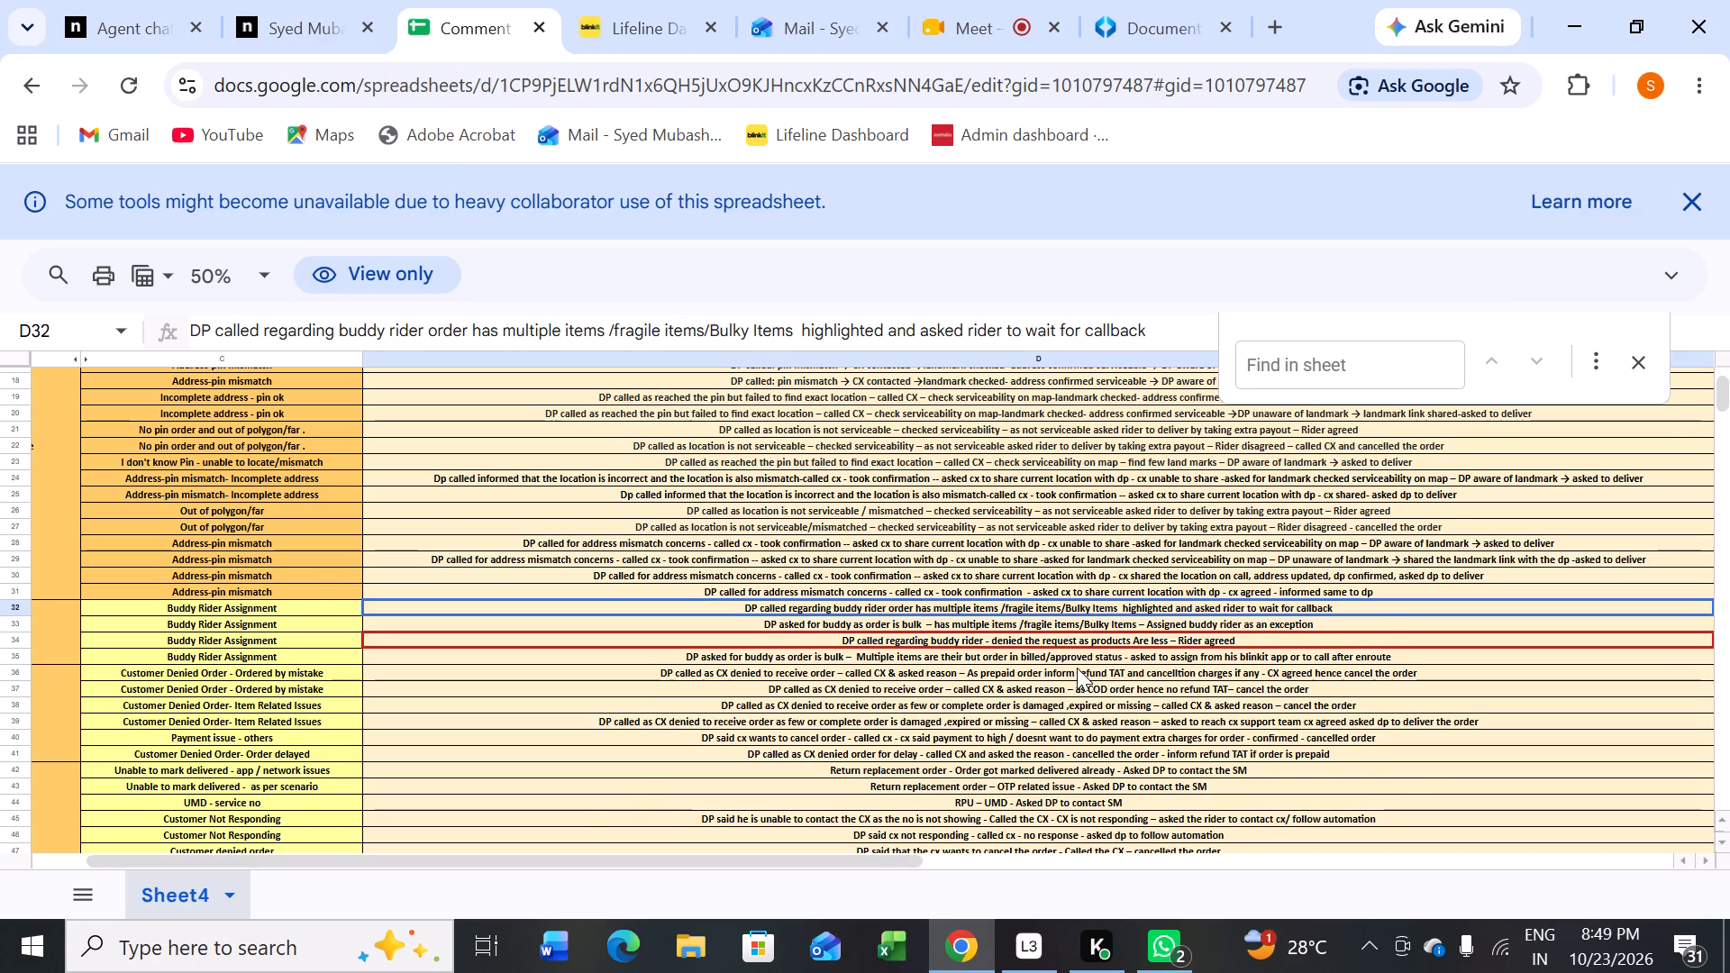
{"action": "scroll", "coordinate": [1061, 669], "scroll_direction": "down", "scroll_amount": 9}
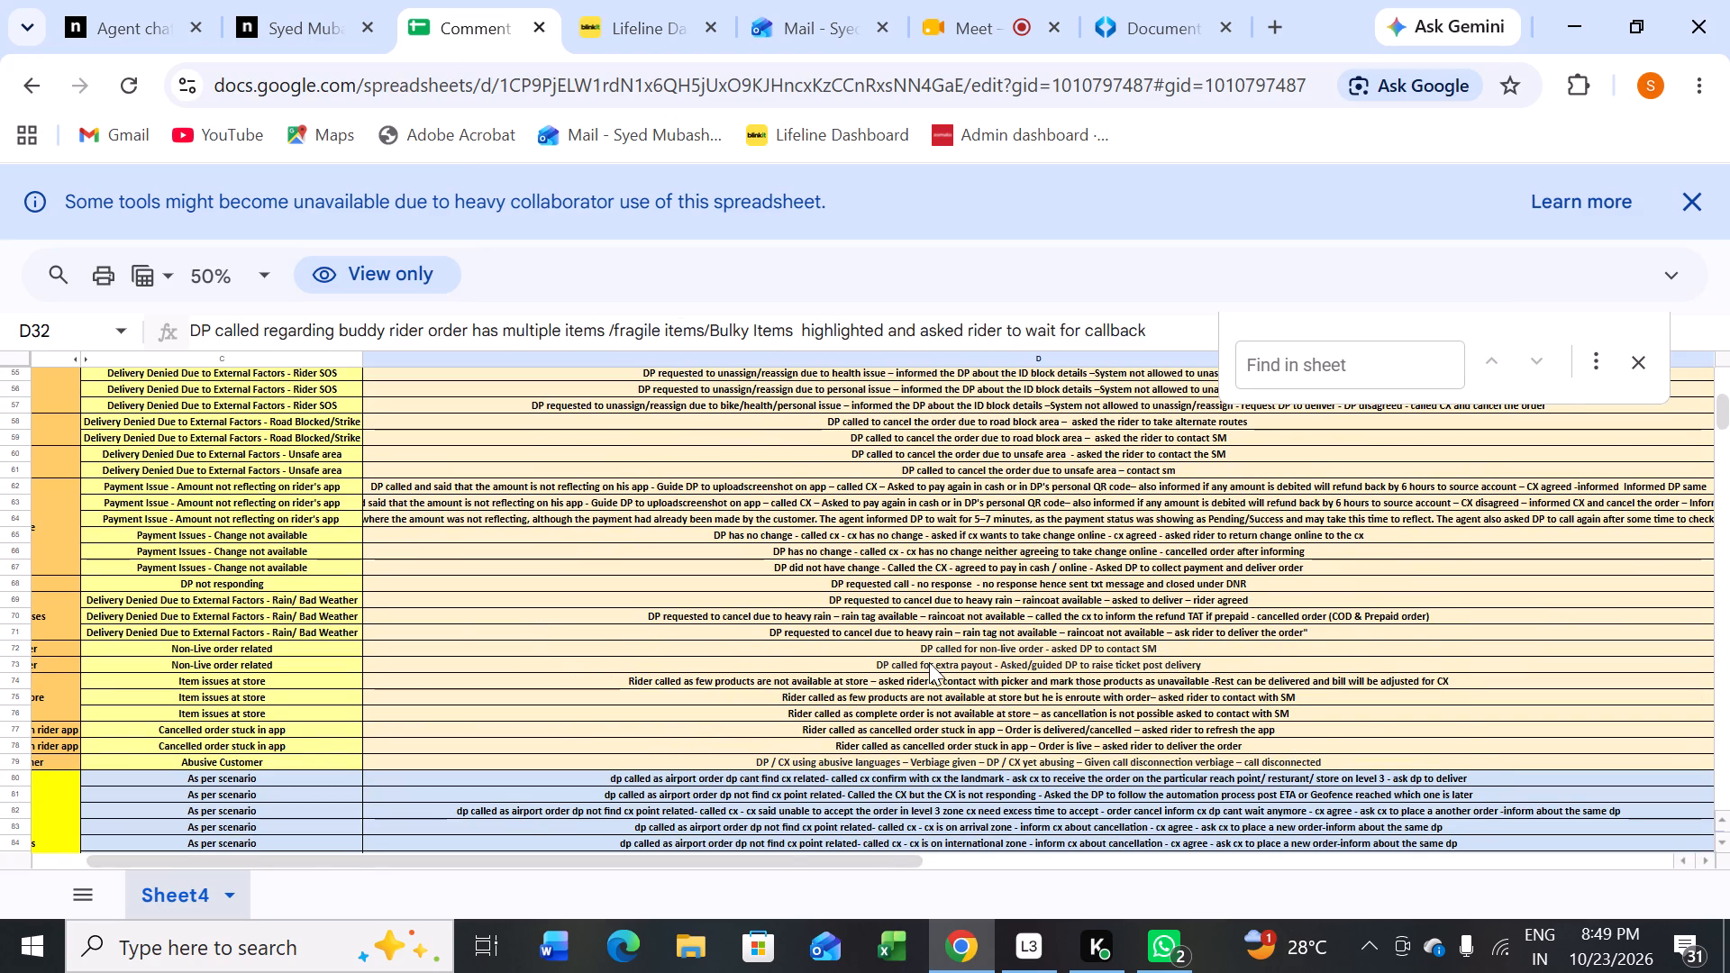
{"action": "scroll", "coordinate": [929, 662], "scroll_direction": "down", "scroll_amount": 5}
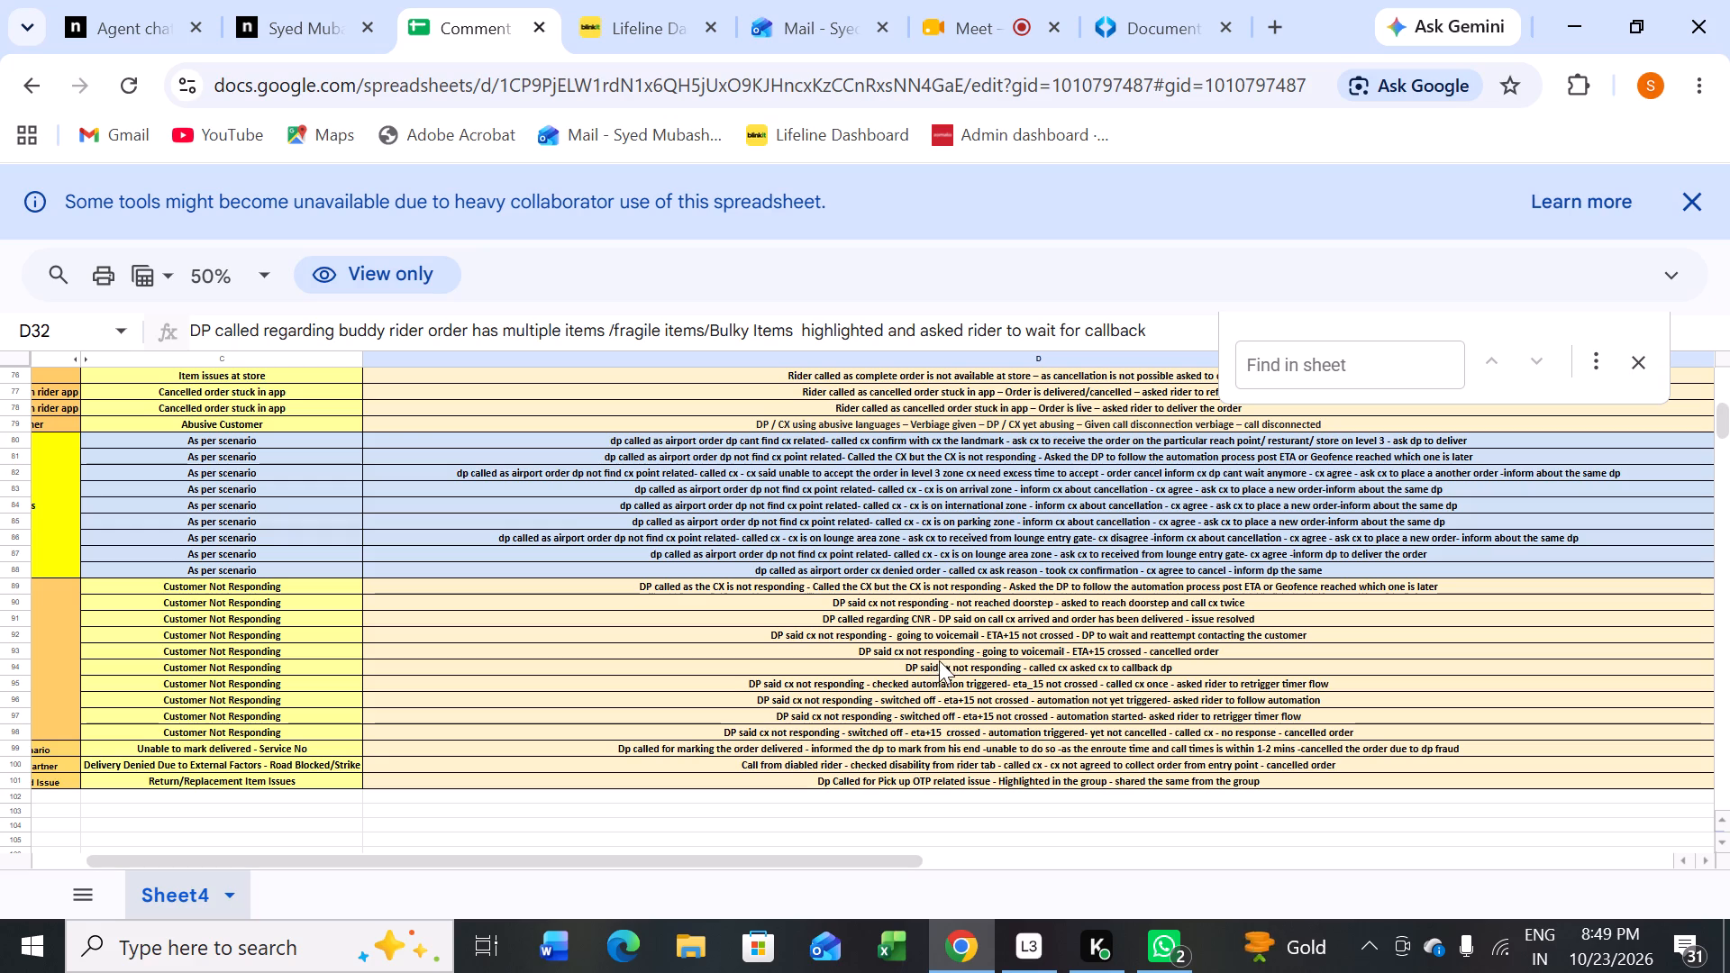
{"action": "scroll", "coordinate": [940, 660], "scroll_direction": "up", "scroll_amount": 3}
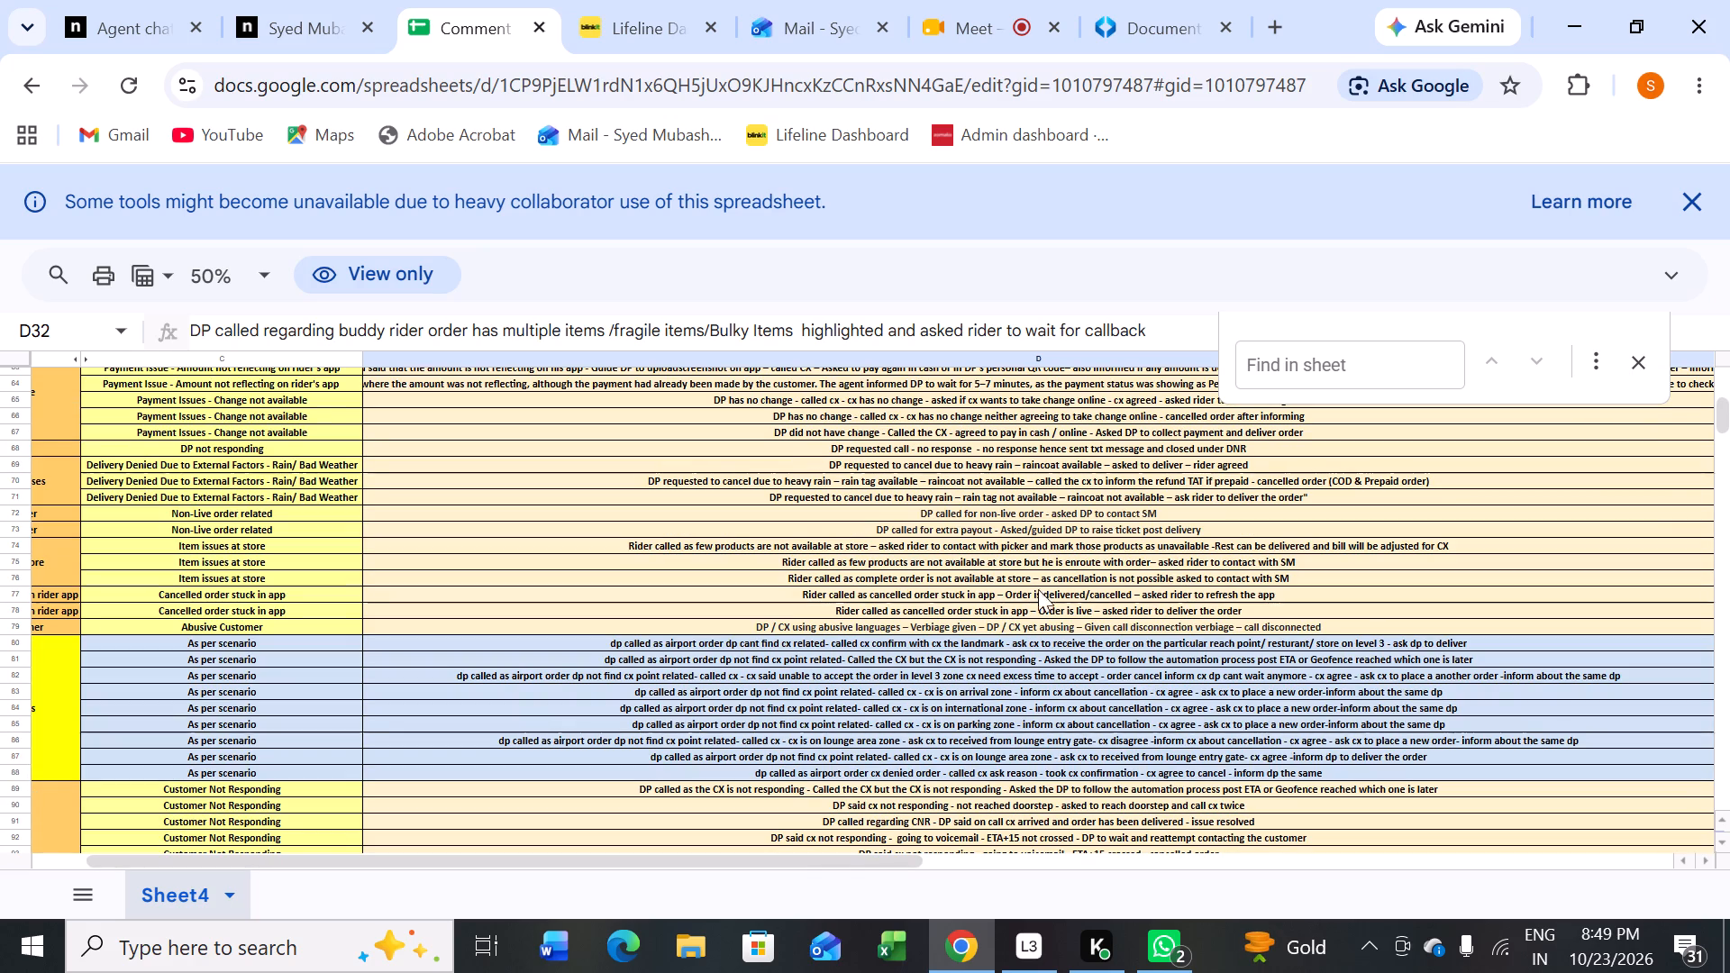
{"action": "scroll", "coordinate": [944, 577], "scroll_direction": "up", "scroll_amount": 3}
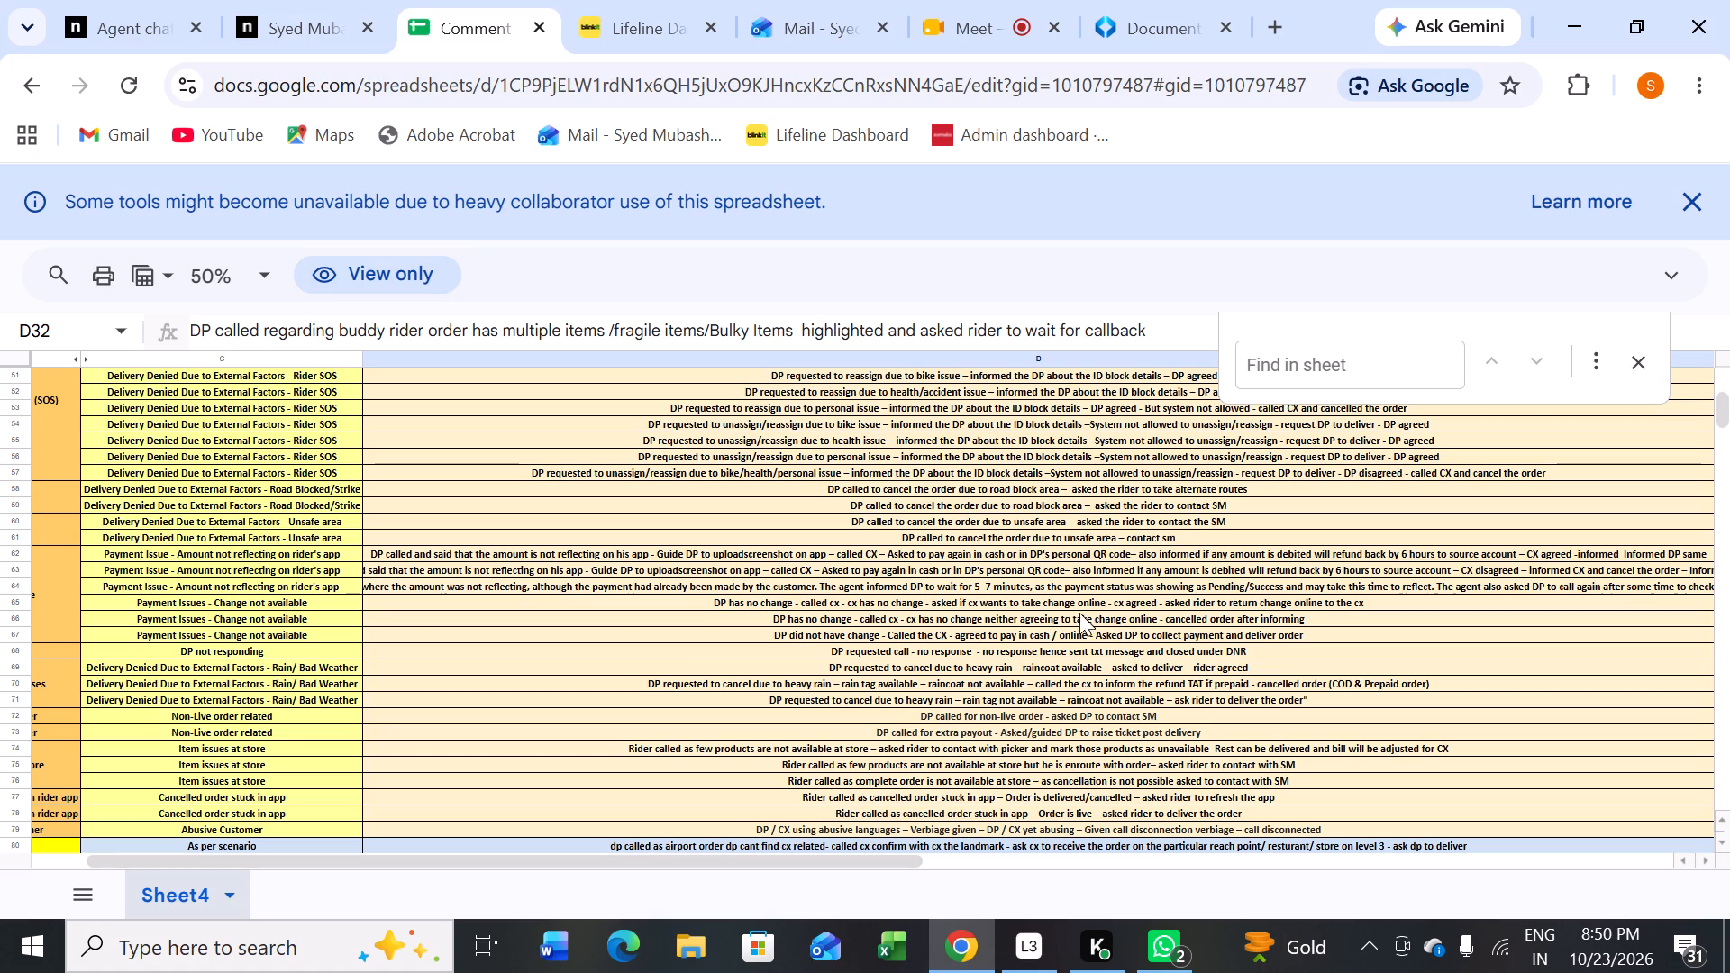
{"action": "scroll", "coordinate": [801, 671], "scroll_direction": "down", "scroll_amount": 1}
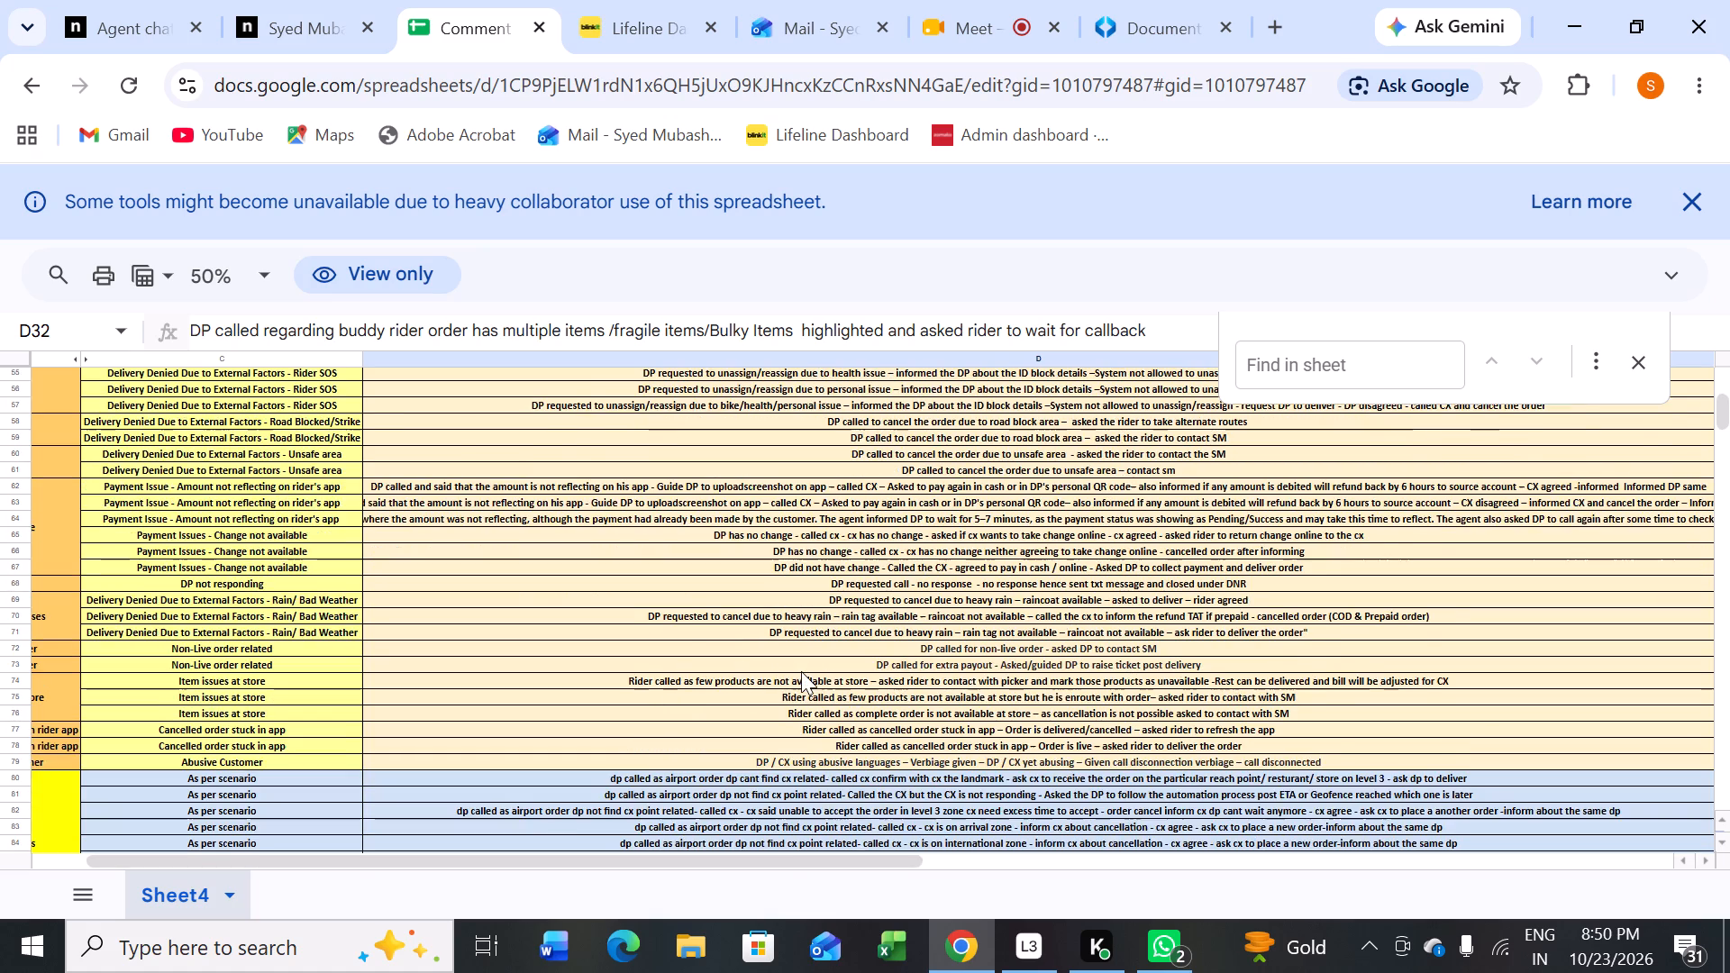
{"action": "scroll", "coordinate": [801, 671], "scroll_direction": "down", "scroll_amount": 1}
{"action": "scroll", "coordinate": [909, 675], "scroll_direction": "up", "scroll_amount": 6}
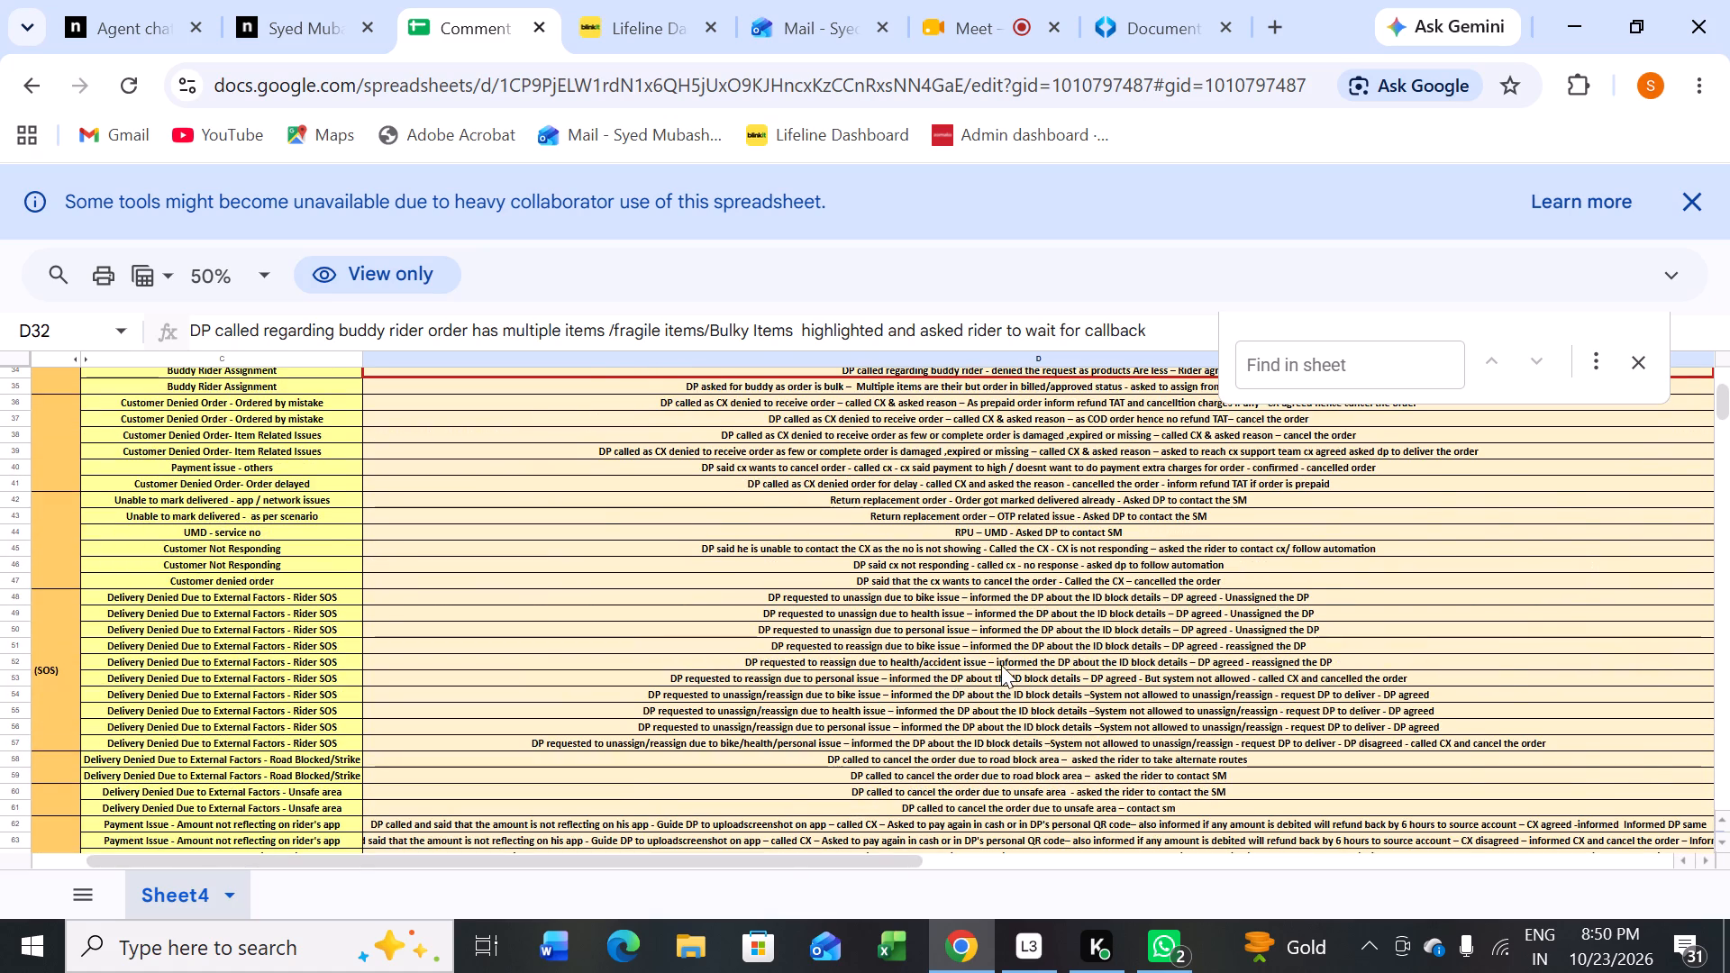
{"action": "scroll", "coordinate": [1001, 665], "scroll_direction": "up", "scroll_amount": 1}
{"action": "triple_click", "coordinate": [979, 540]}
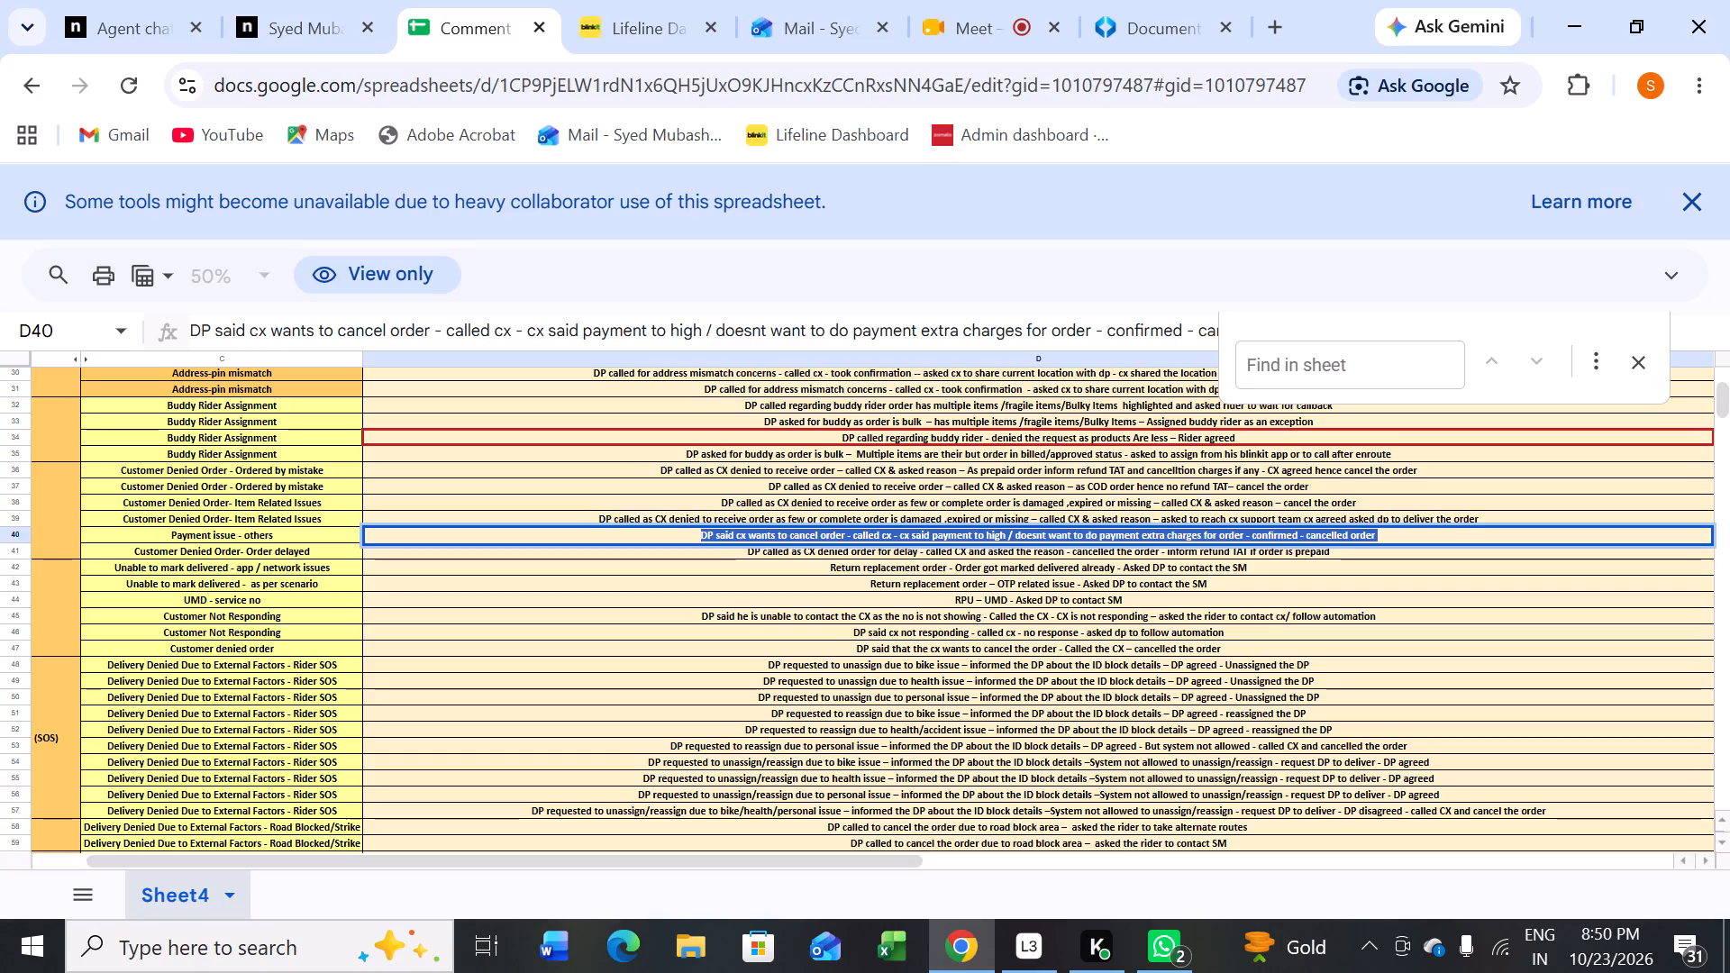
{"action": "key", "text": "ctrl+c"}
Return to the agent chat, close the bill and add the copied payment-issue cancellation text as an order comment.
{"action": "left_click", "coordinate": [110, 20]}
{"action": "scroll", "coordinate": [493, 446], "scroll_direction": "down", "scroll_amount": 2}
{"action": "left_click", "coordinate": [1095, 280]}
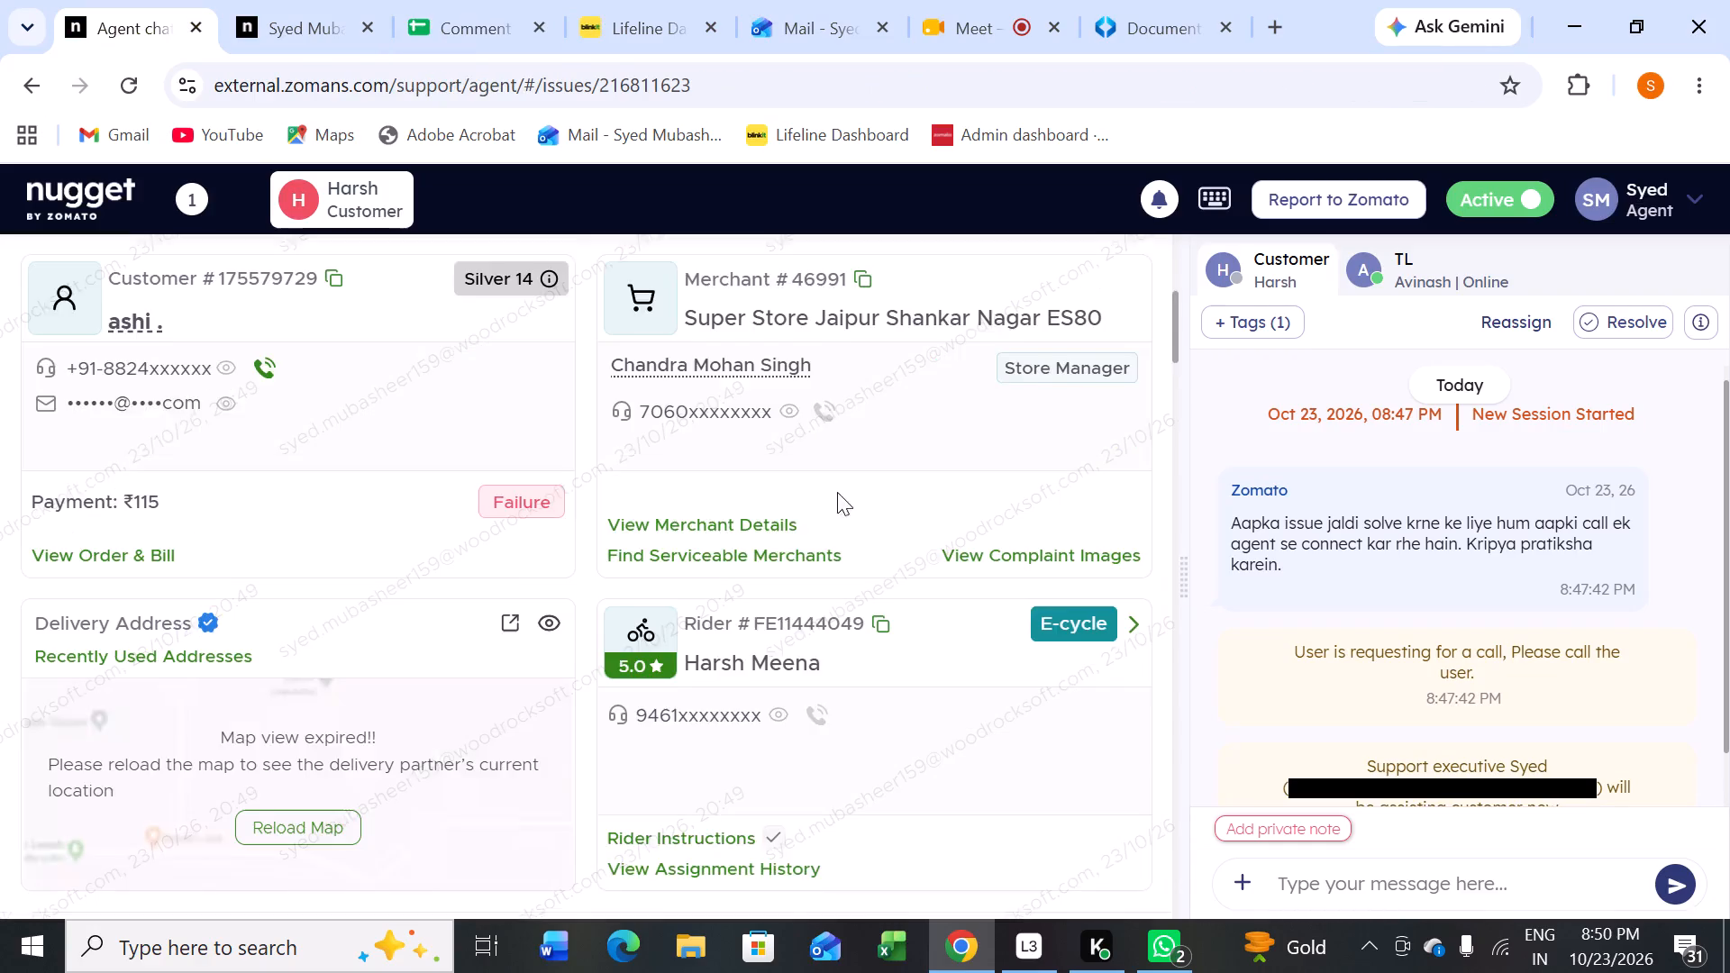
{"action": "scroll", "coordinate": [688, 611], "scroll_direction": "down", "scroll_amount": 4}
{"action": "left_click", "coordinate": [633, 417]}
{"action": "key", "text": "ctrl+v"}
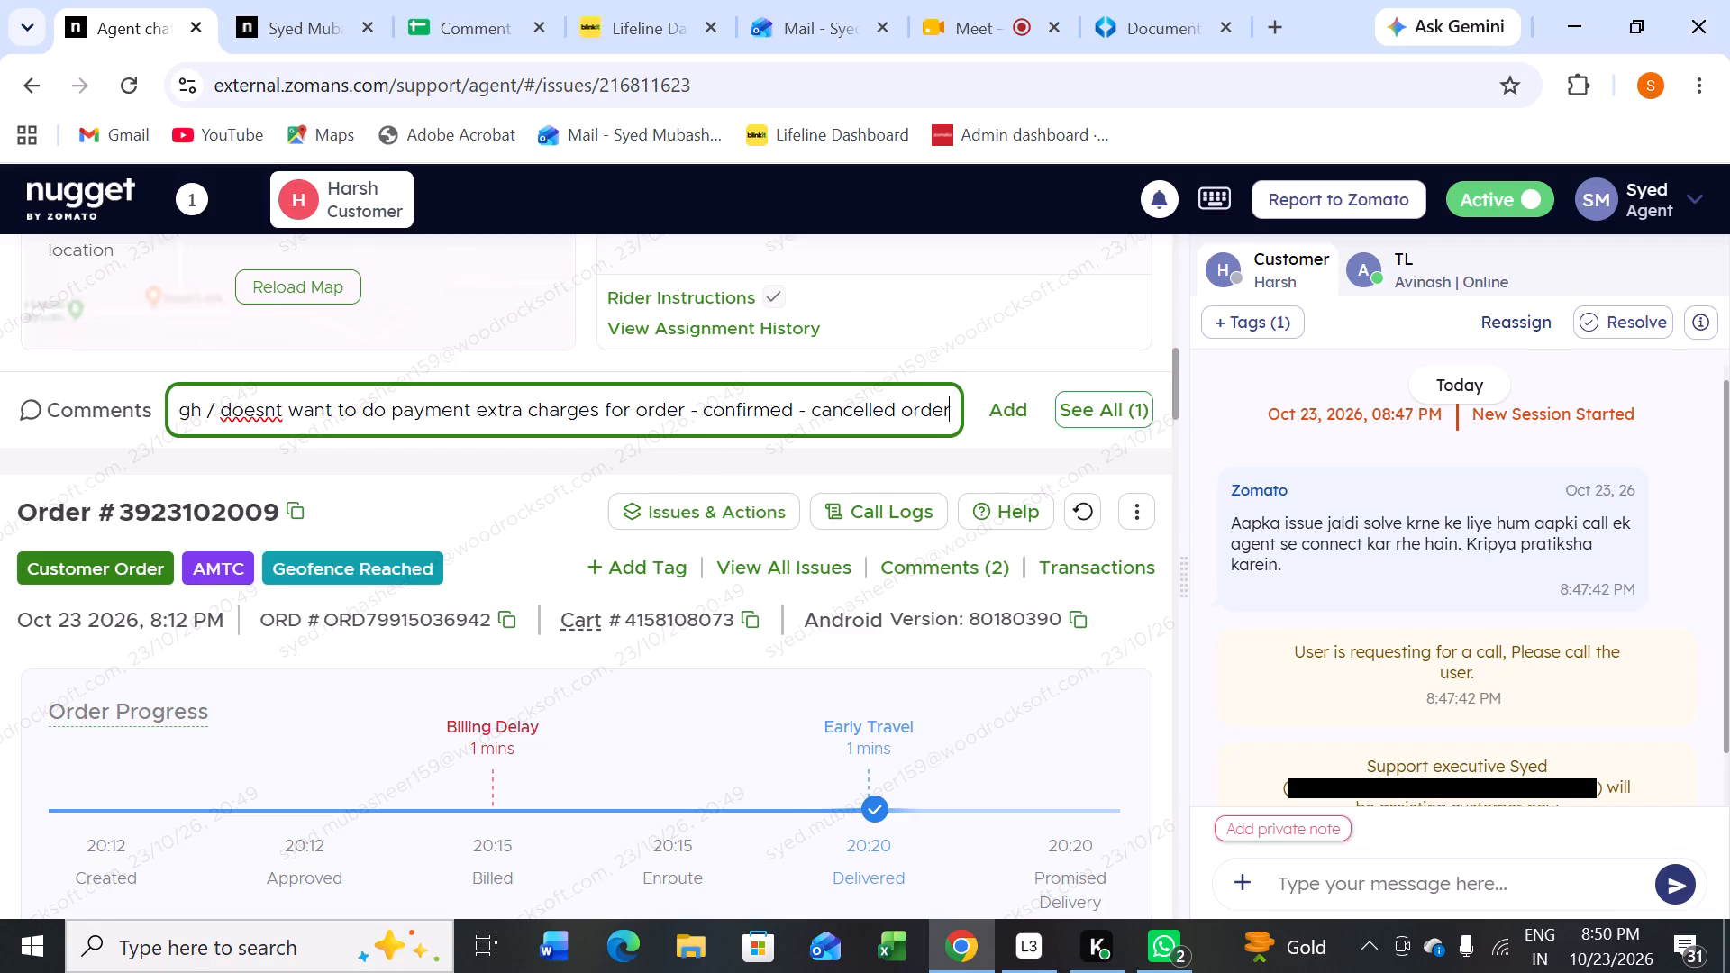
{"action": "left_click", "coordinate": [1024, 410]}
Check which tags are applied to the ticket.
{"action": "left_click", "coordinate": [1221, 311]}
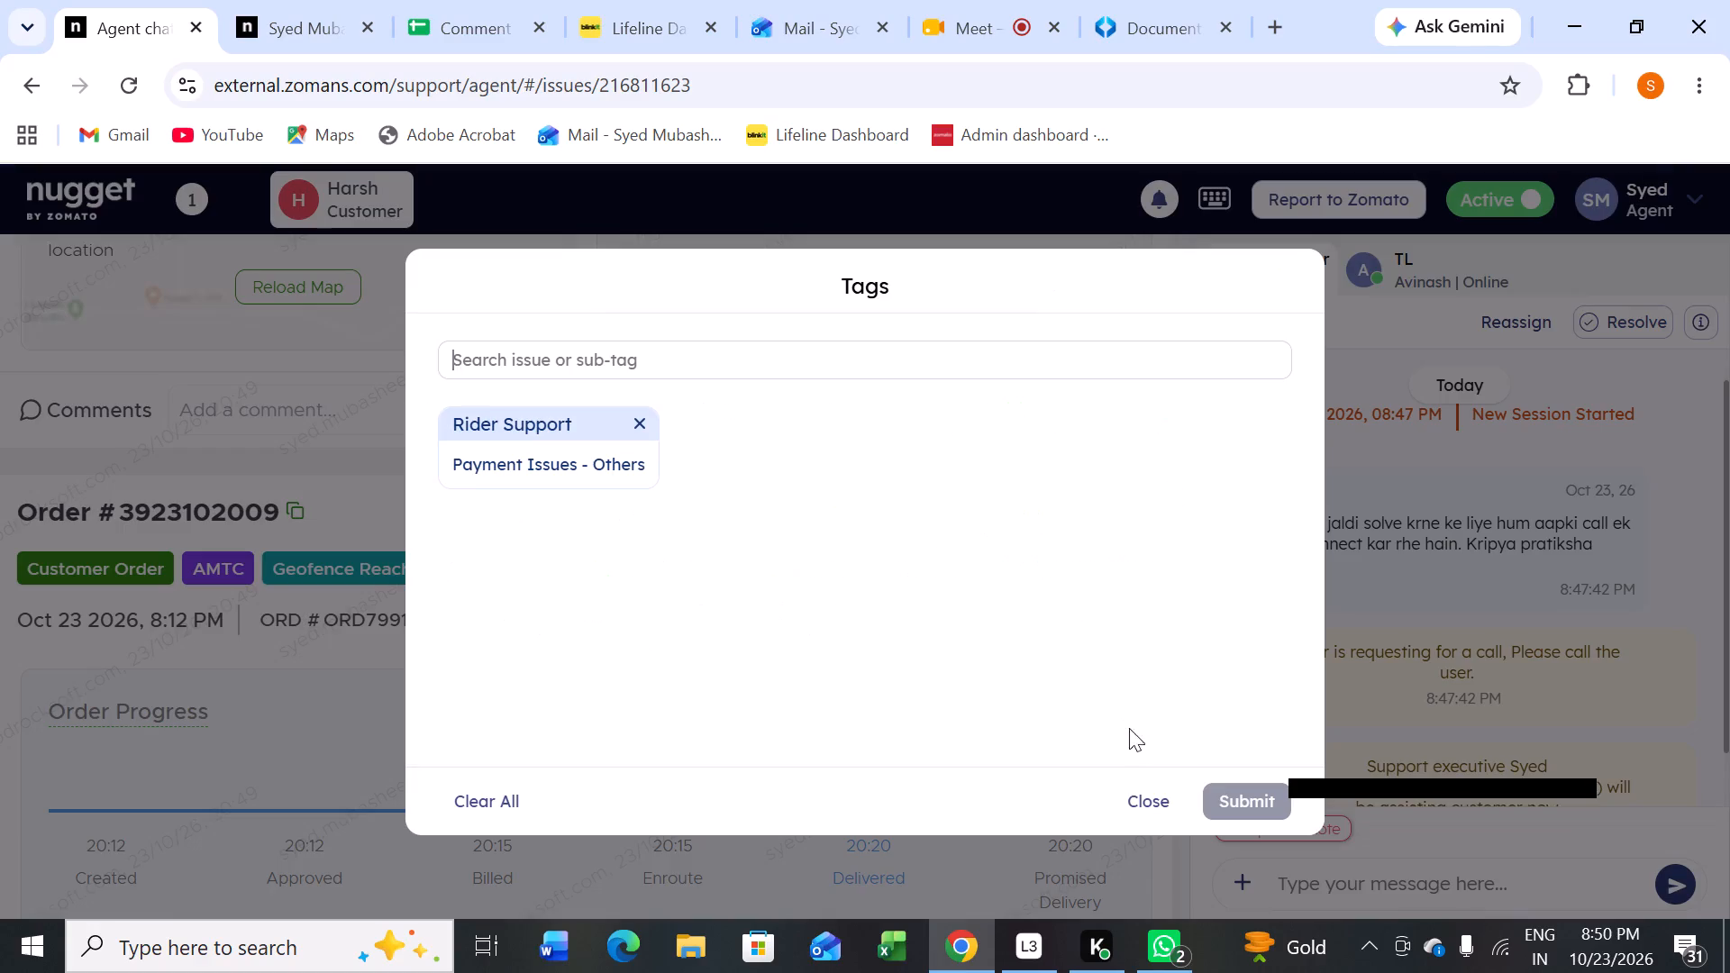
{"action": "left_click", "coordinate": [1148, 799]}
Cancel the order as Delivery Partner requested cancellation, with the reason Customer refused to pay for the order, and refresh the order details.
{"action": "scroll", "coordinate": [834, 364], "scroll_direction": "up", "scroll_amount": 7}
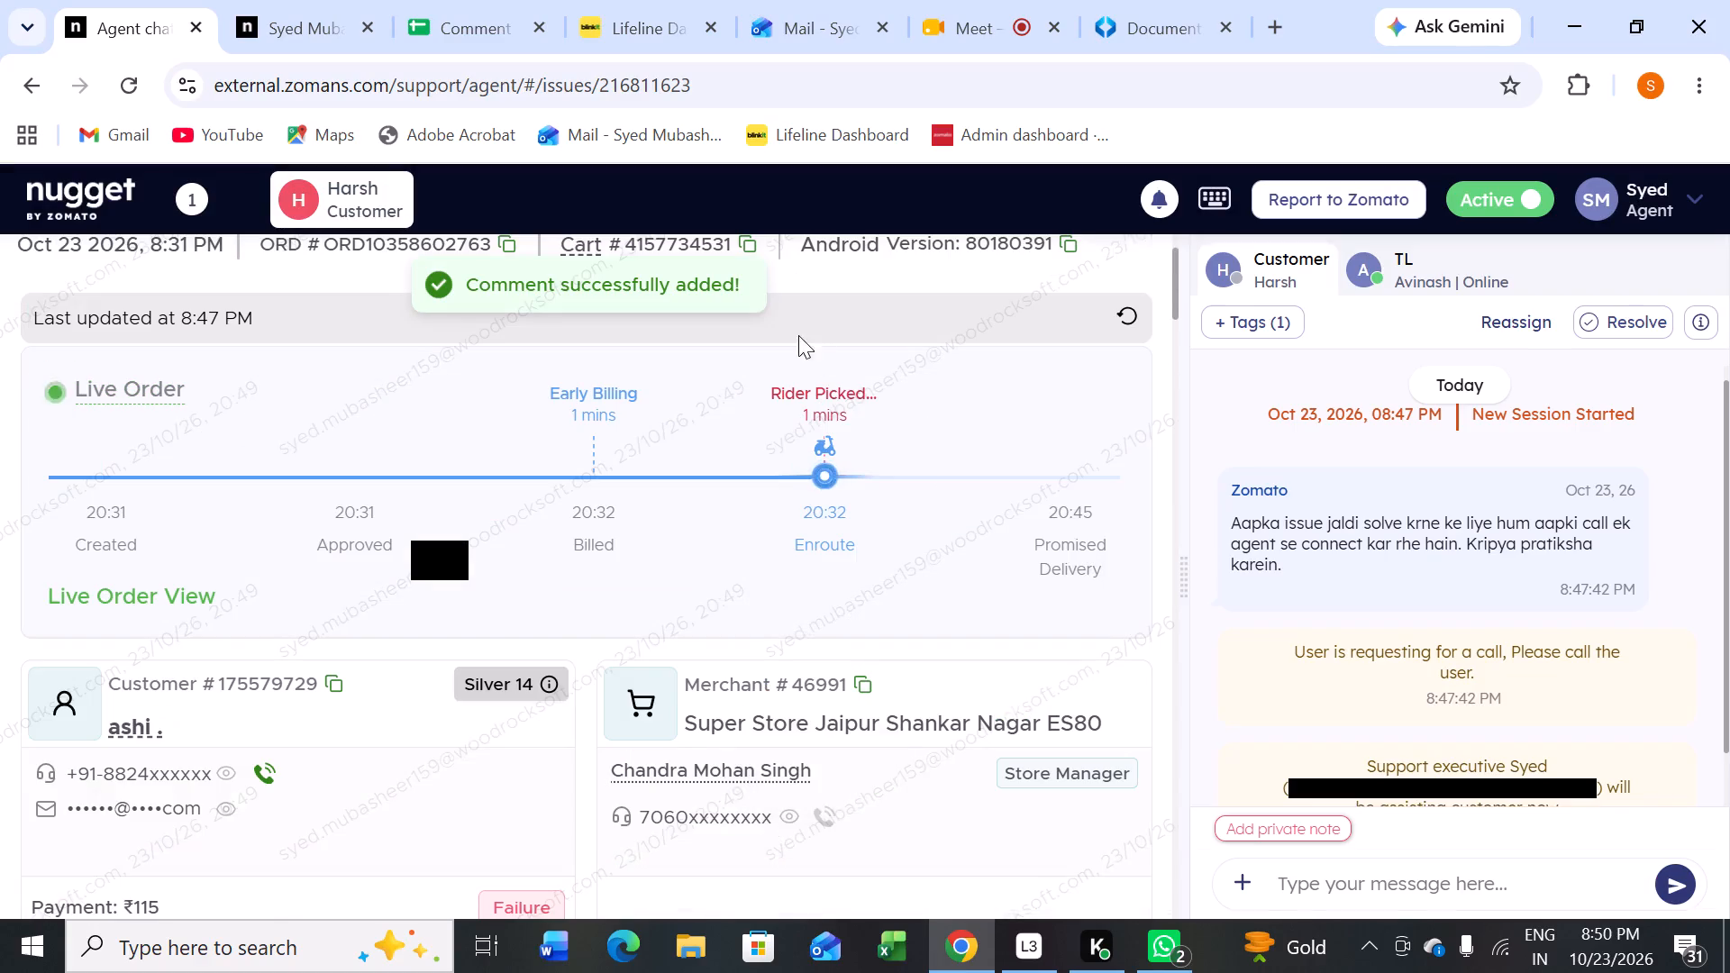
{"action": "scroll", "coordinate": [803, 340], "scroll_direction": "up", "scroll_amount": 4}
{"action": "left_click", "coordinate": [782, 280]}
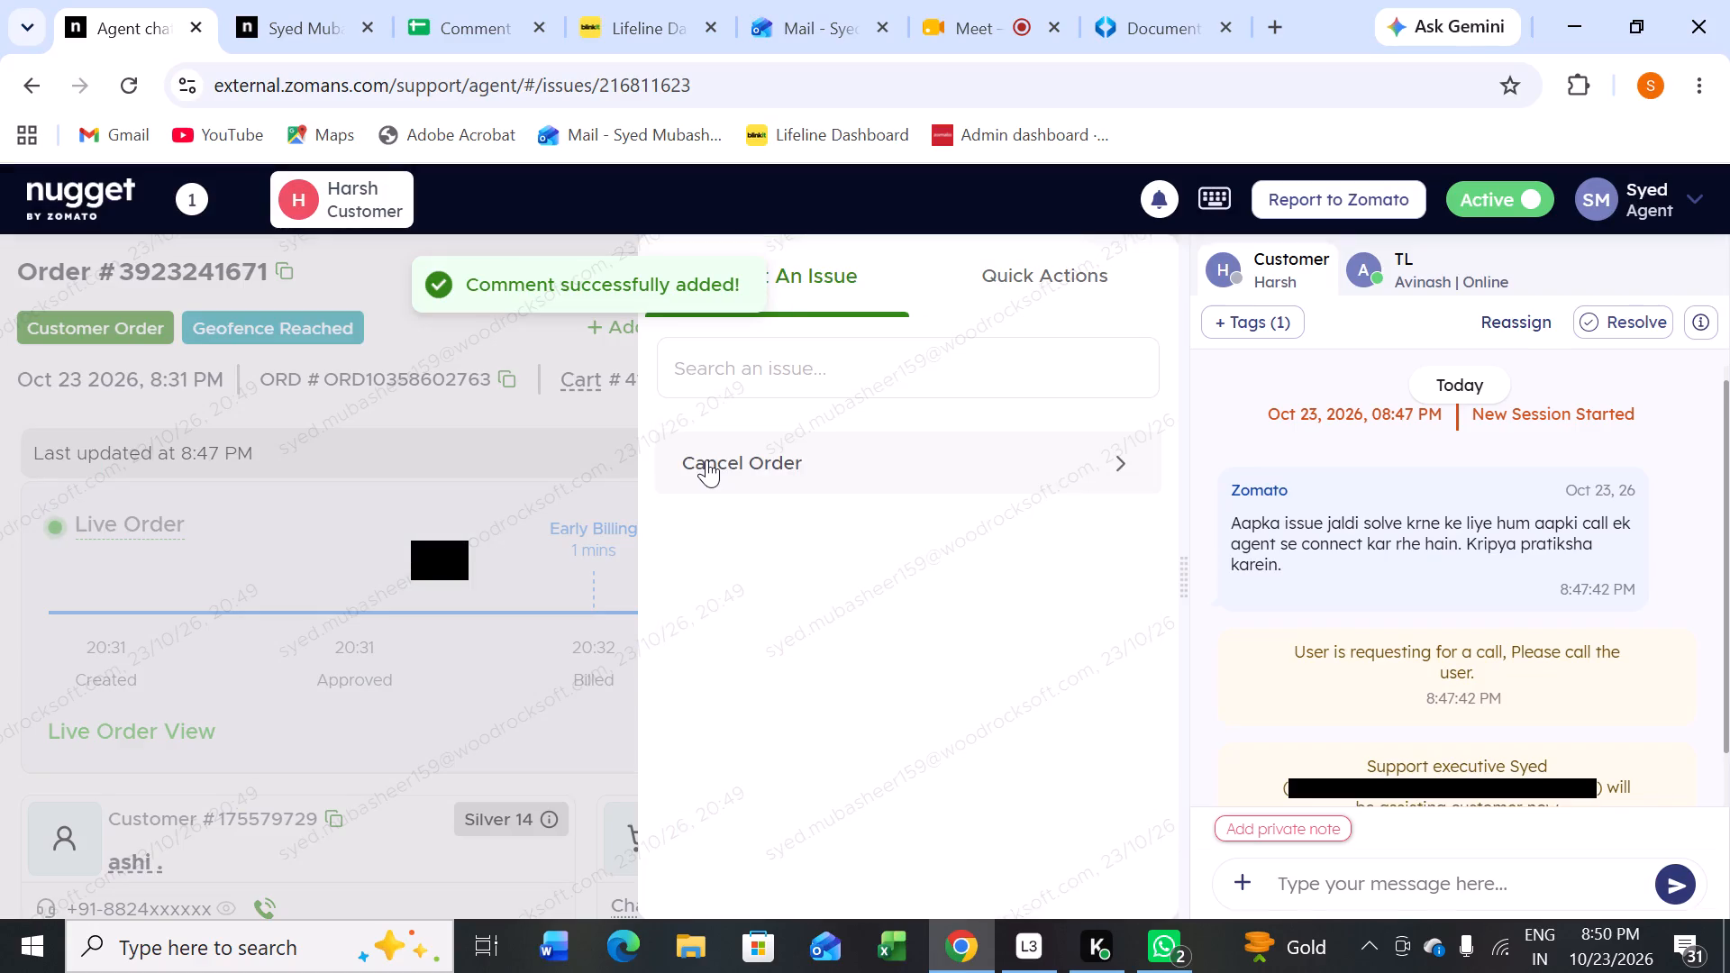
{"action": "left_click", "coordinate": [706, 459]}
{"action": "left_click", "coordinate": [676, 397]}
{"action": "left_click", "coordinate": [854, 868]}
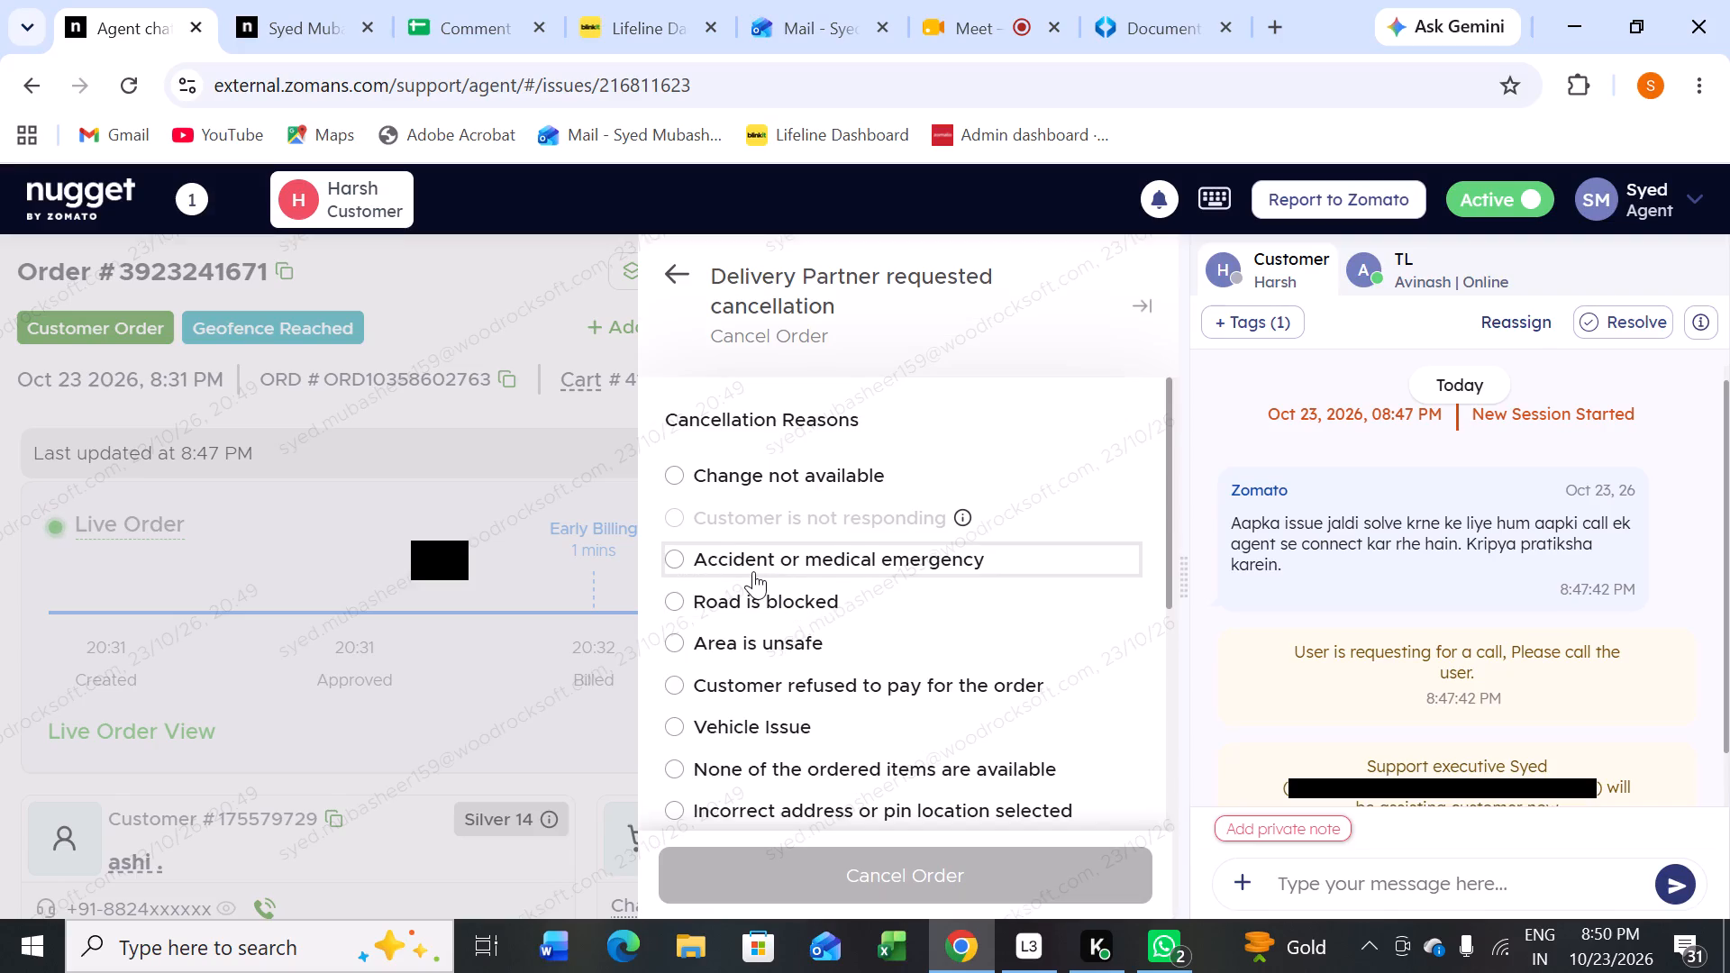
{"action": "scroll", "coordinate": [753, 571], "scroll_direction": "down", "scroll_amount": 1}
{"action": "left_click", "coordinate": [665, 538]}
{"action": "scroll", "coordinate": [820, 556], "scroll_direction": "down", "scroll_amount": 3}
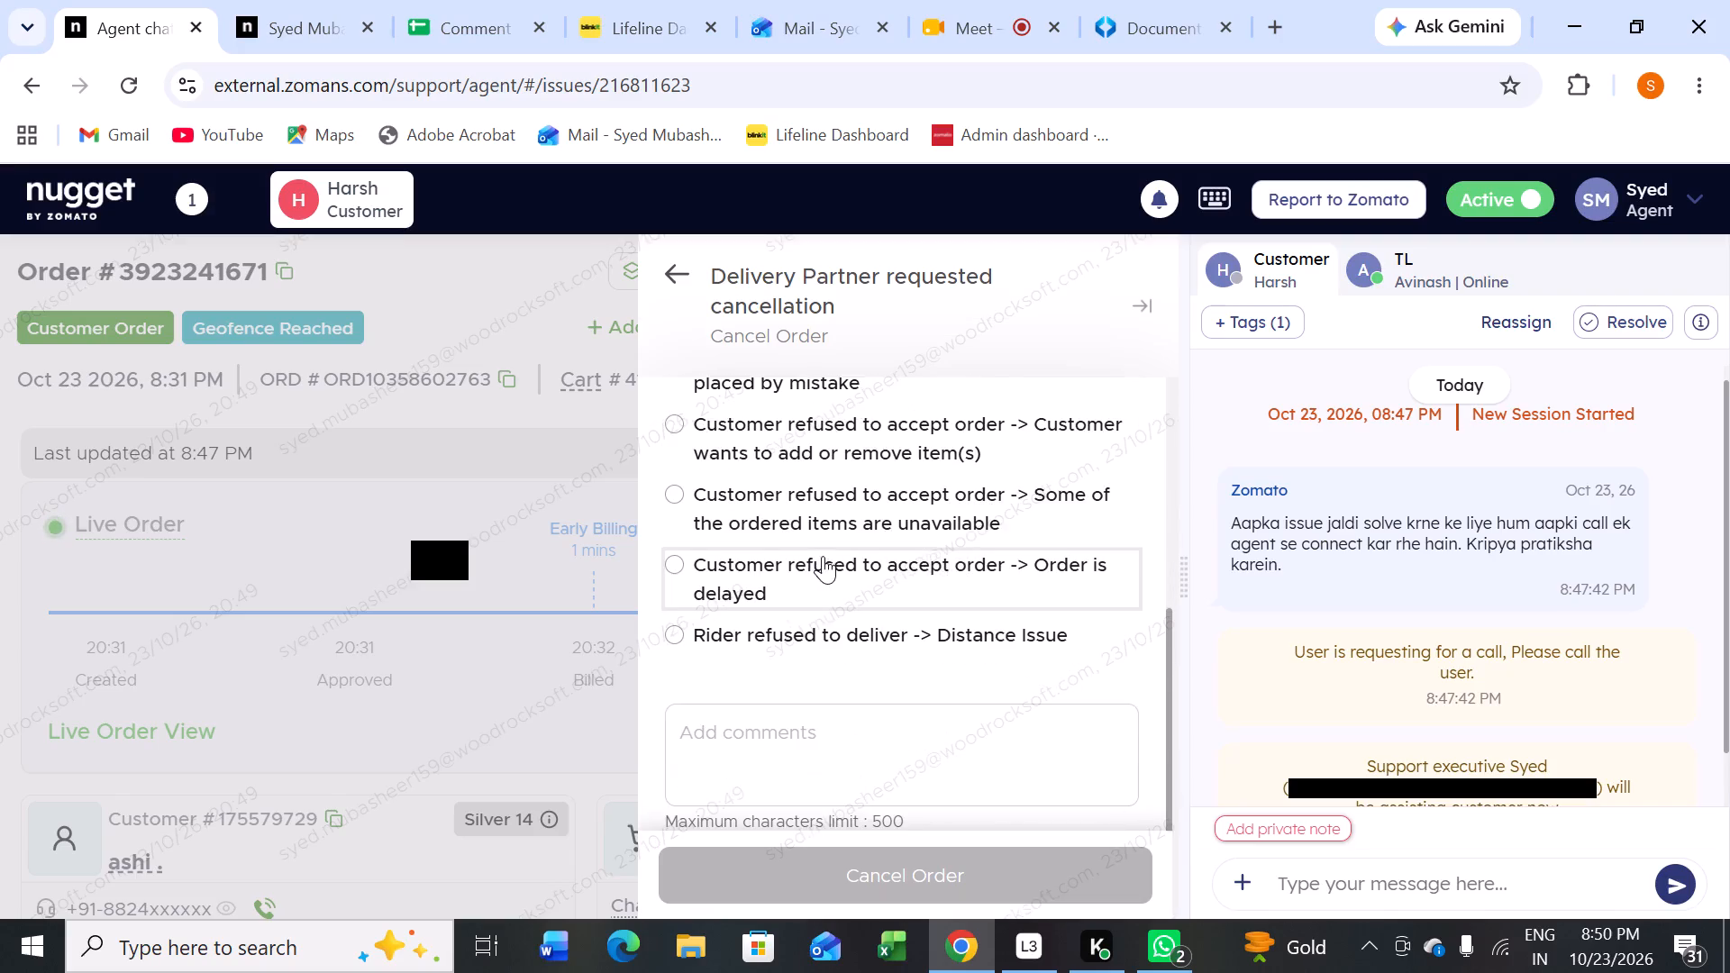
{"action": "scroll", "coordinate": [945, 555], "scroll_direction": "up", "scroll_amount": 1}
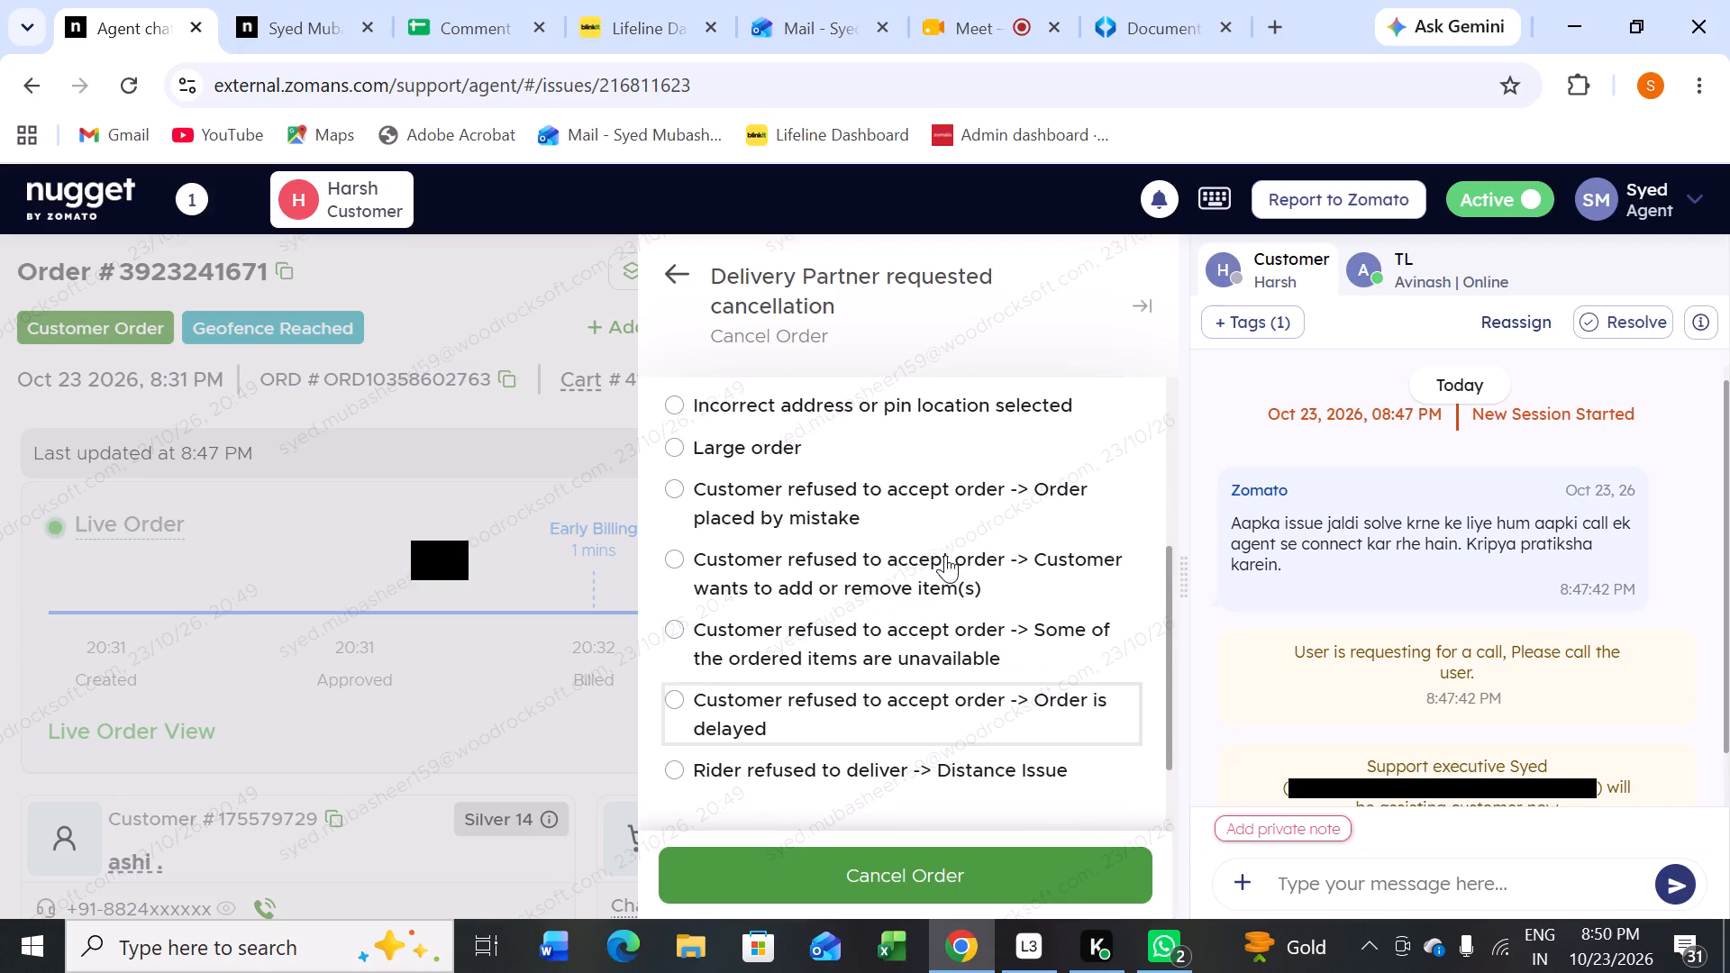
{"action": "scroll", "coordinate": [941, 555], "scroll_direction": "up", "scroll_amount": 1}
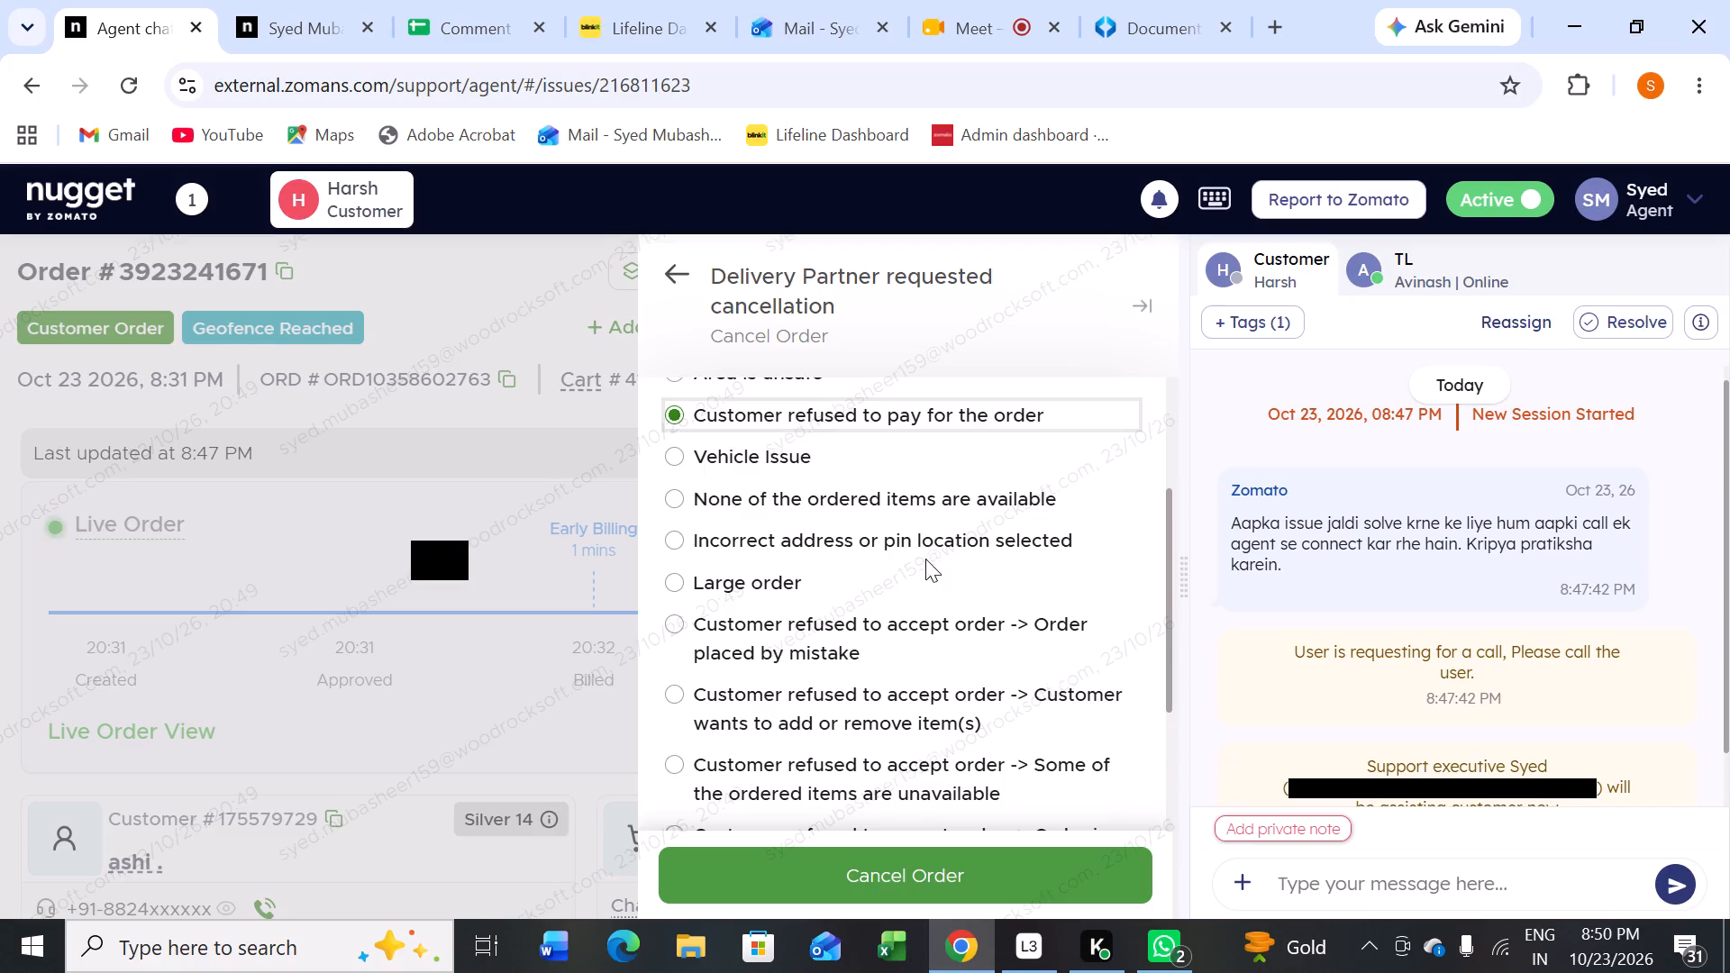
{"action": "left_click", "coordinate": [860, 877]}
{"action": "left_click", "coordinate": [472, 518]}
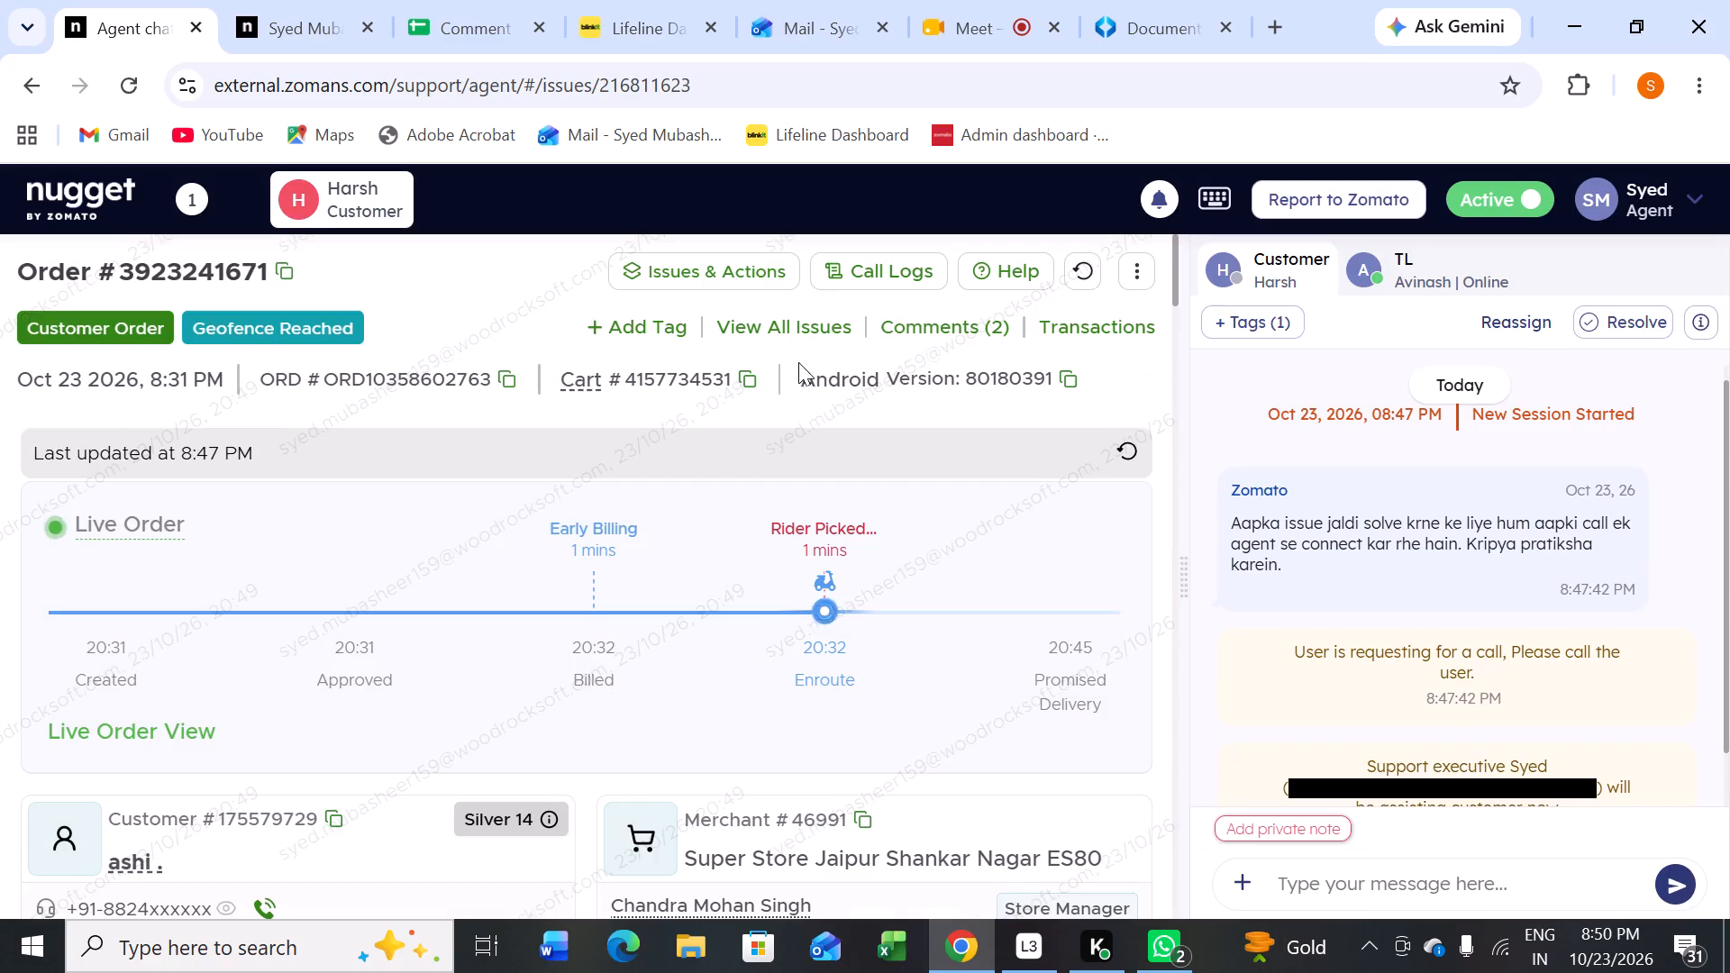
{"action": "left_click", "coordinate": [1071, 270]}
Resolve the conversation for the cancelled order's ticket.
{"action": "left_click", "coordinate": [1598, 310]}
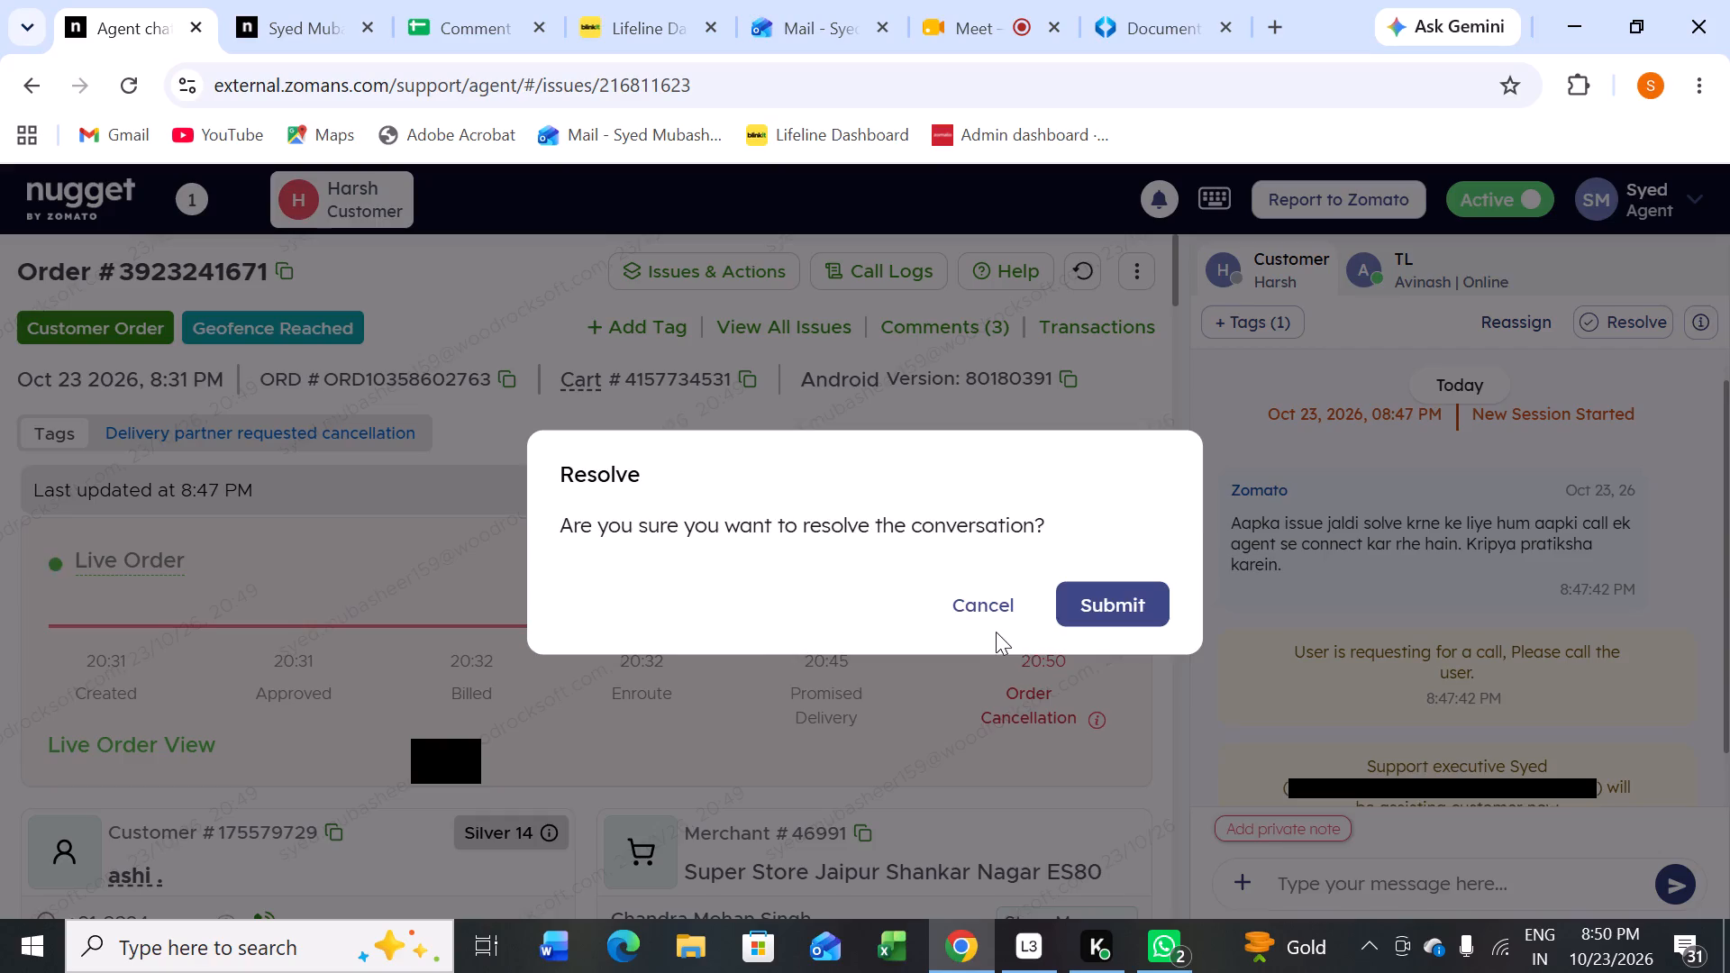
{"action": "left_click", "coordinate": [1103, 596]}
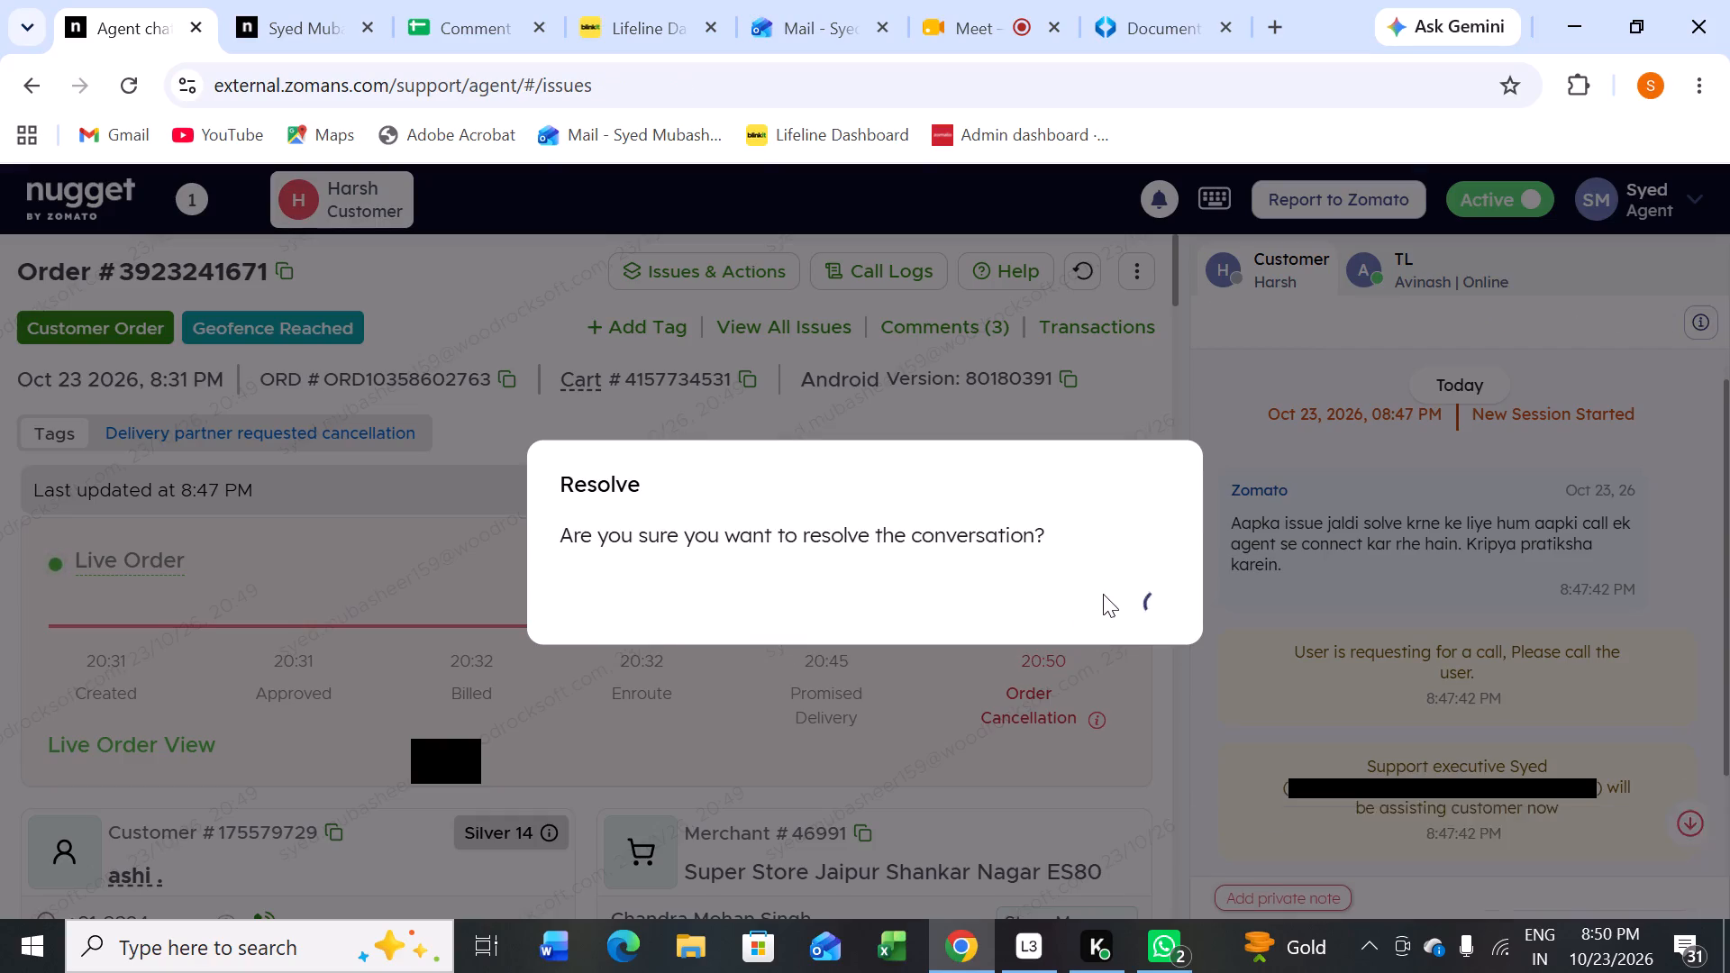
{"action": "left_click", "coordinate": [1663, 235]}
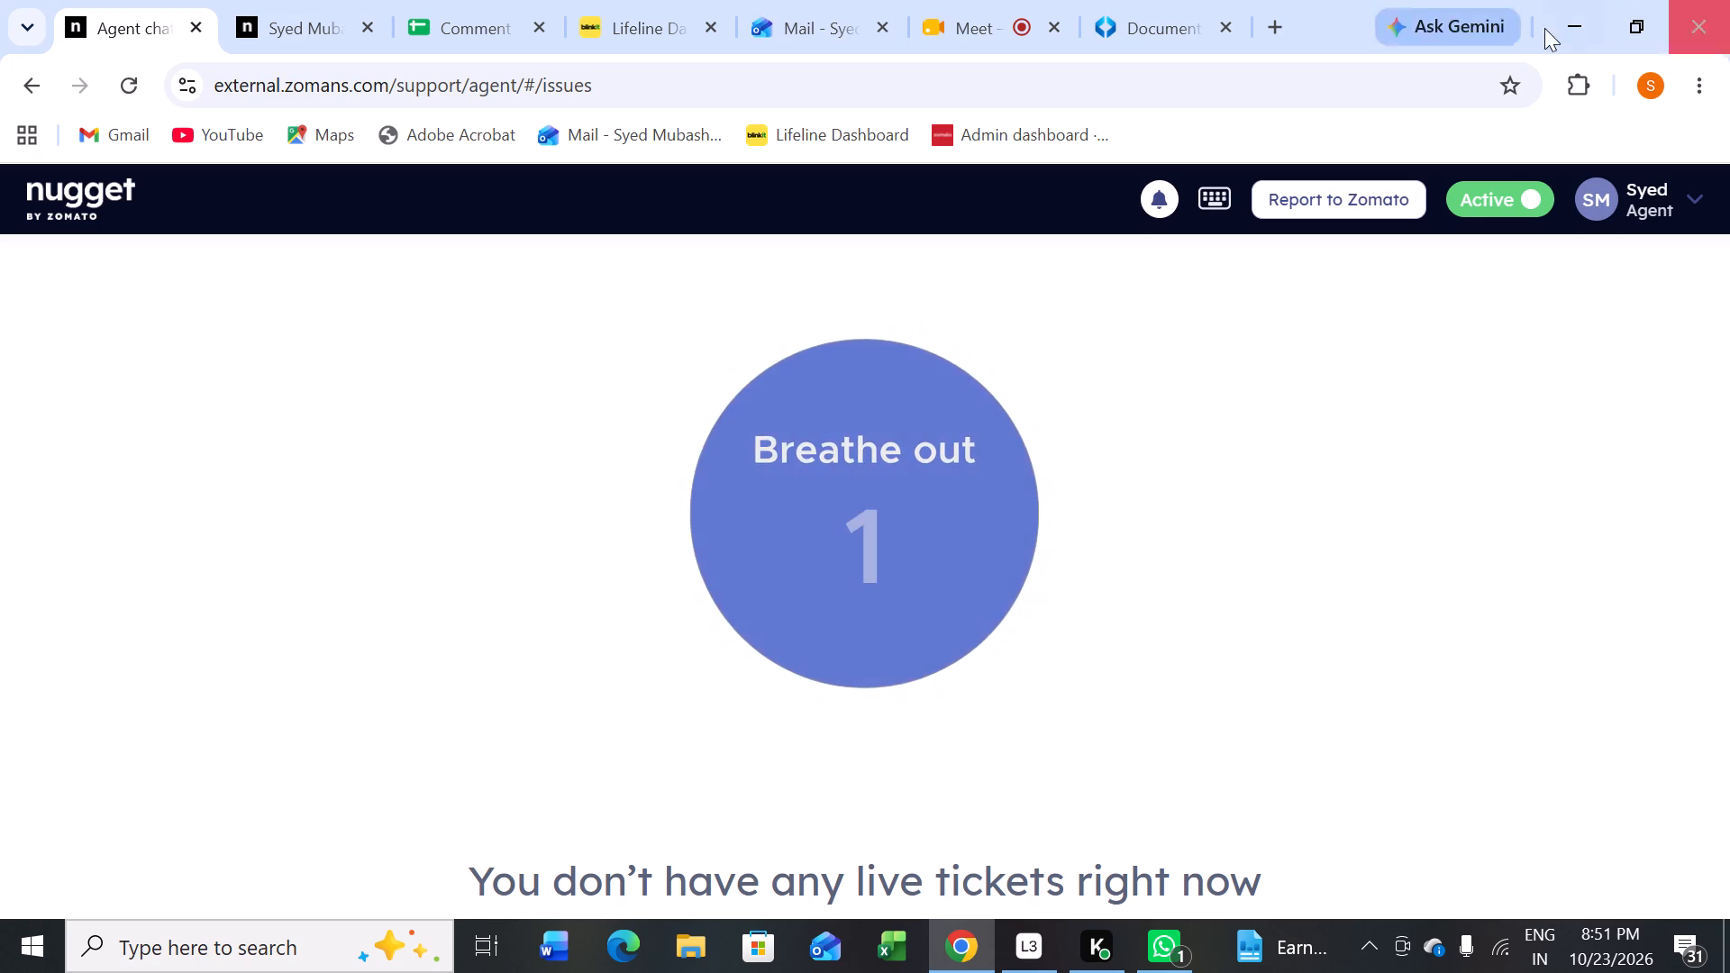
Return to the SmartDraw document and stretch the innermost rectangle leftward to about 31' 4" wide, just inside its surrounding rectangle.
{"action": "left_click", "coordinate": [1163, 13]}
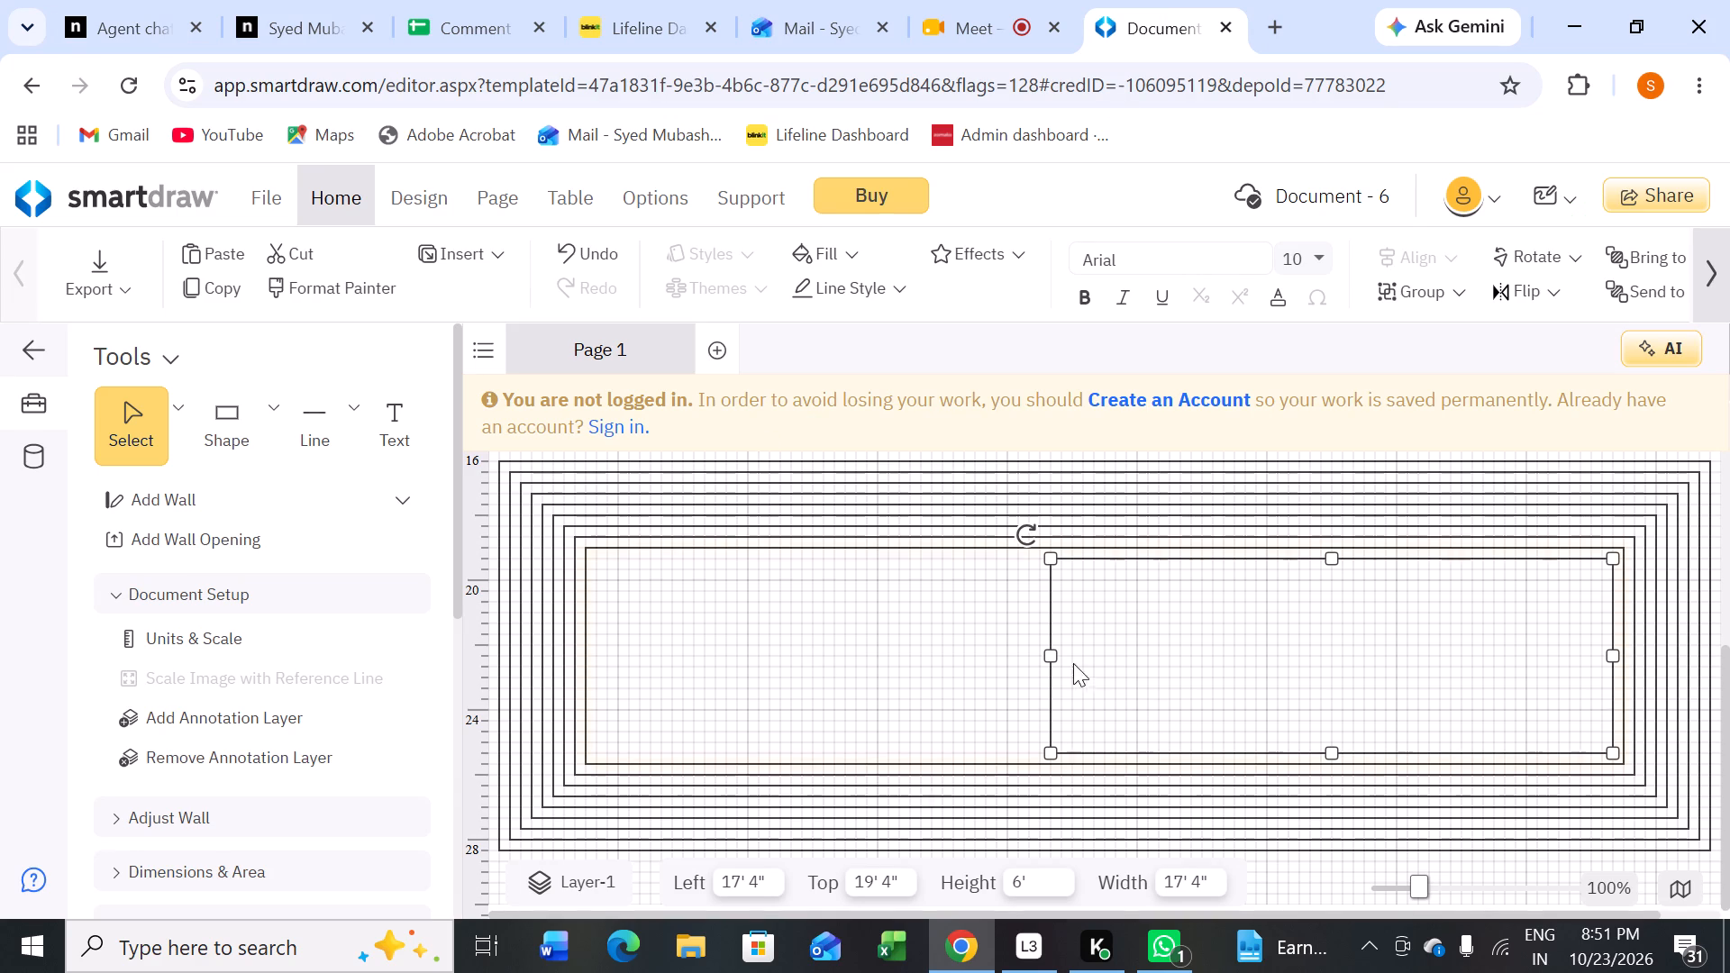
{"action": "left_click_drag", "start_coordinate": [1051, 659], "coordinate": [605, 688]}
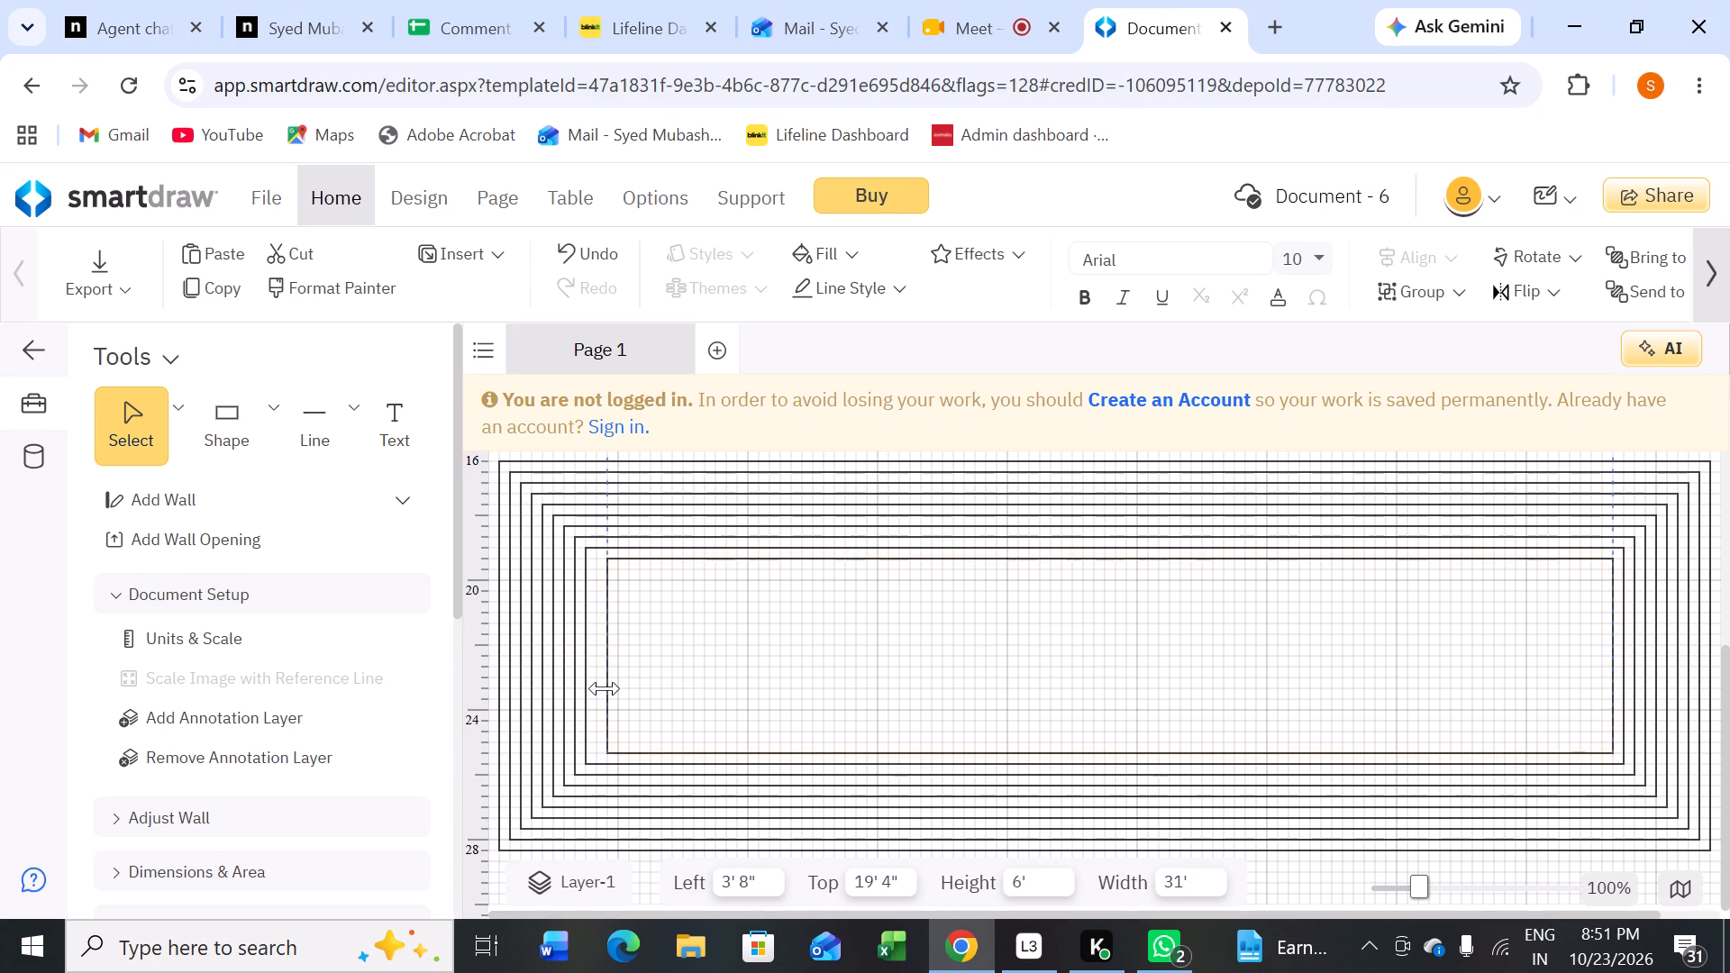
{"action": "left_click_drag", "start_coordinate": [605, 688], "coordinate": [596, 693]}
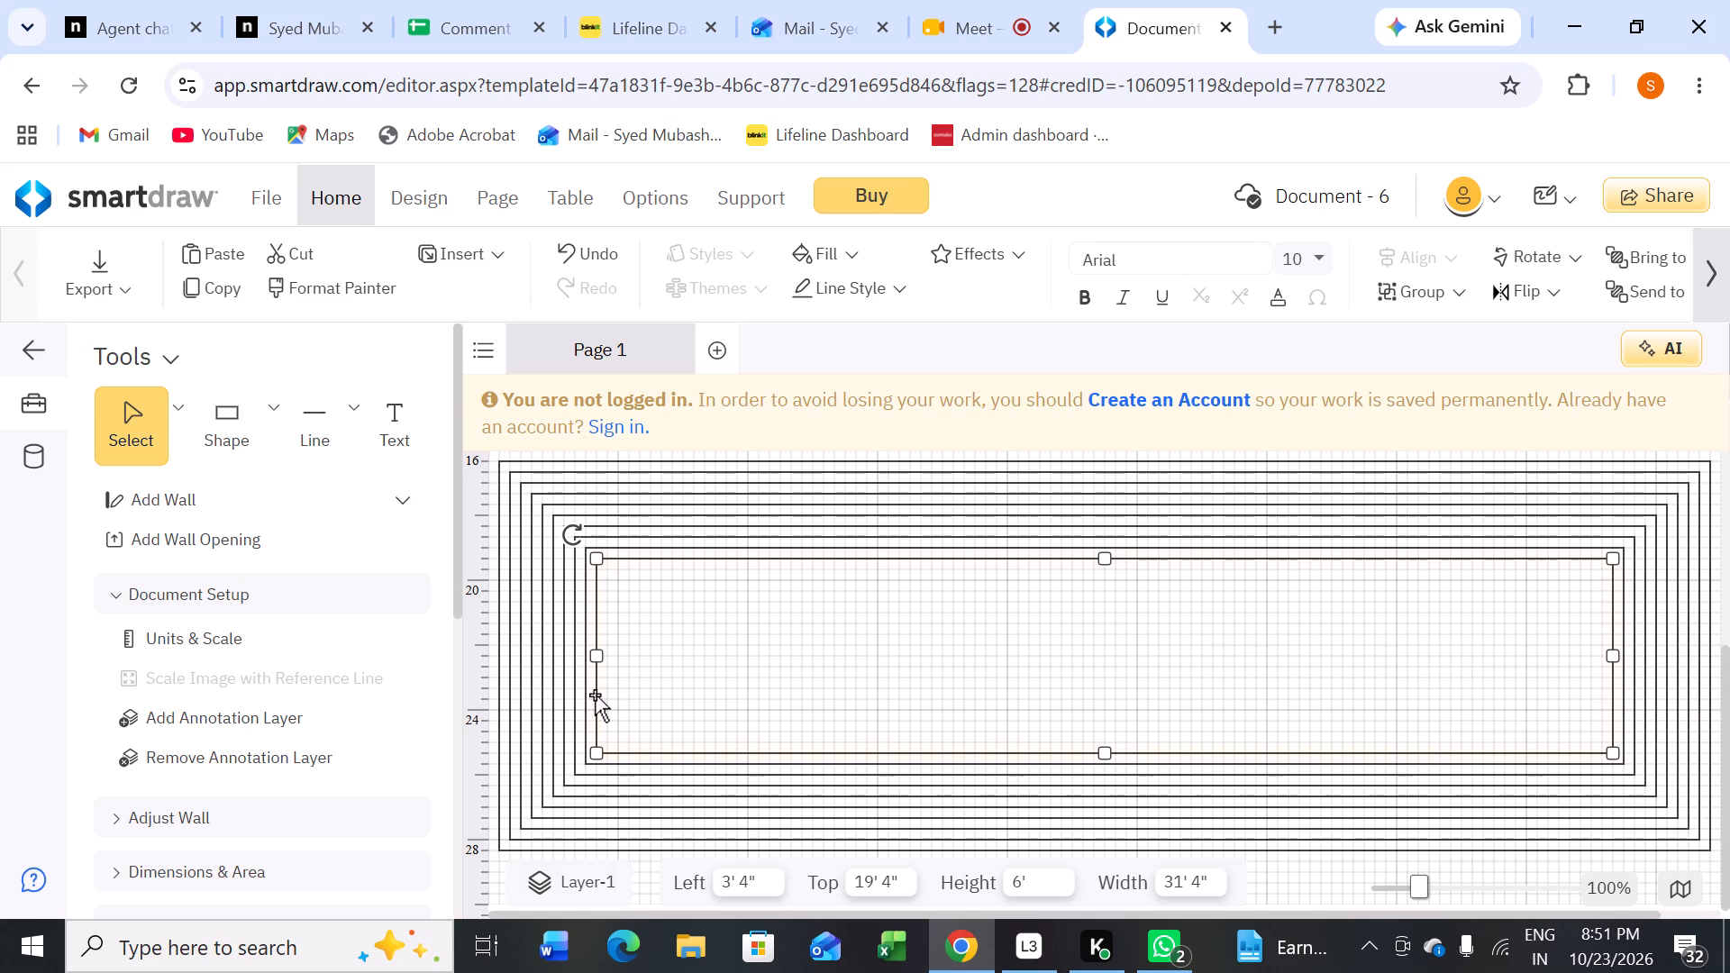
Add a new rectangle inside the innermost one and stretch it to about 5' 4" high and 18' 4" wide, extending its top, bottom and right edges.
{"action": "left_click", "coordinate": [273, 410]}
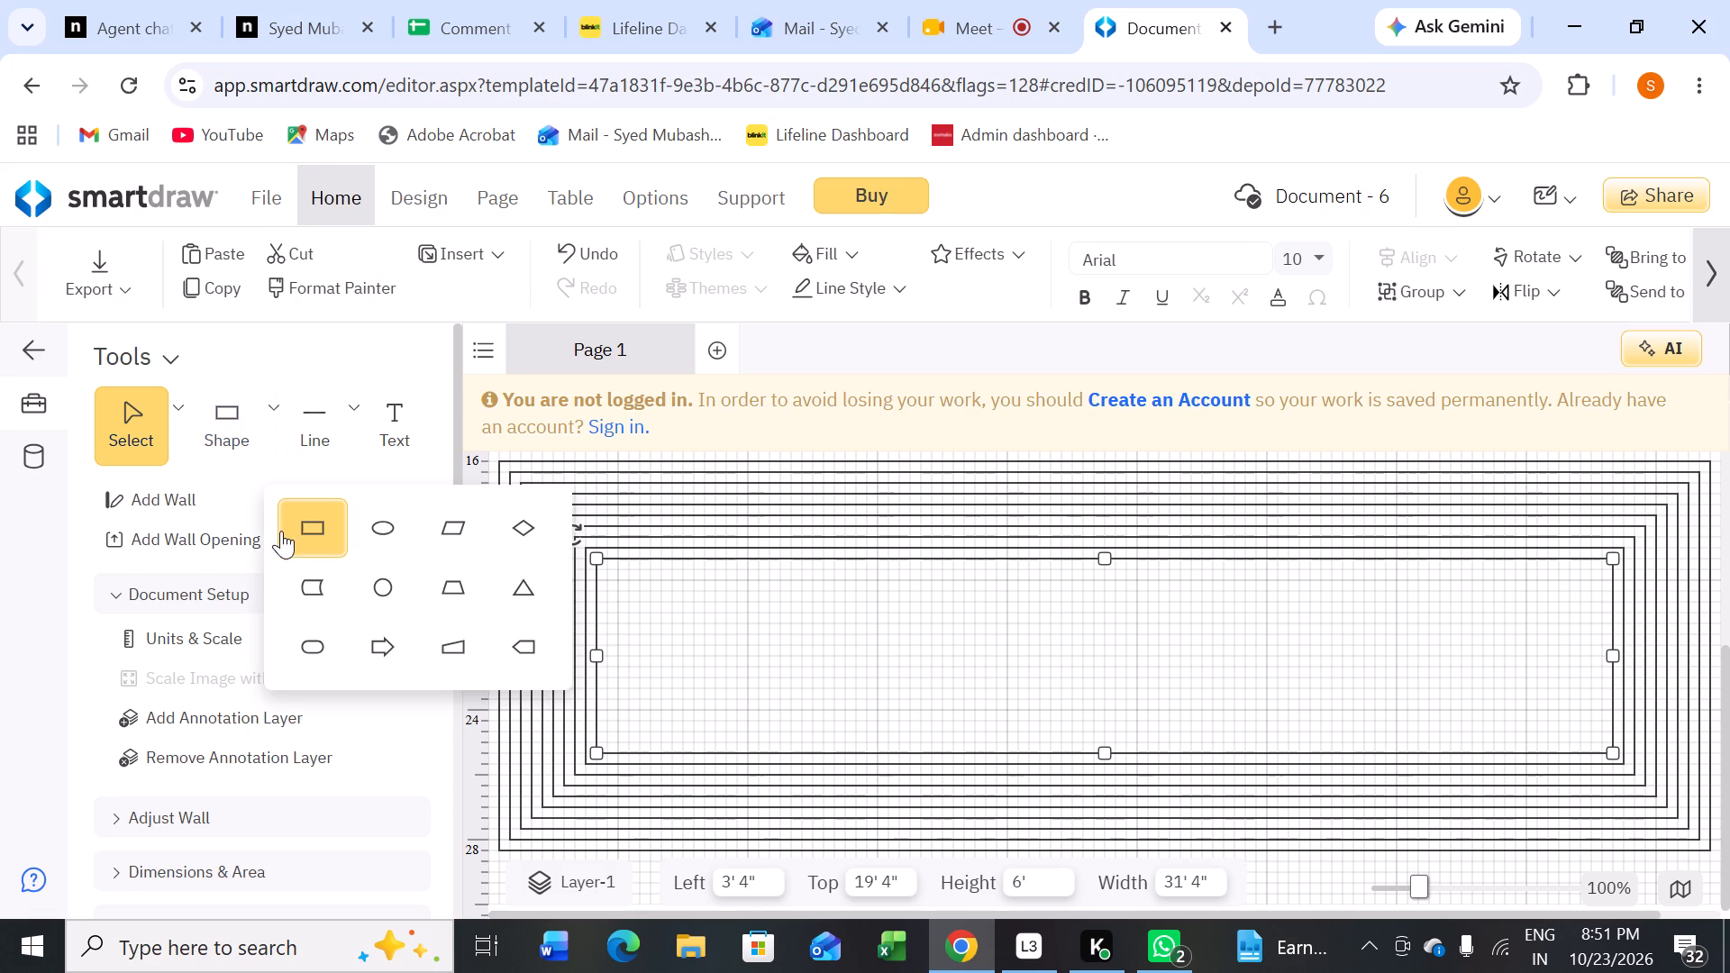
{"action": "left_click", "coordinate": [289, 532]}
{"action": "left_click", "coordinate": [1105, 661]}
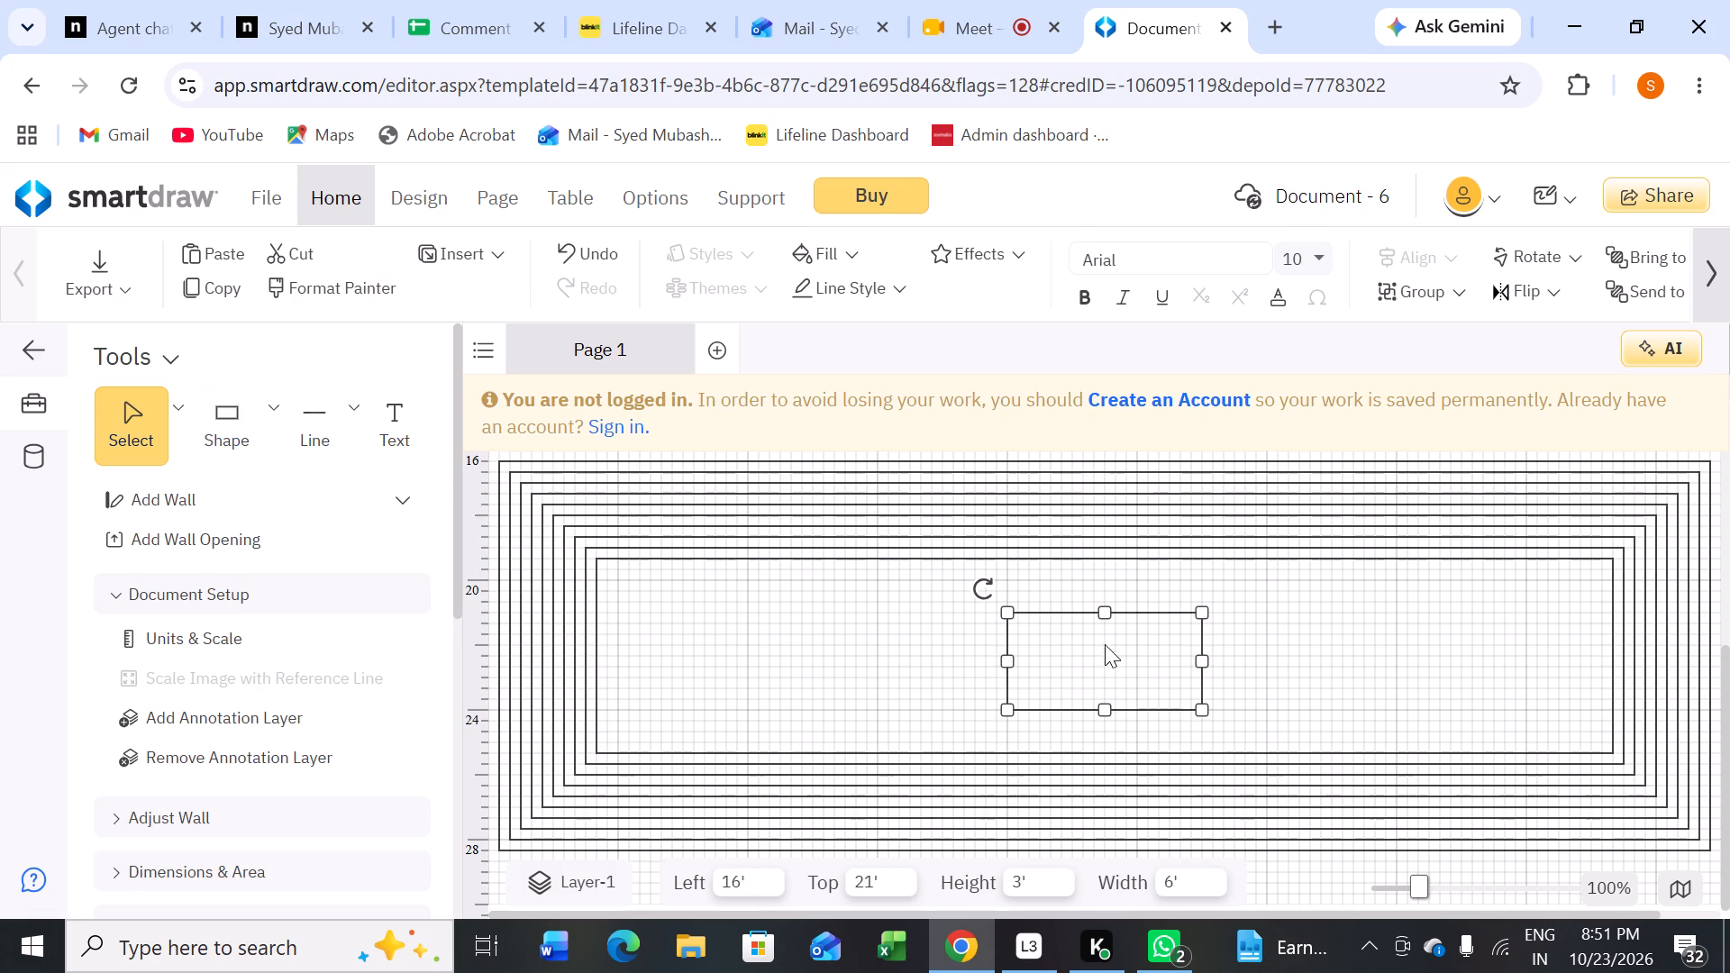
{"action": "left_click_drag", "start_coordinate": [1104, 616], "coordinate": [1108, 570]}
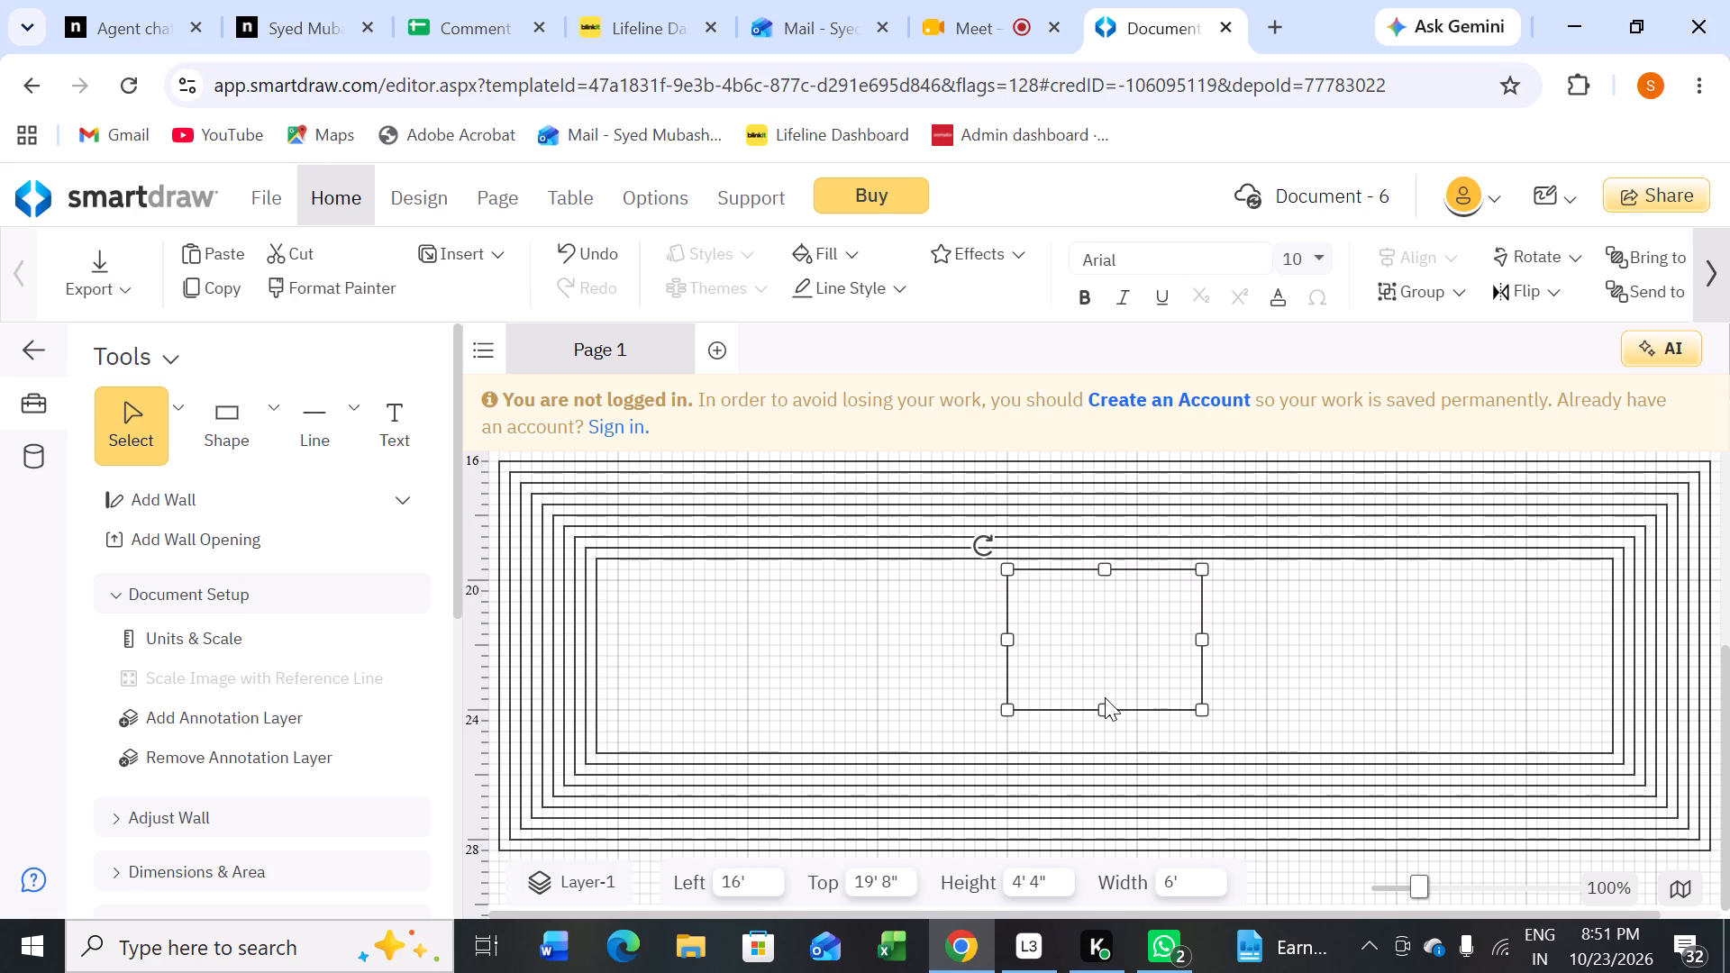
{"action": "left_click", "coordinate": [1102, 716]}
{"action": "left_click", "coordinate": [1105, 711]}
{"action": "left_click_drag", "start_coordinate": [1106, 709], "coordinate": [1105, 722]}
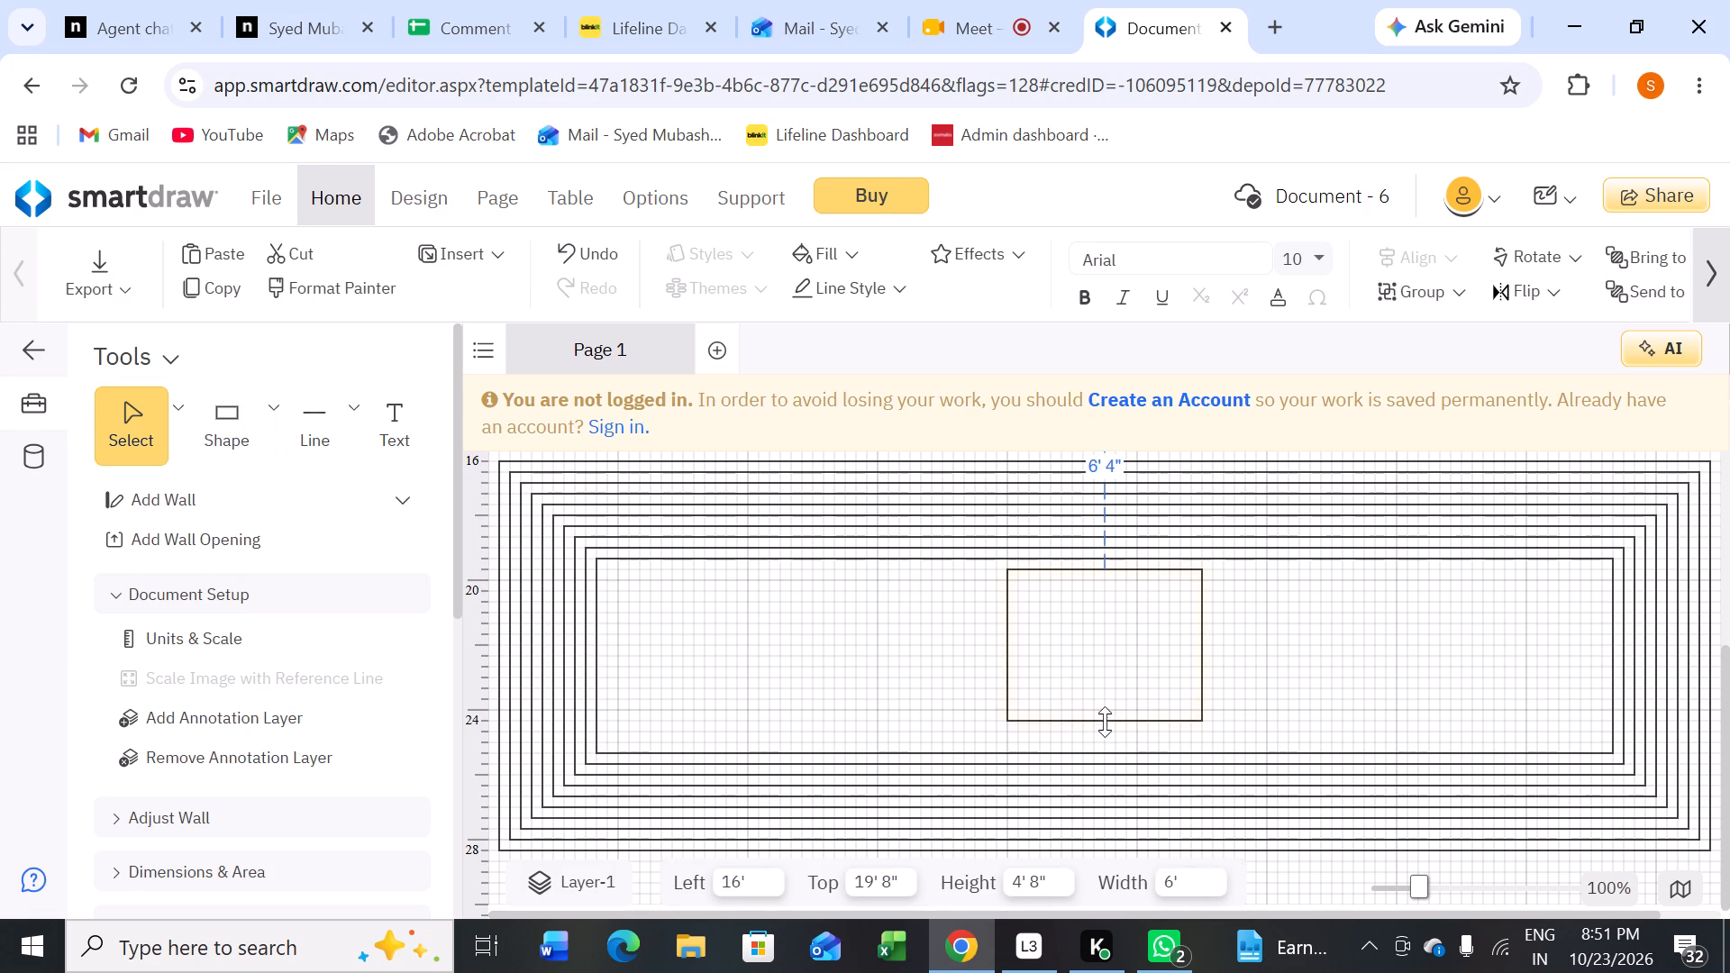
{"action": "left_click_drag", "start_coordinate": [1105, 722], "coordinate": [1106, 741]}
{"action": "left_click_drag", "start_coordinate": [1202, 661], "coordinate": [1527, 676]}
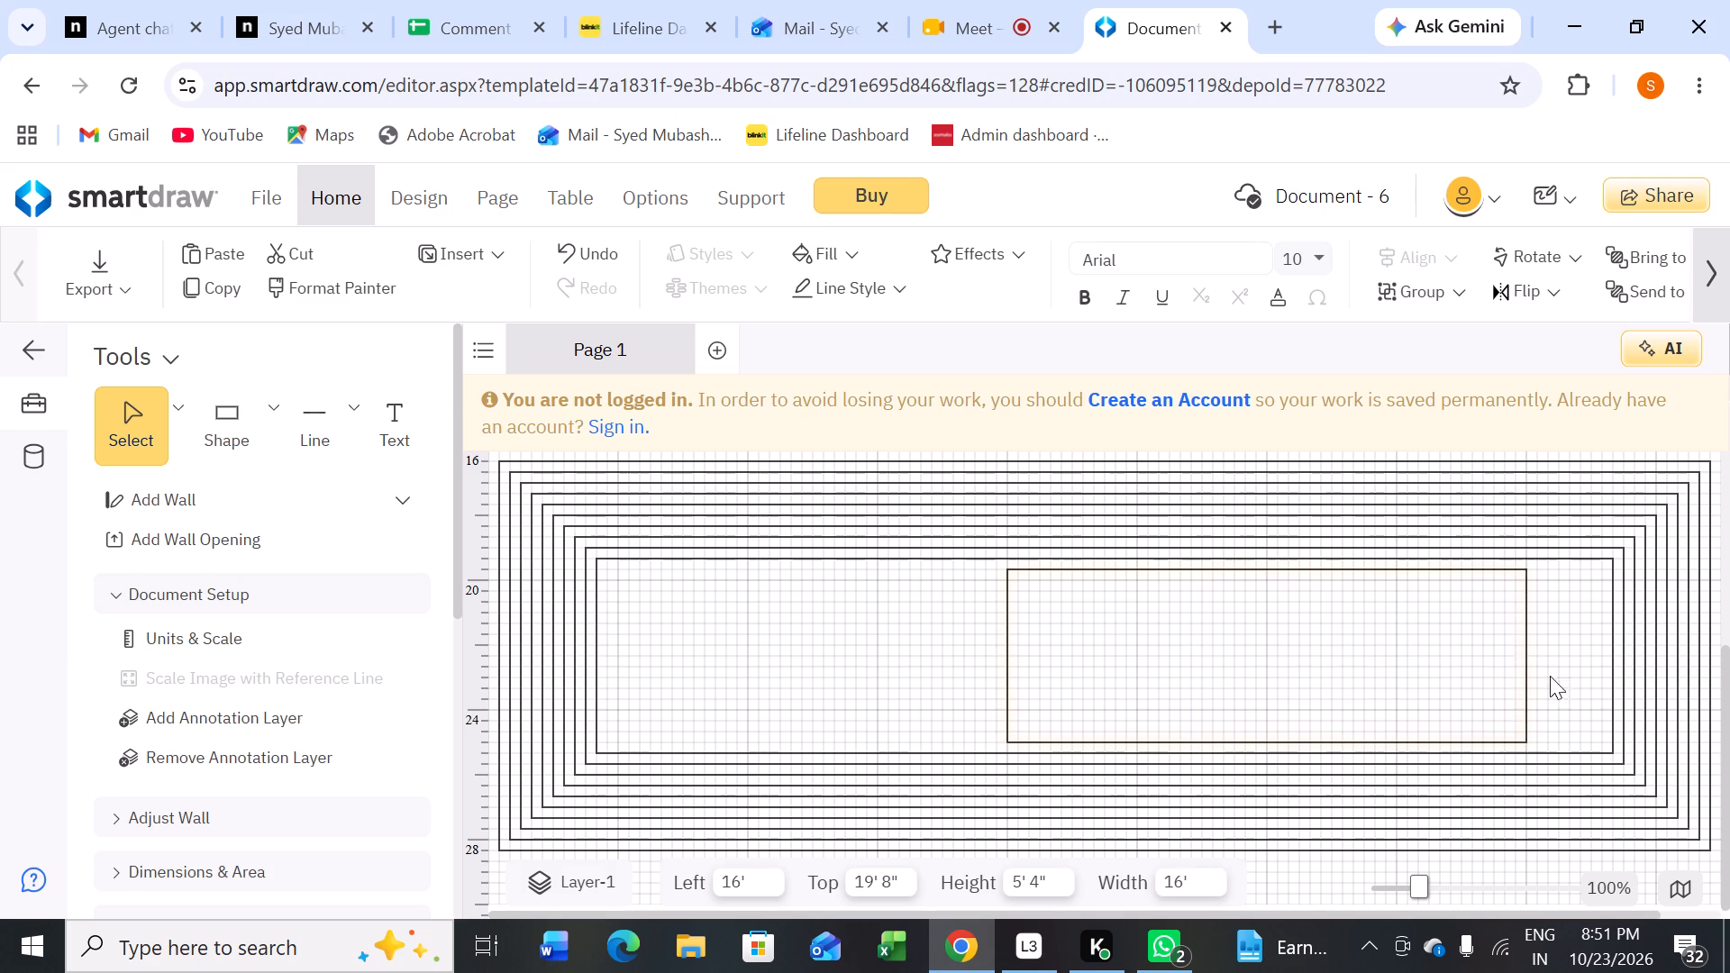
{"action": "left_click_drag", "start_coordinate": [1527, 659], "coordinate": [1605, 656]}
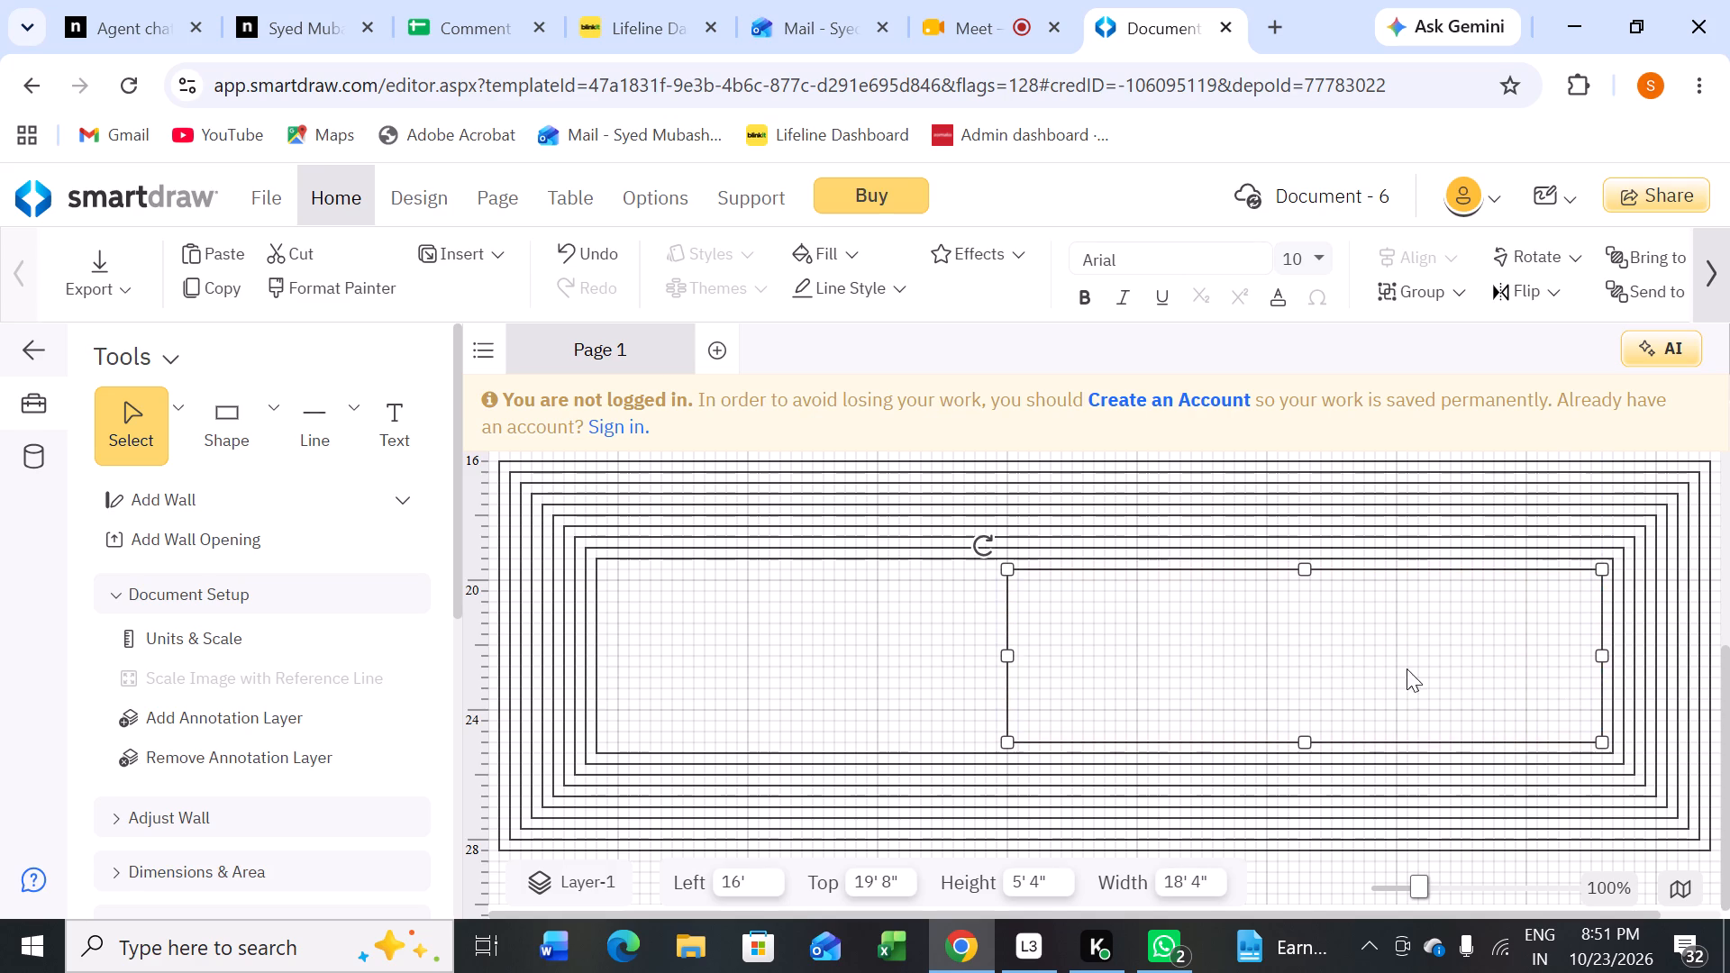
In the SmartDraw drawing, extend the selected rectangle's left side to just inside the enclosing rectangle's left edge.
{"action": "left_click_drag", "start_coordinate": [1010, 657], "coordinate": [608, 654]}
{"action": "left_click", "coordinate": [667, 659]}
Place a new rectangle inside the innermost one and stretch its top, bottom and right sides to about 4' 8" high and 17' wide.
{"action": "left_click", "coordinate": [278, 434]}
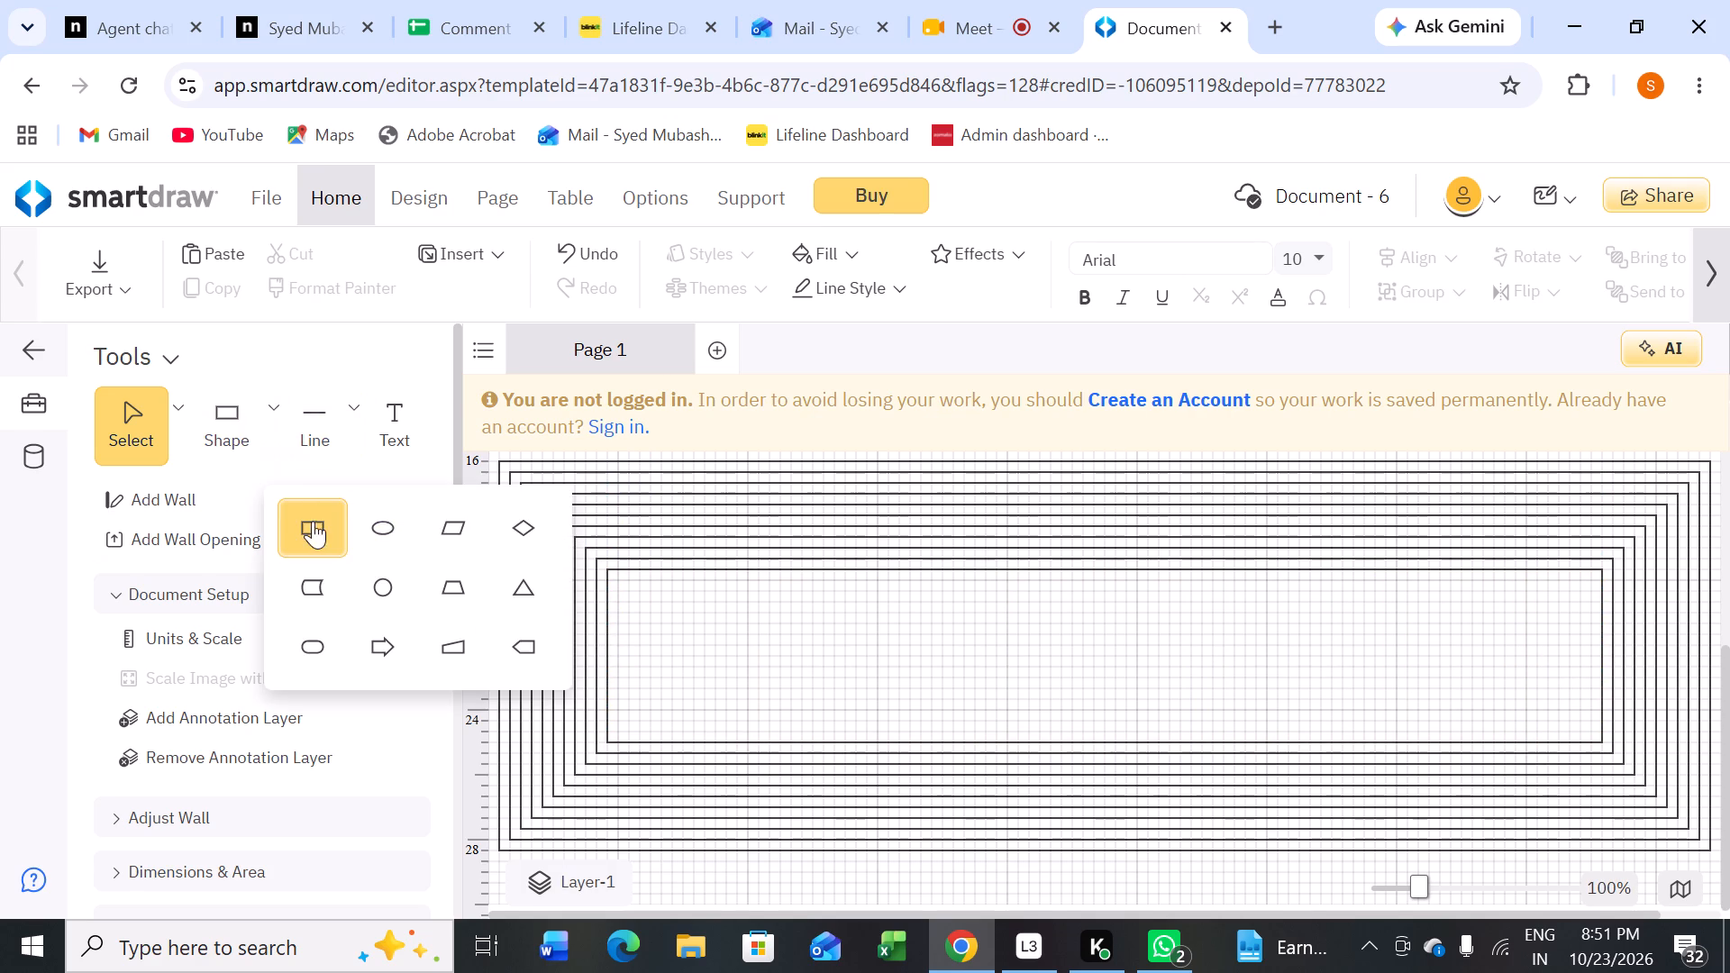
{"action": "left_click", "coordinate": [300, 521]}
{"action": "left_click", "coordinate": [1138, 659]}
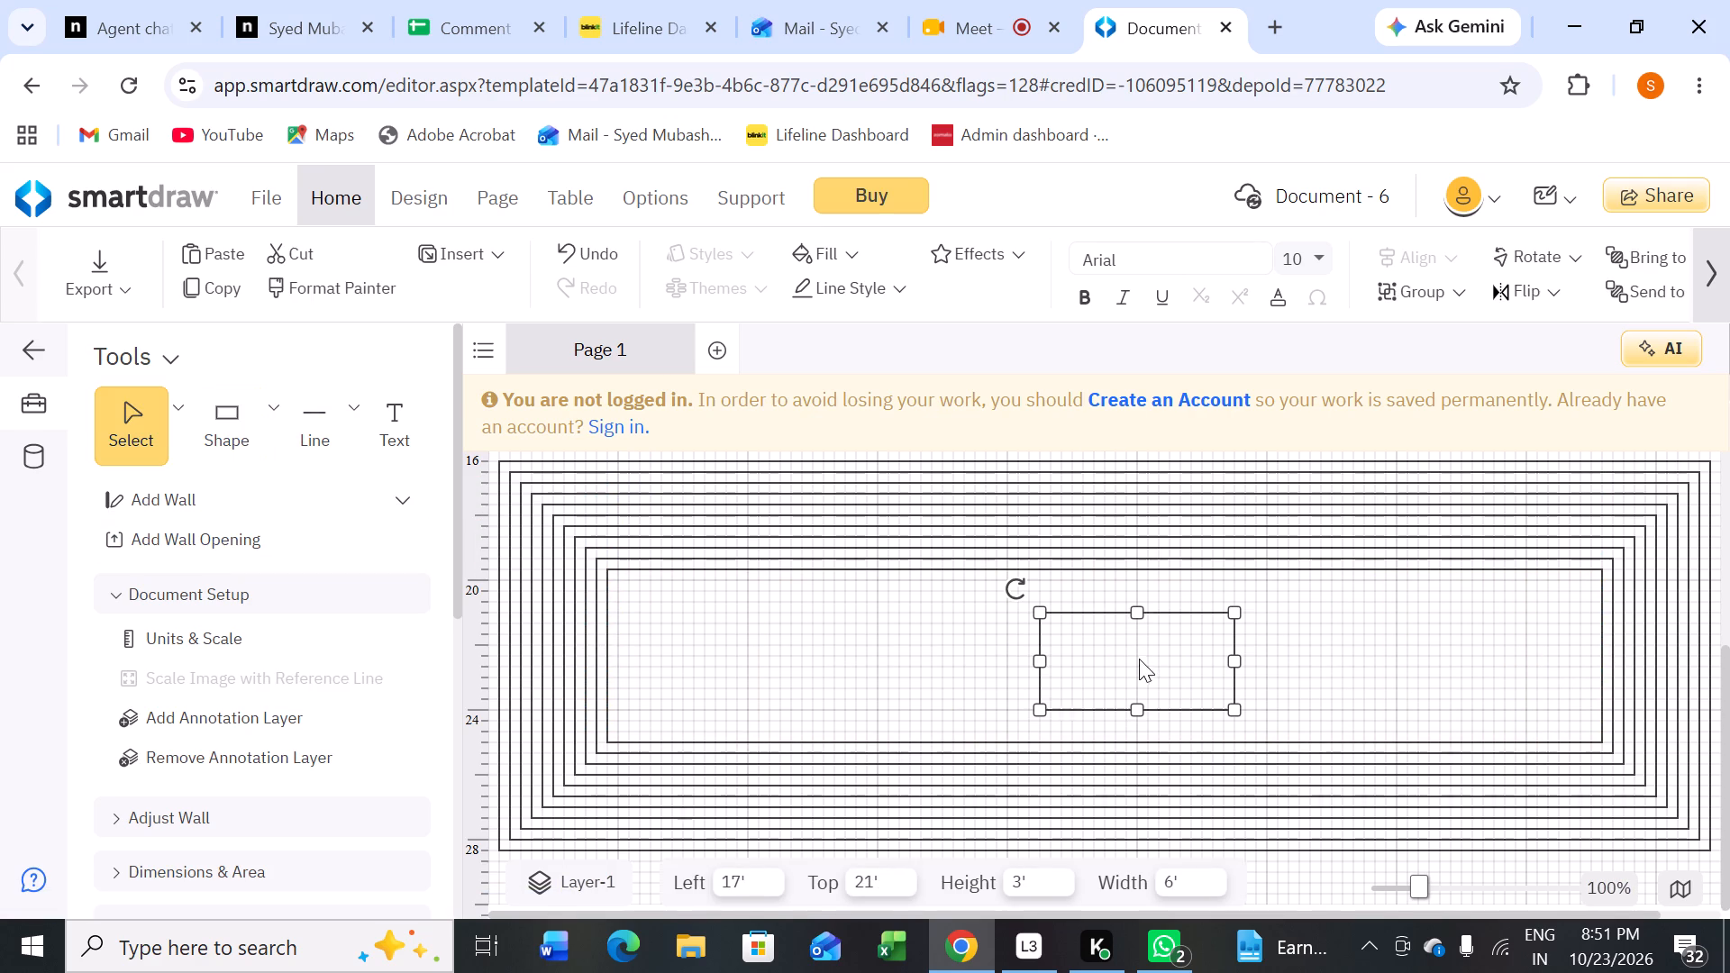
{"action": "left_click", "coordinate": [1136, 605]}
{"action": "left_click", "coordinate": [1135, 603]}
{"action": "left_click", "coordinate": [1133, 616]}
{"action": "left_click_drag", "start_coordinate": [1141, 616], "coordinate": [1143, 582]}
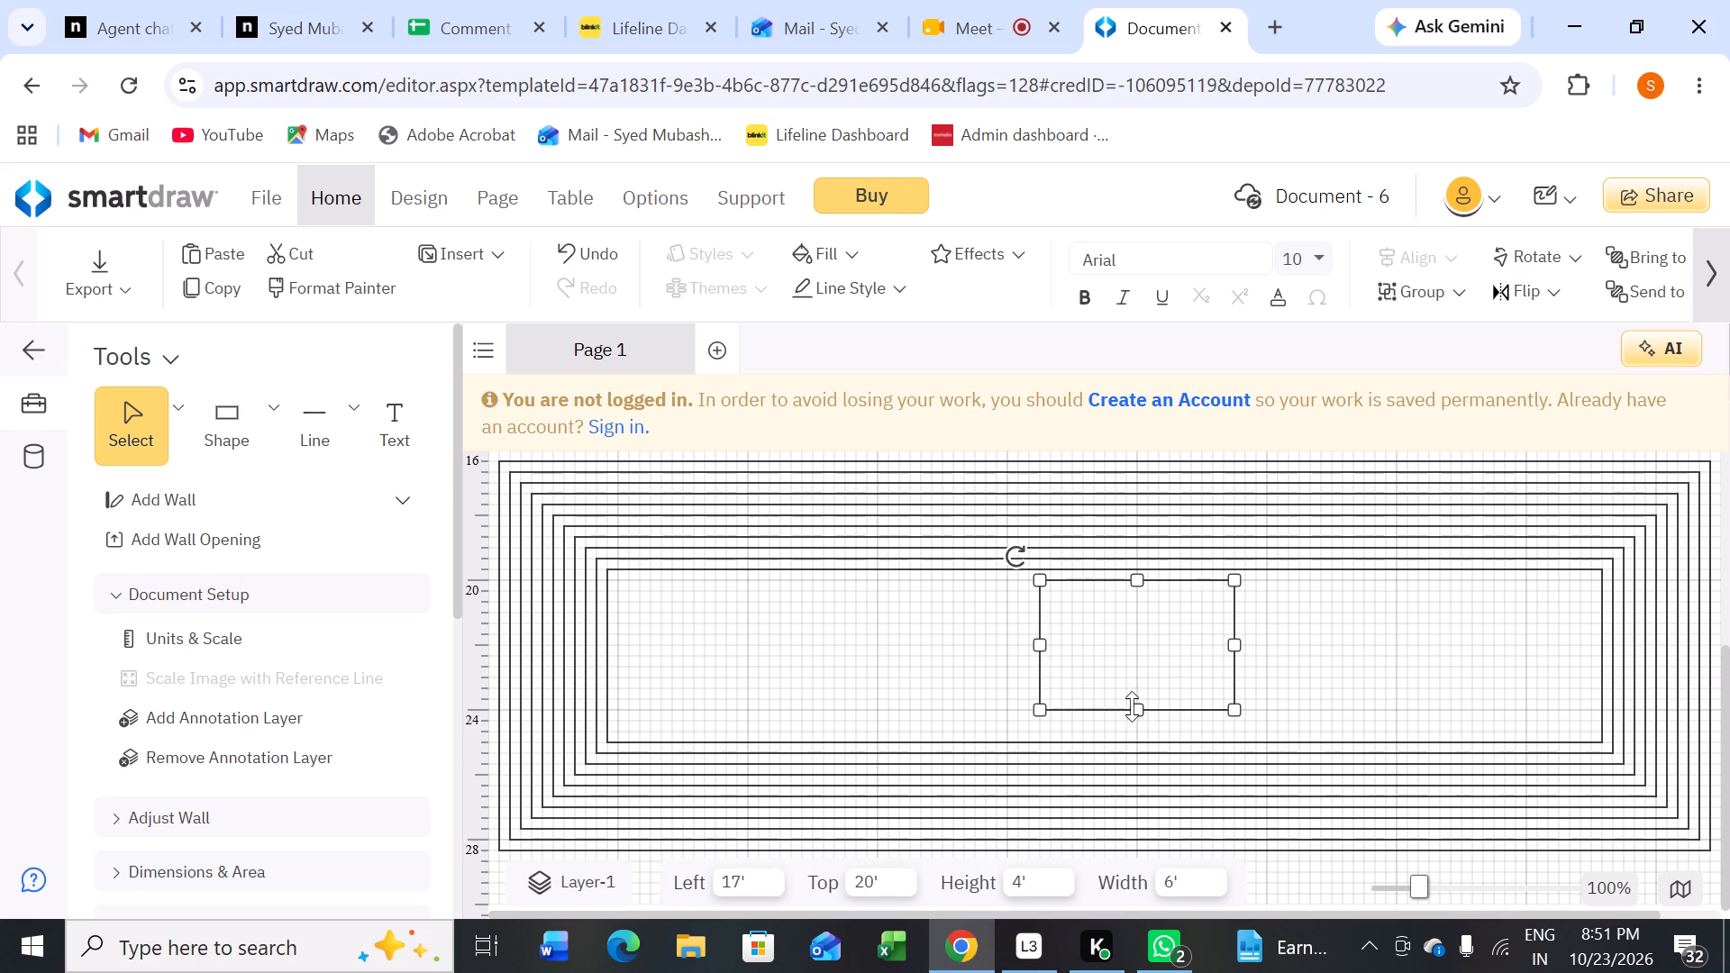
{"action": "left_click_drag", "start_coordinate": [1136, 710], "coordinate": [1139, 731]}
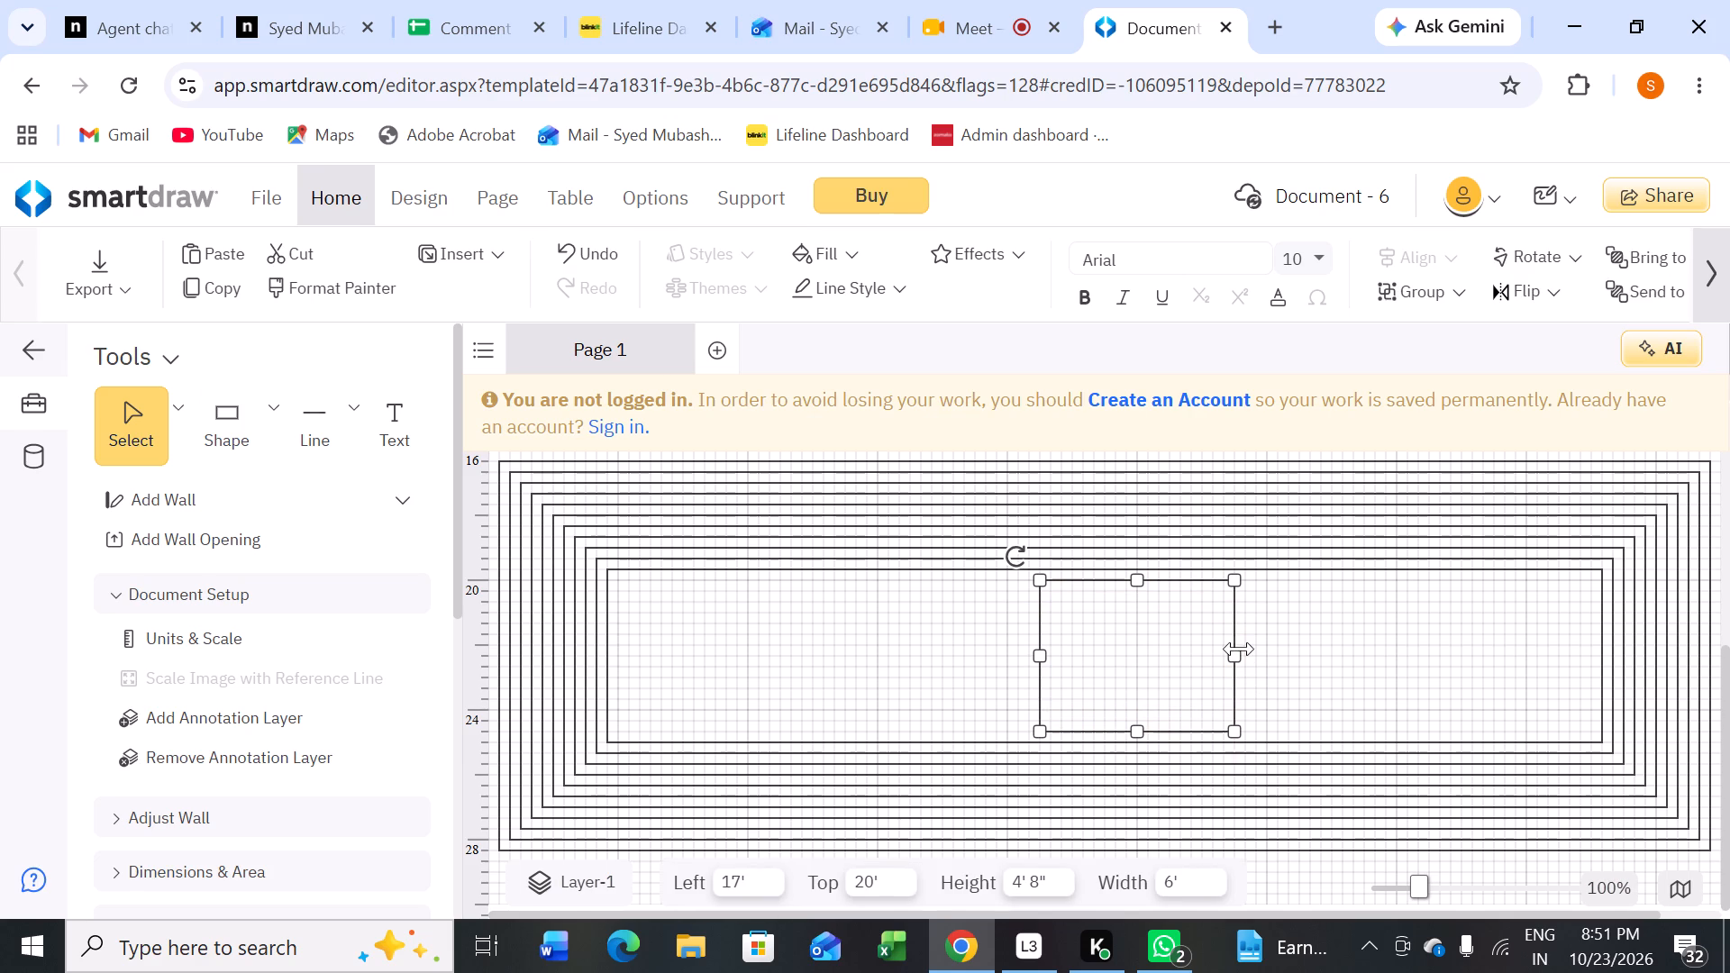
{"action": "left_click_drag", "start_coordinate": [1234, 656], "coordinate": [1597, 658]}
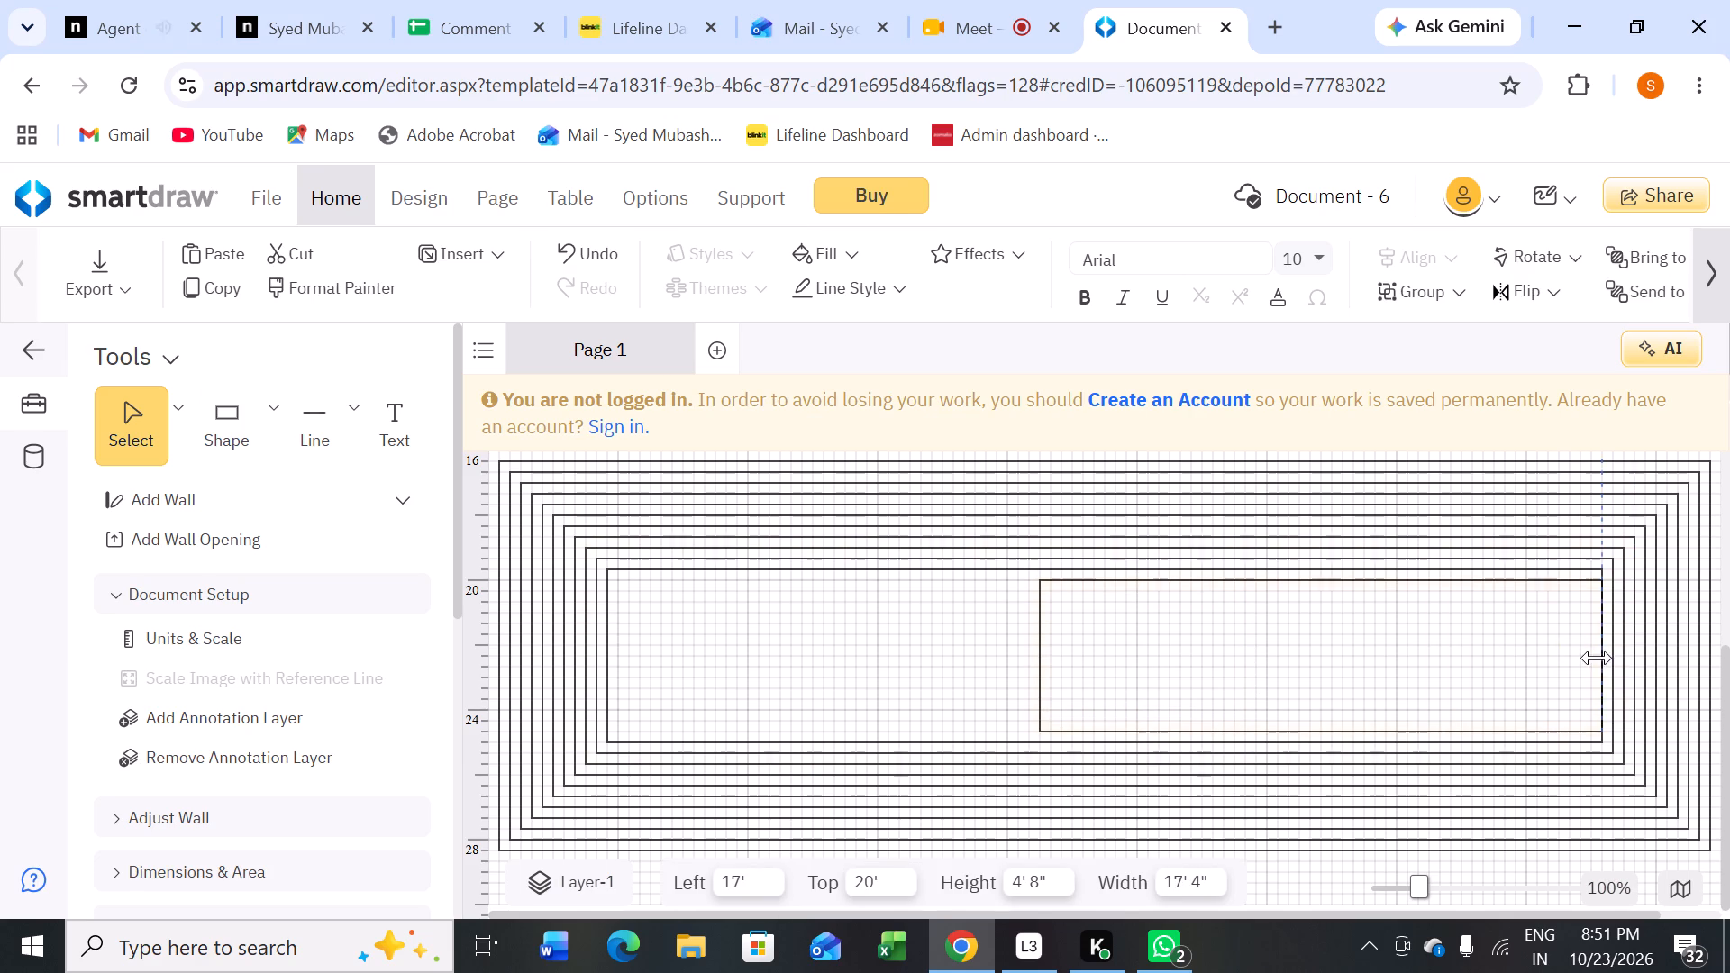
{"action": "left_click_drag", "start_coordinate": [1597, 658], "coordinate": [1593, 659]}
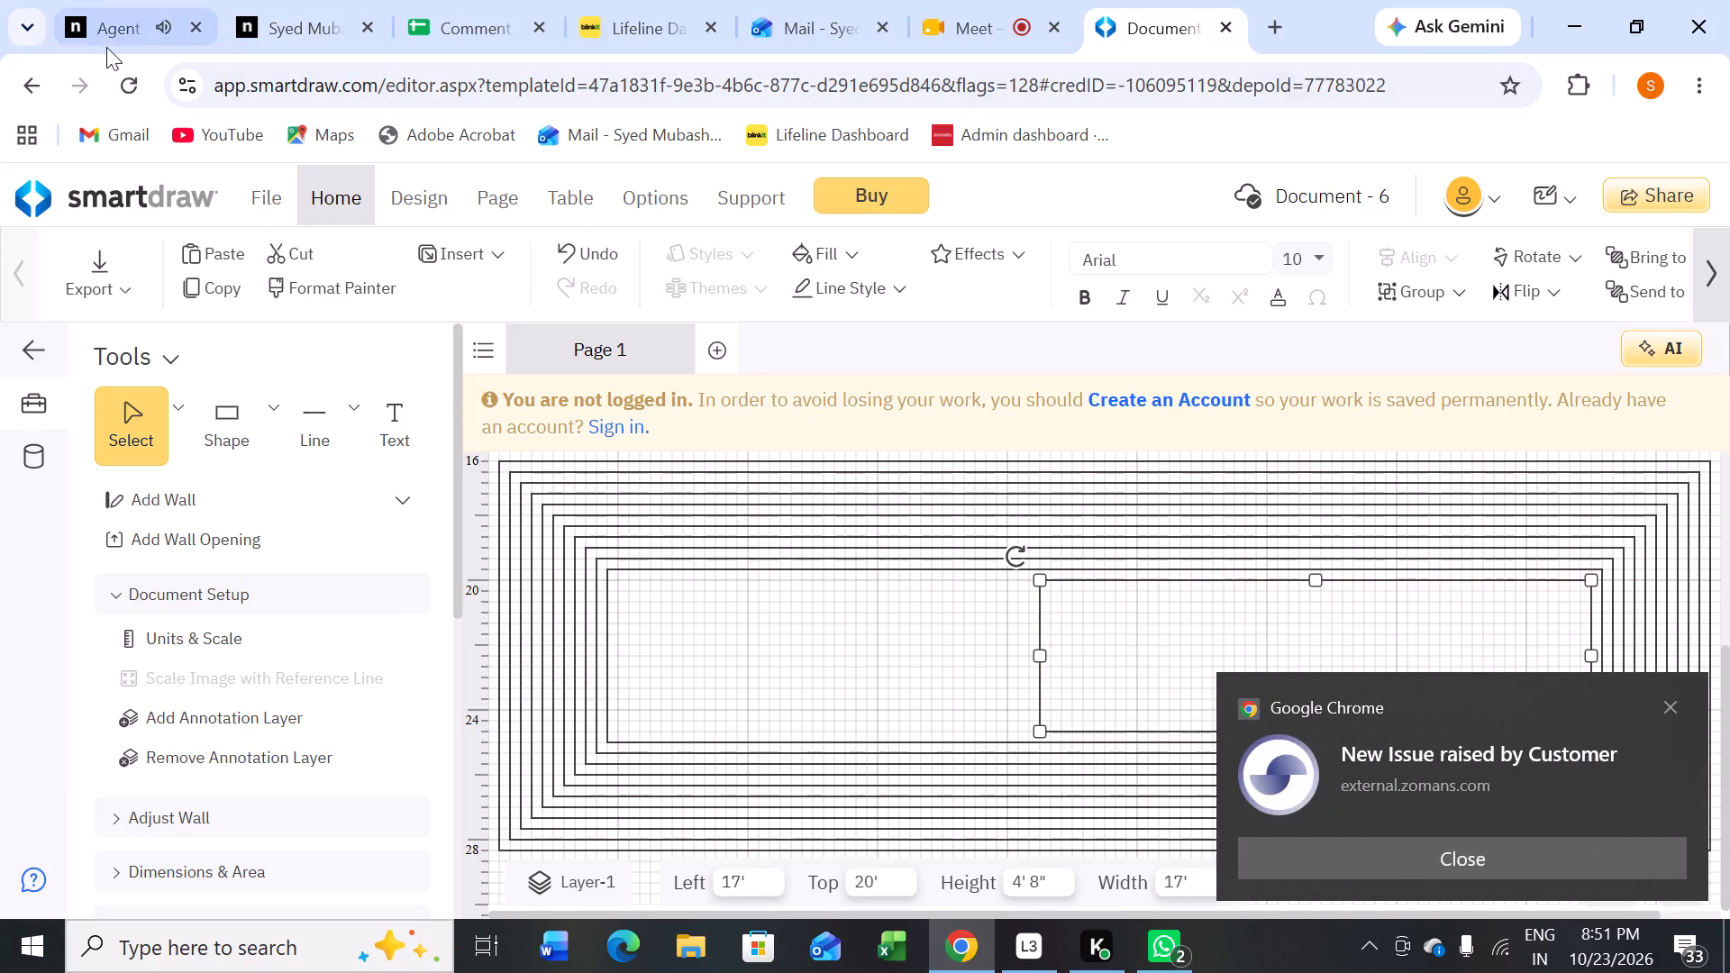
{"action": "left_click", "coordinate": [100, 33]}
{"action": "left_click", "coordinate": [1156, 829]}
{"action": "left_click", "coordinate": [1172, 840]}
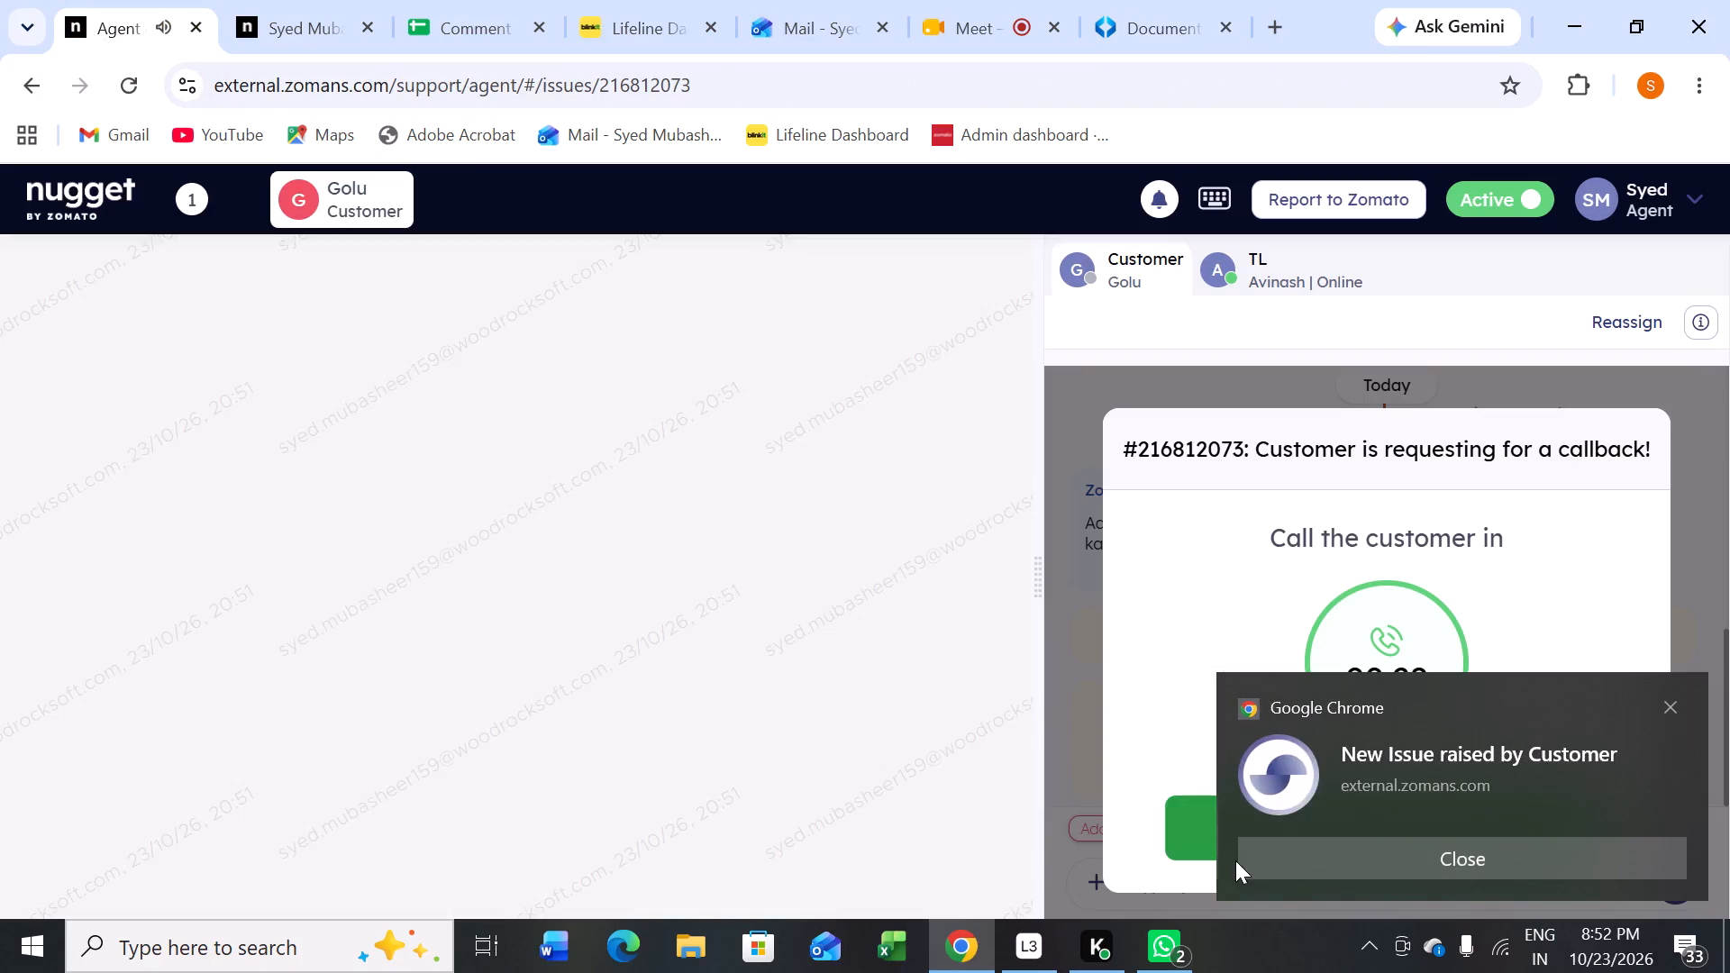
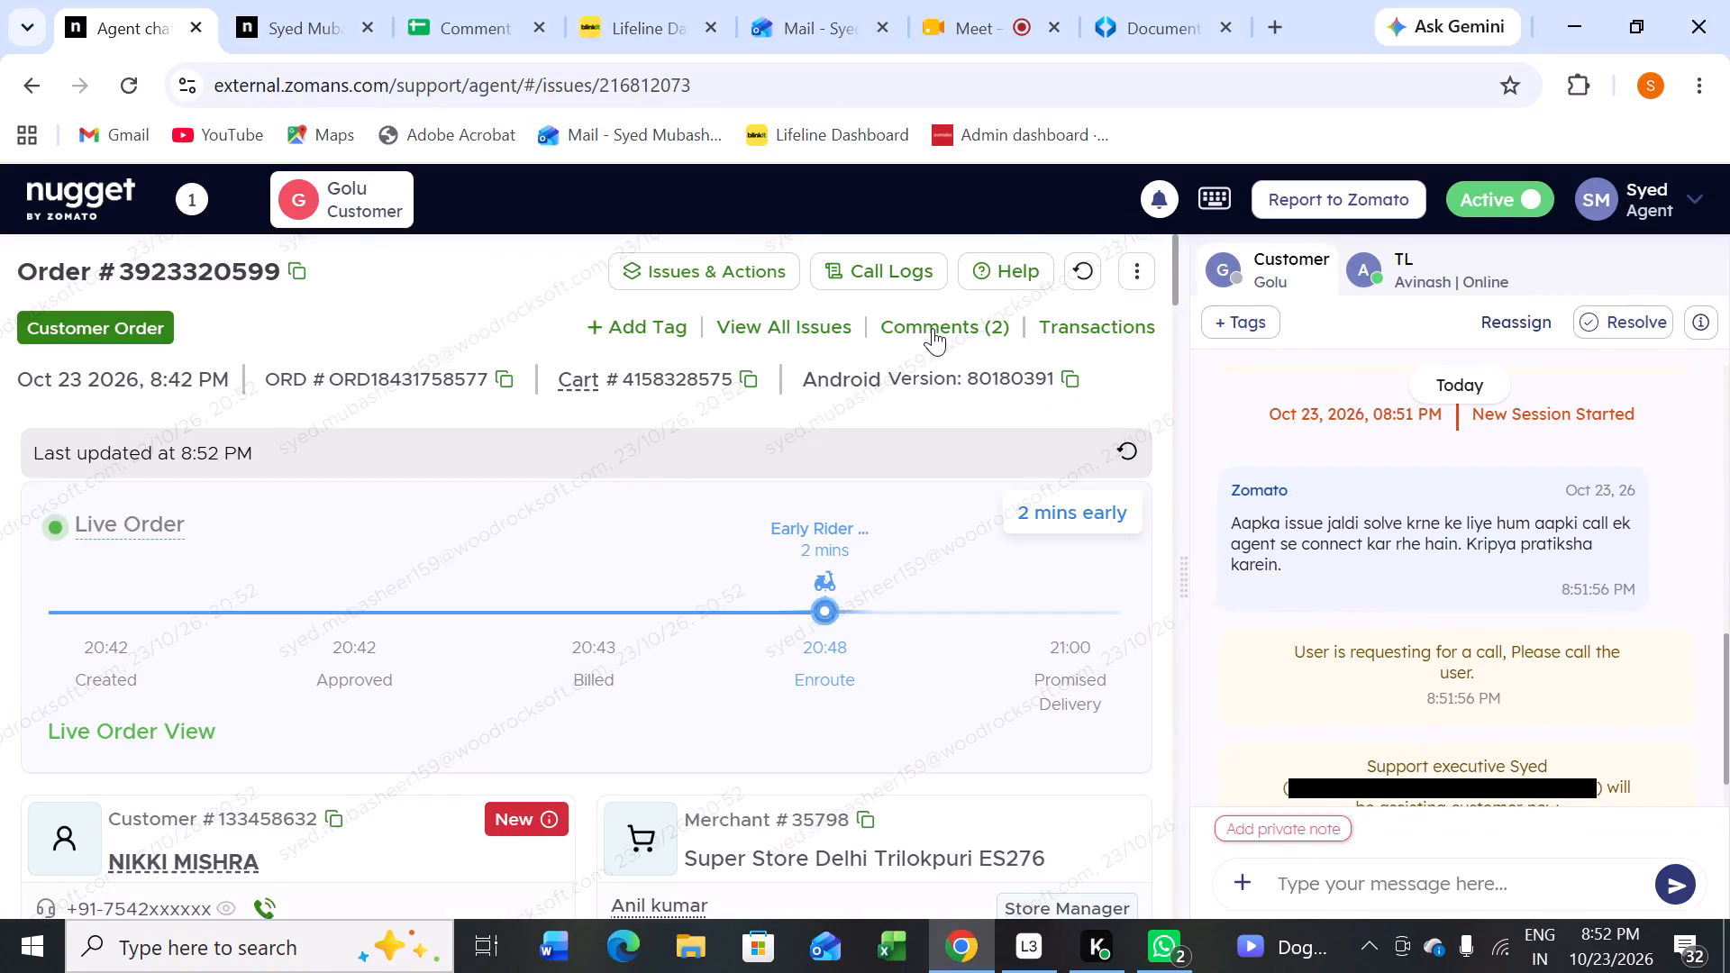
{"action": "left_click", "coordinate": [933, 328]}
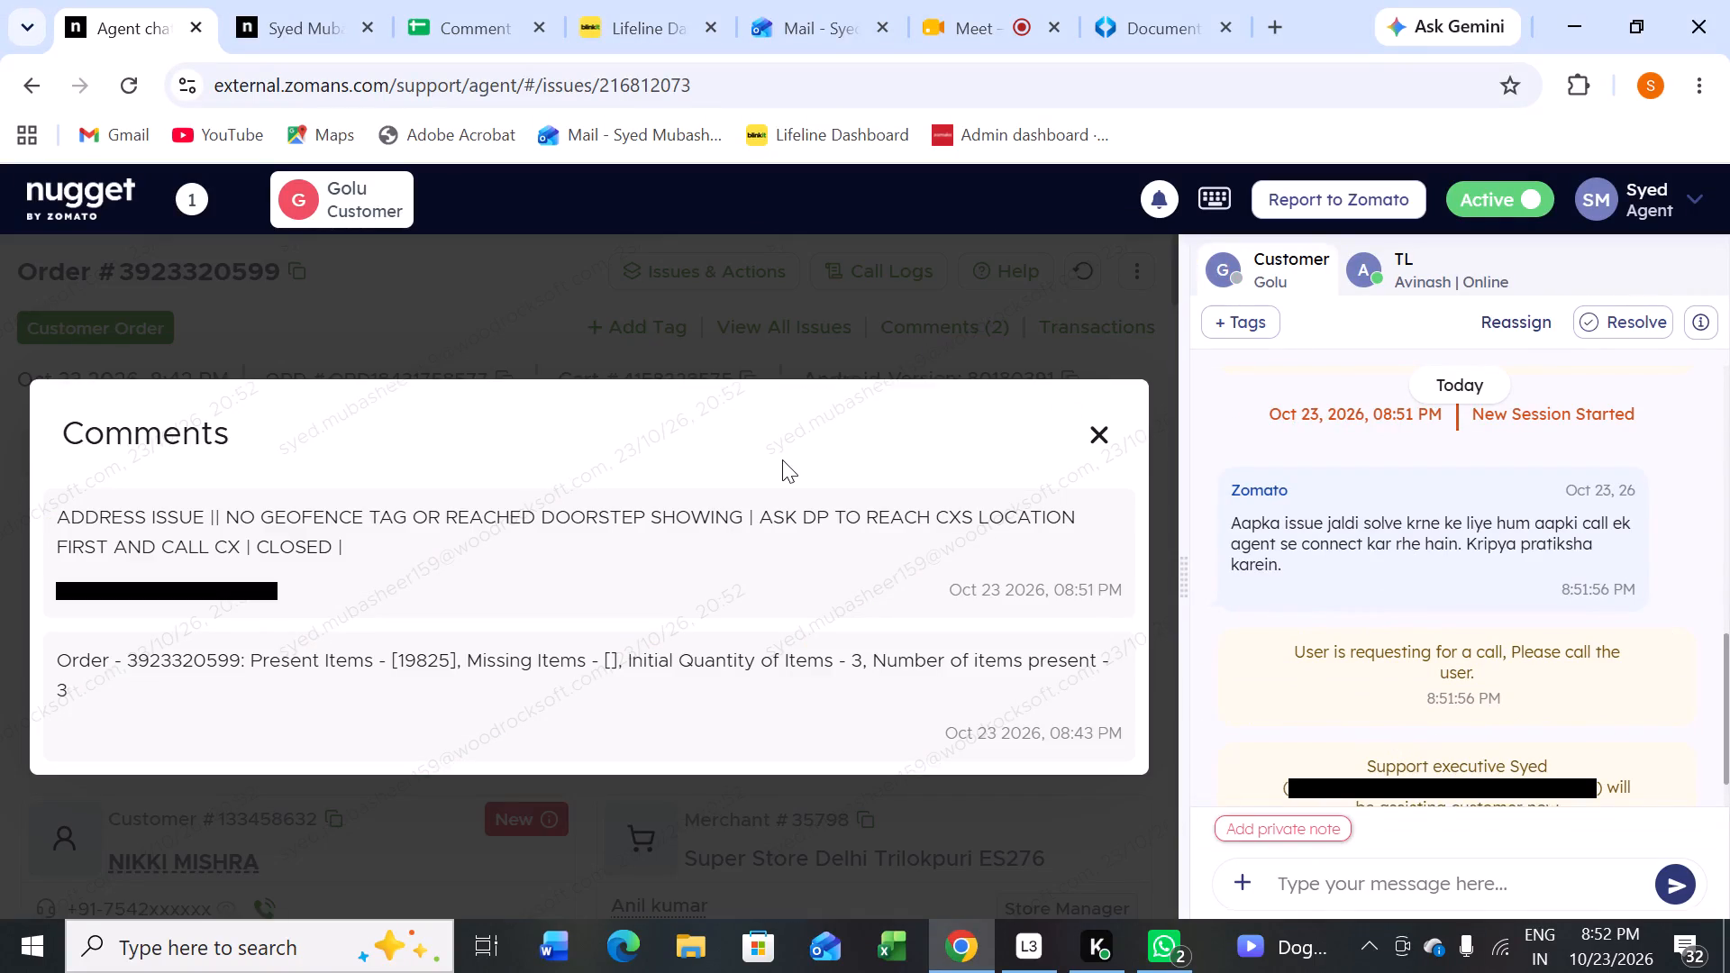
{"action": "left_click", "coordinate": [1095, 441]}
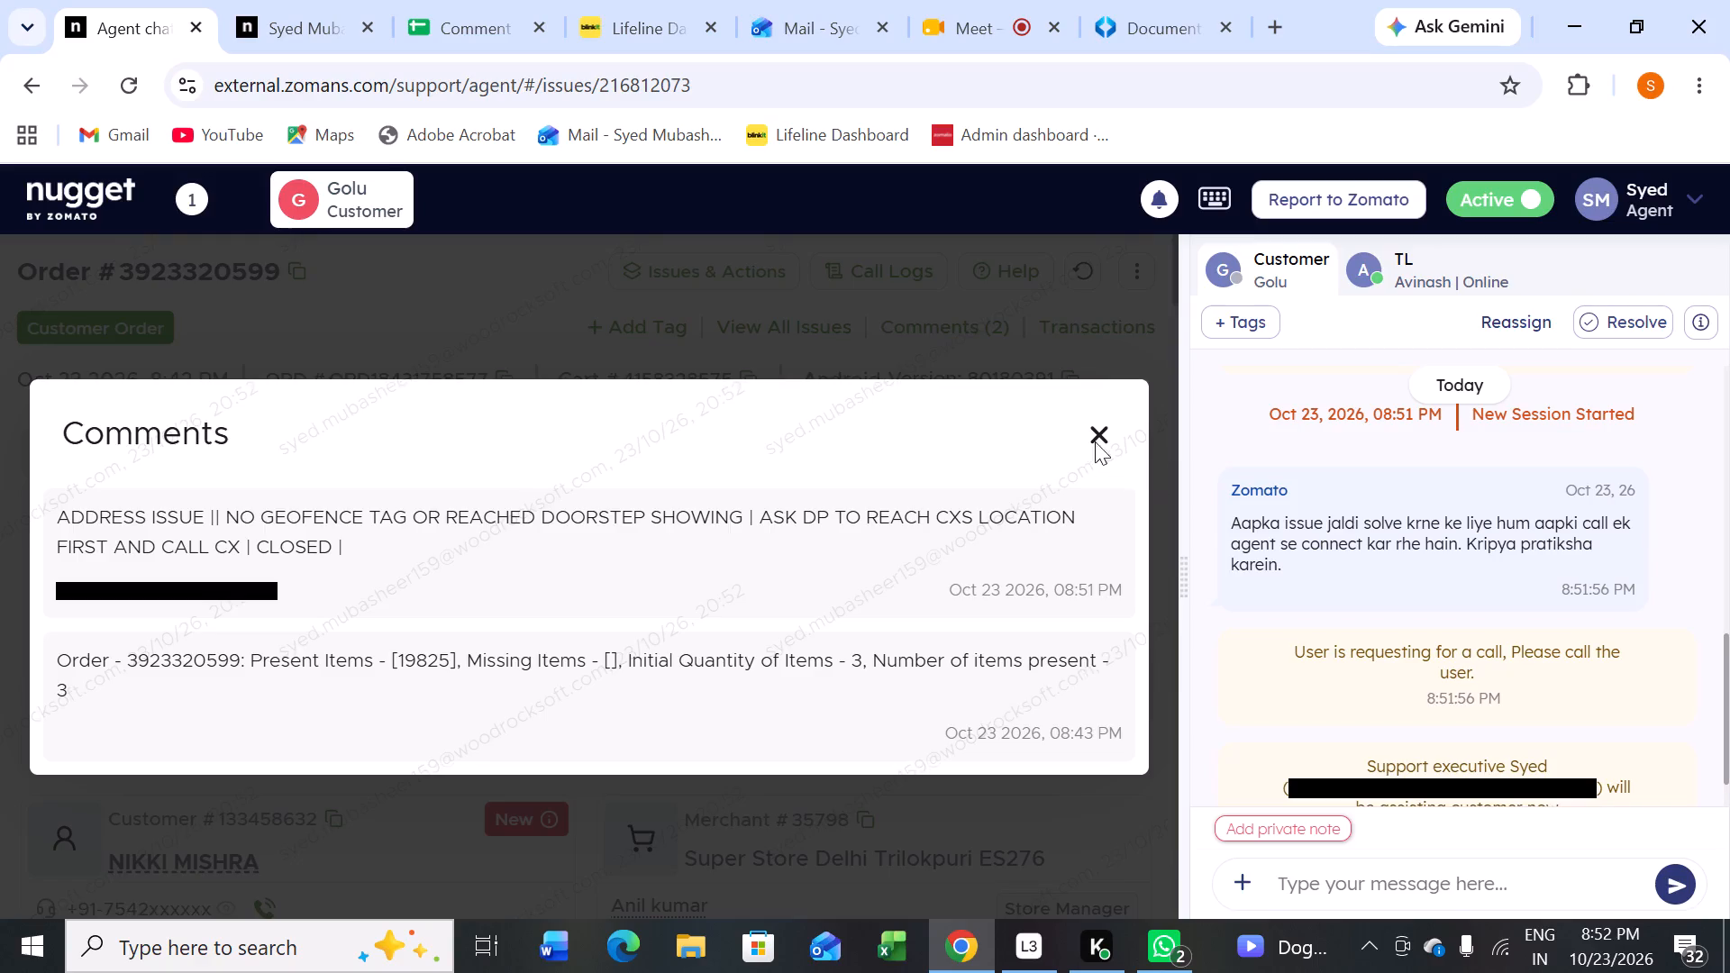
{"action": "scroll", "coordinate": [722, 490], "scroll_direction": "down", "scroll_amount": 5}
{"action": "left_click", "coordinate": [398, 659]}
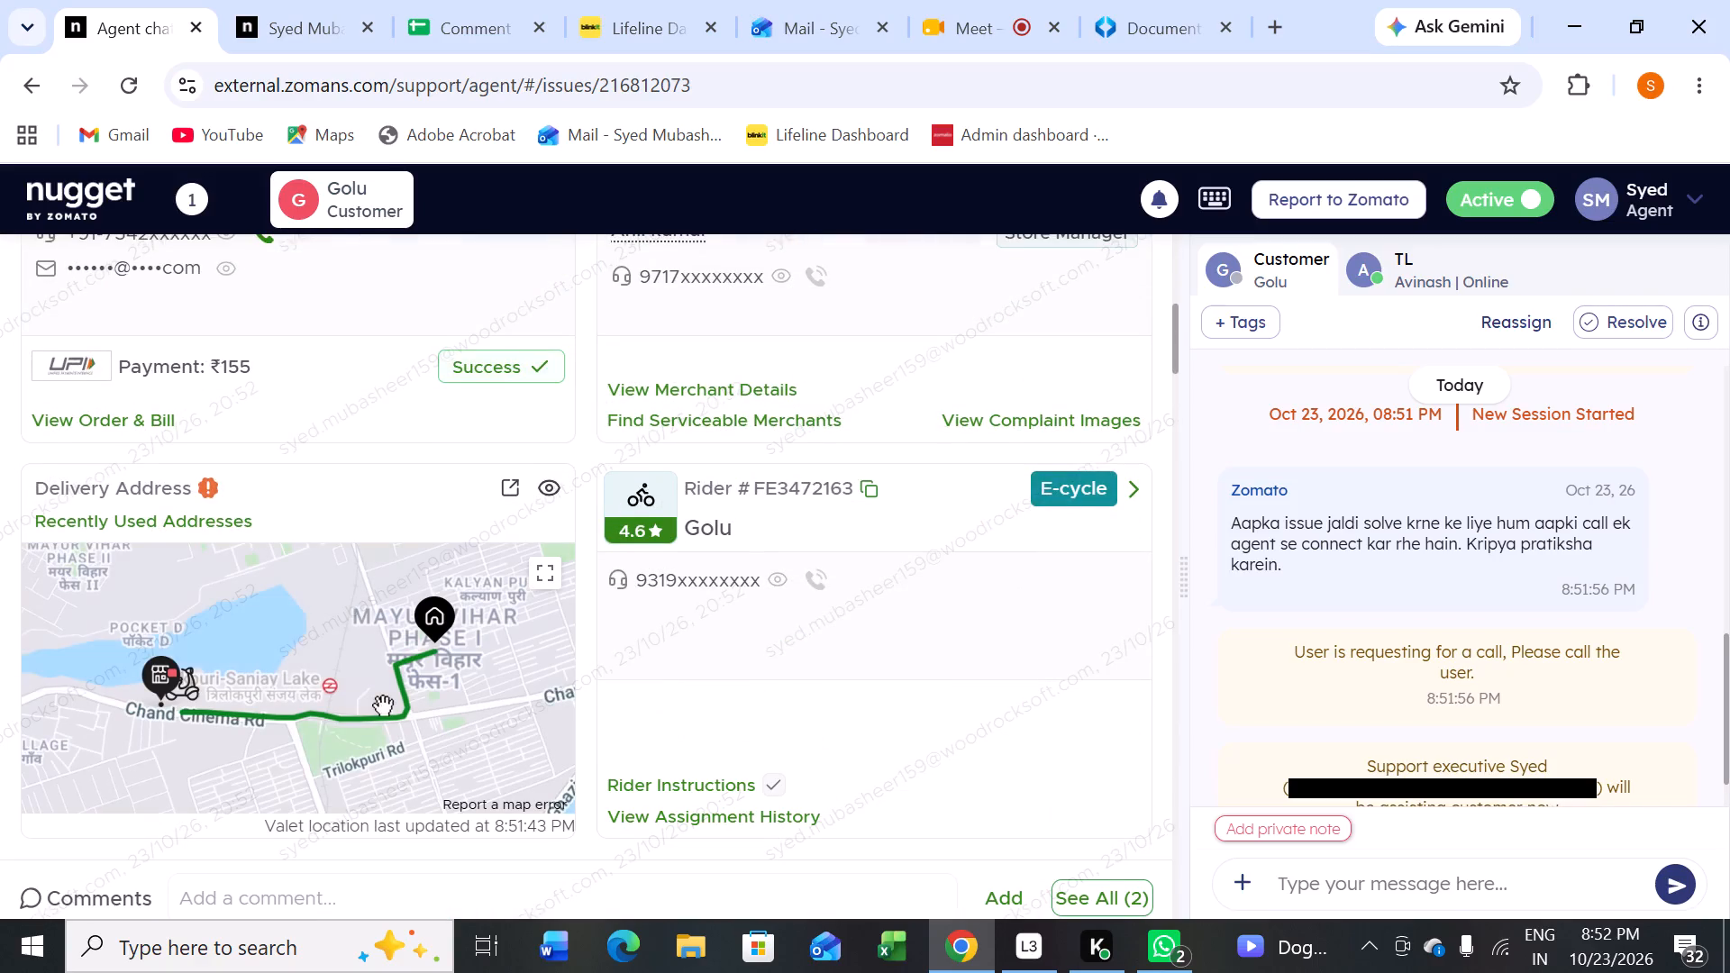
{"action": "scroll", "coordinate": [909, 459], "scroll_direction": "up", "scroll_amount": 2}
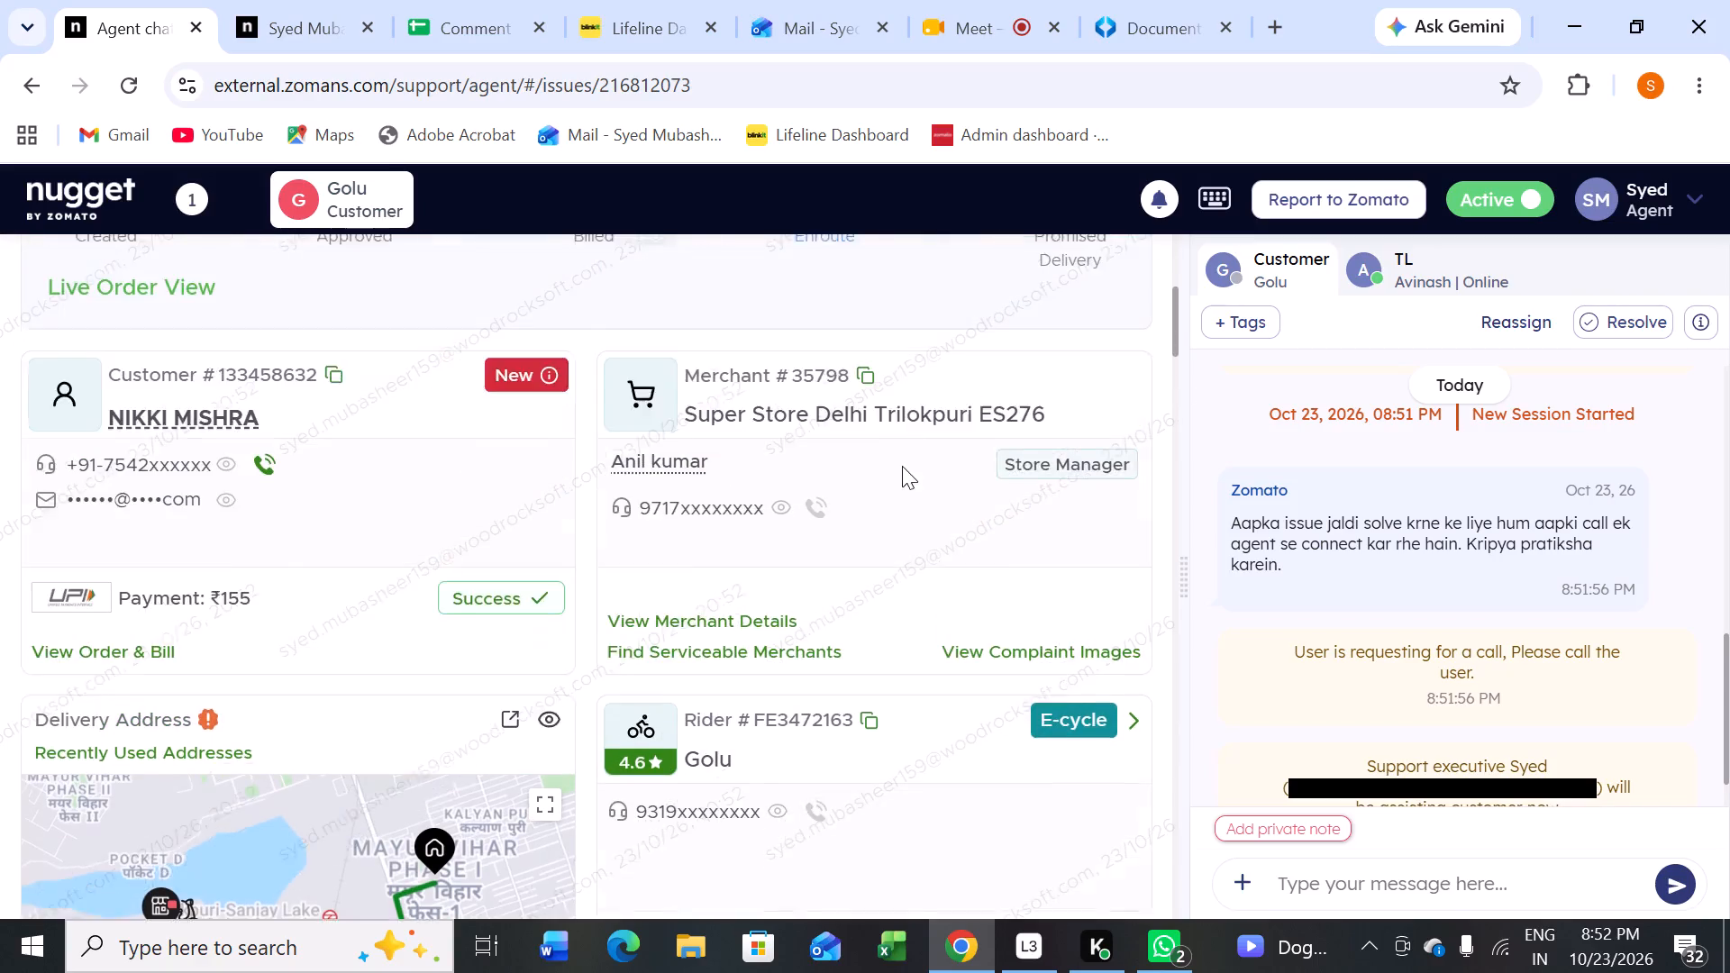
{"action": "scroll", "coordinate": [792, 519], "scroll_direction": "down", "scroll_amount": 1}
{"action": "scroll", "coordinate": [1085, 650], "scroll_direction": "down", "scroll_amount": 2}
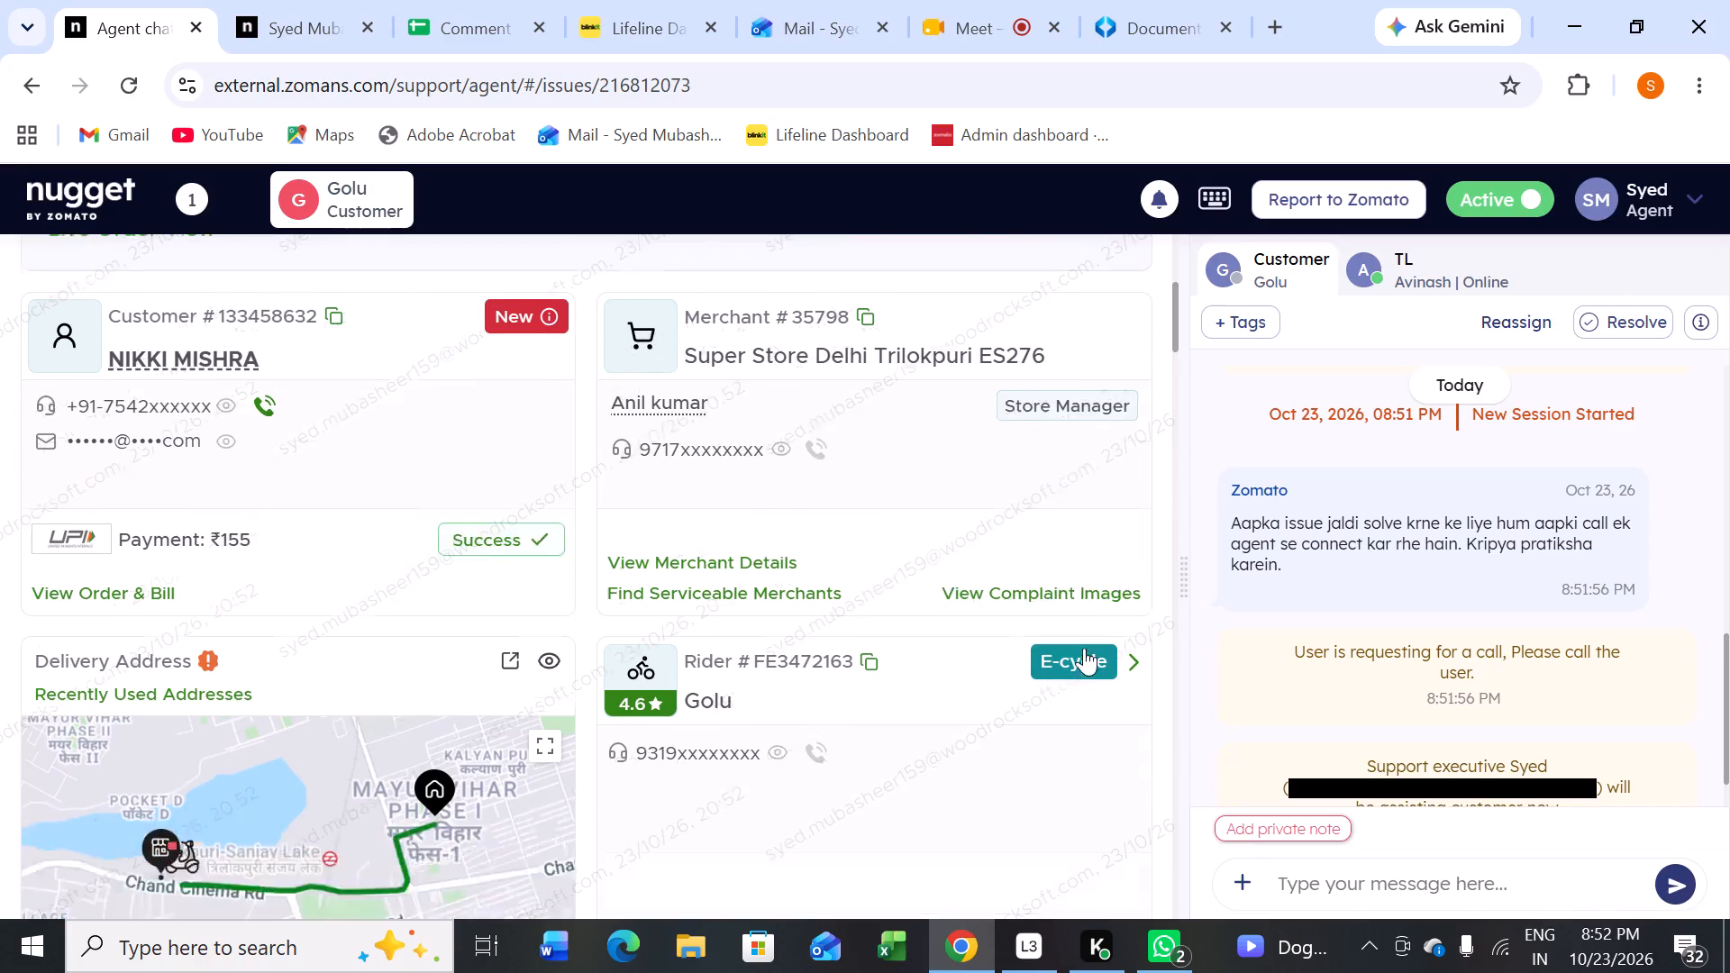
{"action": "scroll", "coordinate": [1096, 771], "scroll_direction": "down", "scroll_amount": 1}
{"action": "left_click", "coordinate": [1091, 755]}
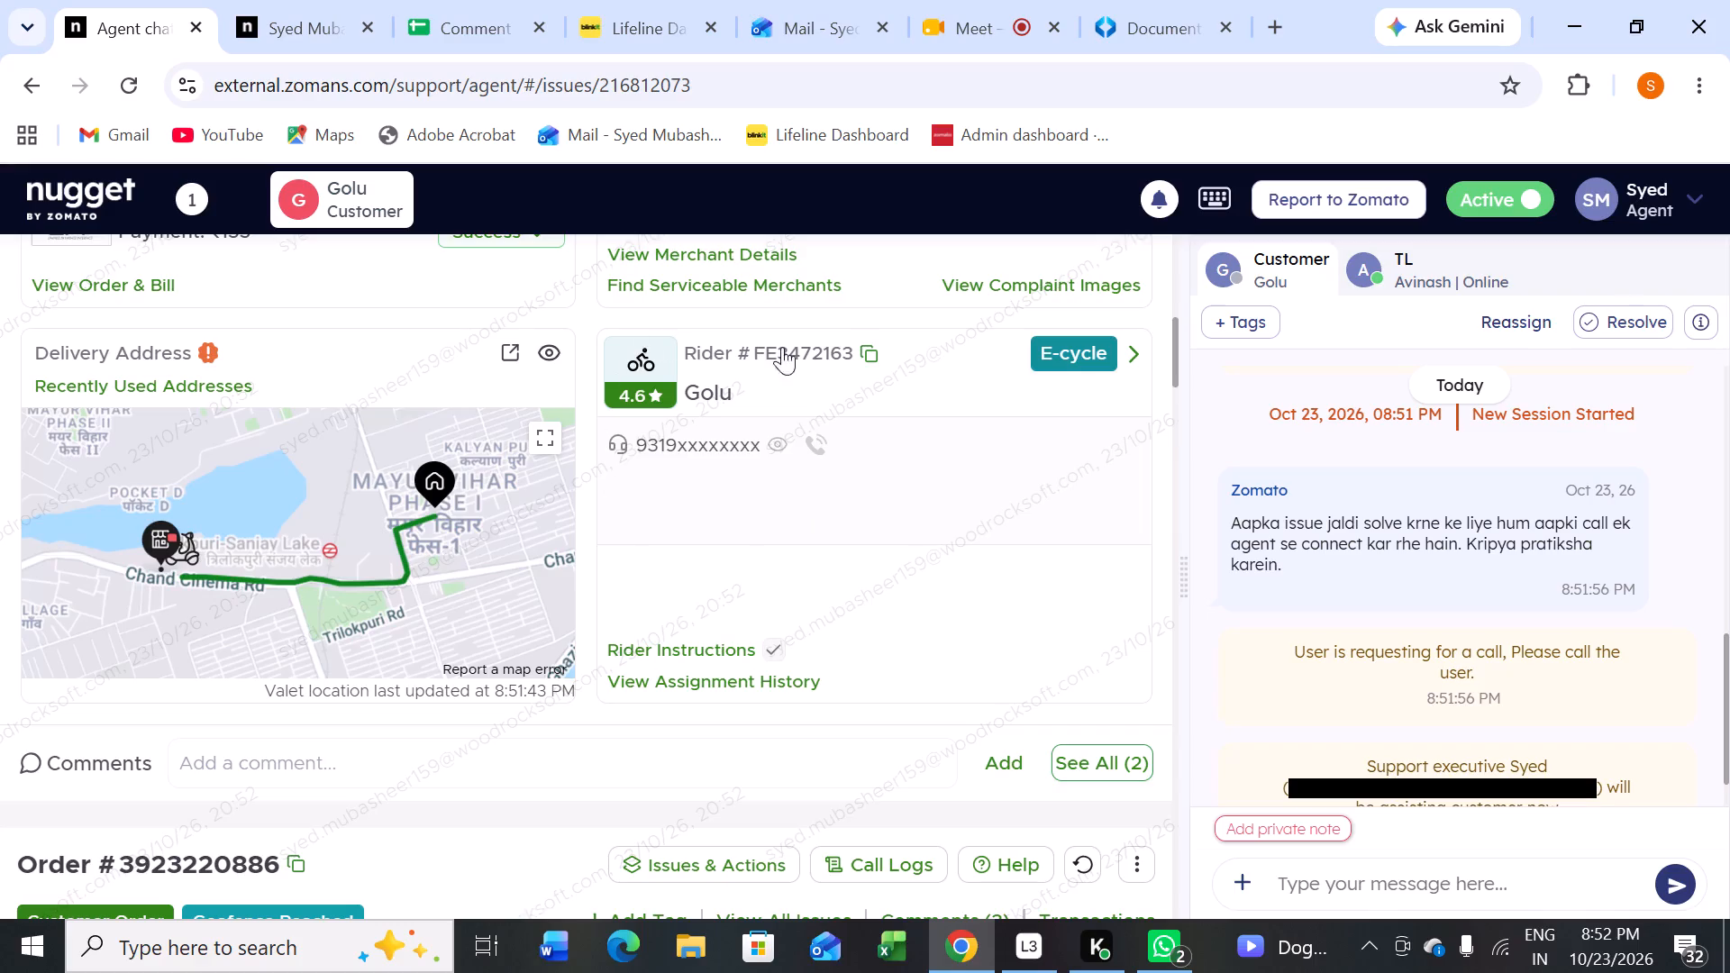
{"action": "scroll", "coordinate": [698, 547], "scroll_direction": "up", "scroll_amount": 1}
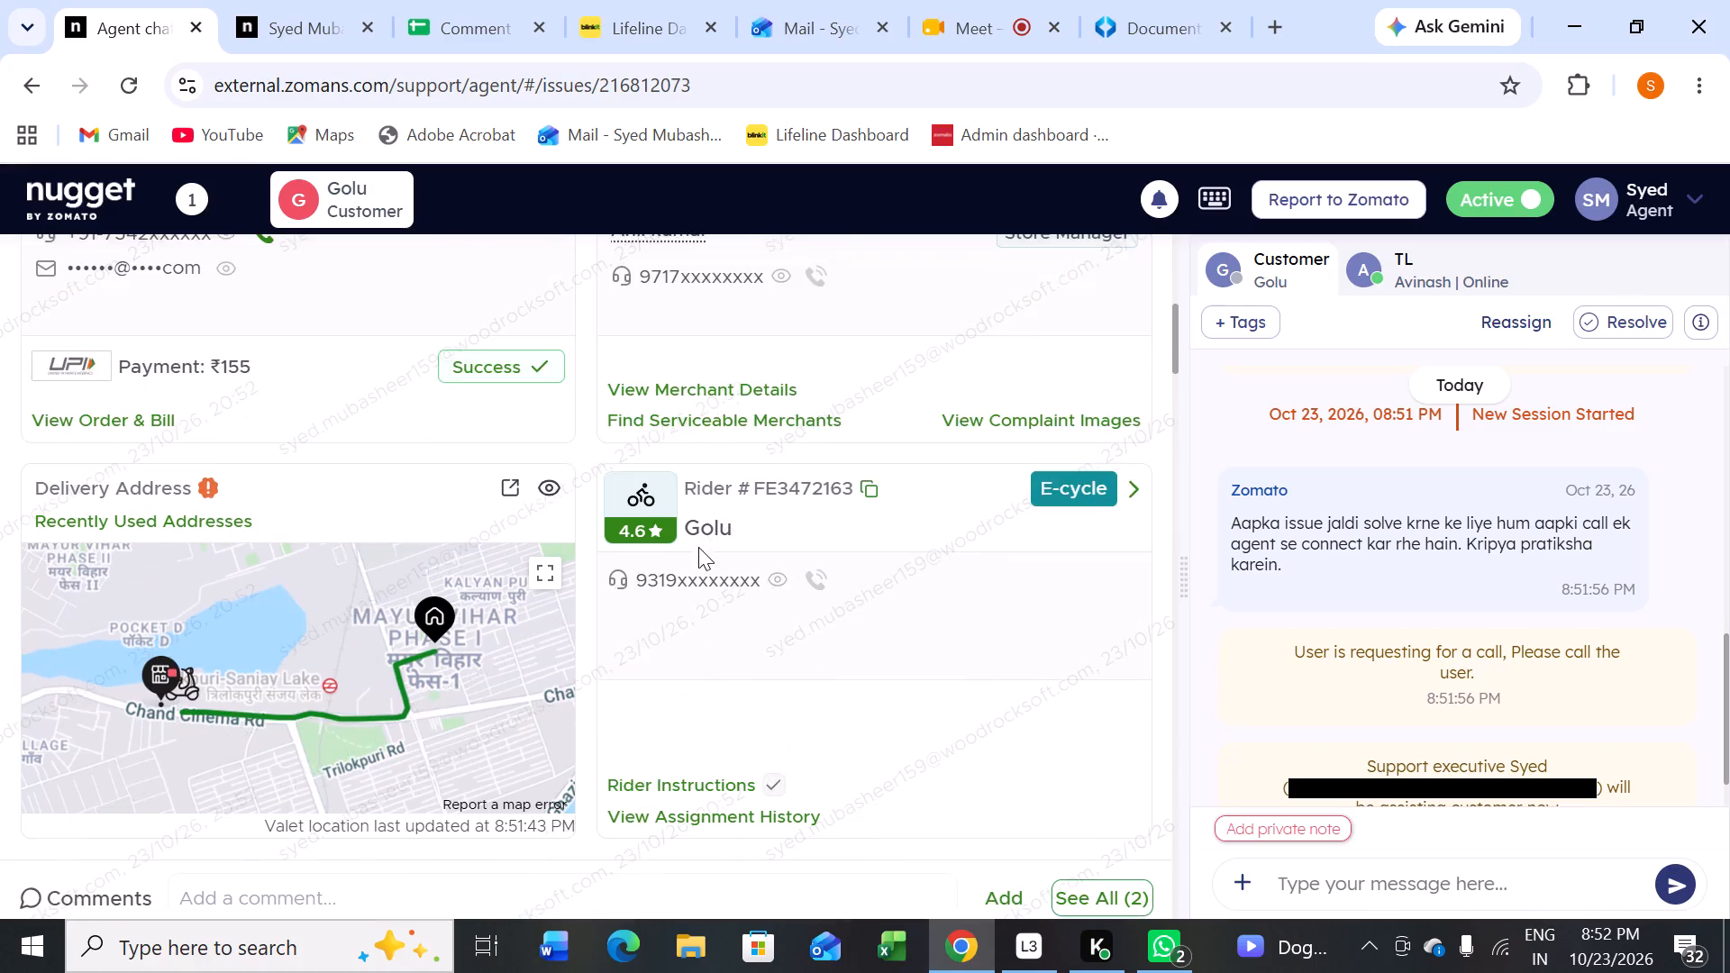
{"action": "scroll", "coordinate": [733, 525], "scroll_direction": "up", "scroll_amount": 1}
{"action": "scroll", "coordinate": [626, 390], "scroll_direction": "up", "scroll_amount": 2}
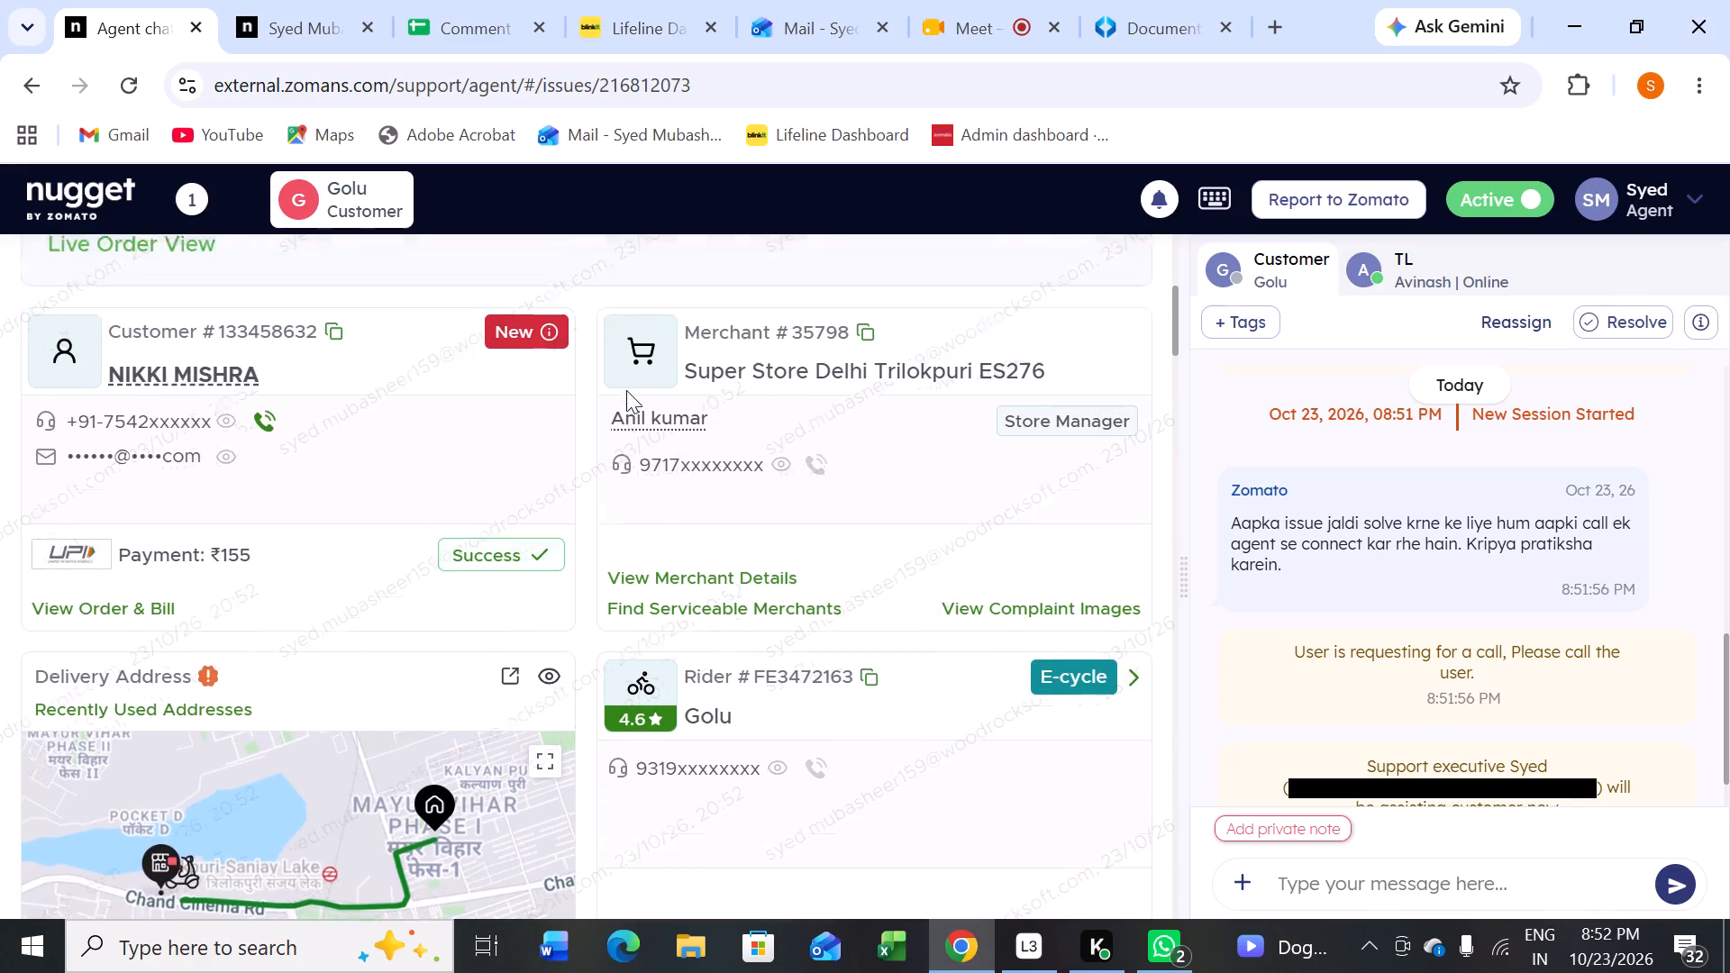
{"action": "scroll", "coordinate": [626, 390], "scroll_direction": "up", "scroll_amount": 1}
{"action": "scroll", "coordinate": [505, 526], "scroll_direction": "down", "scroll_amount": 2}
{"action": "scroll", "coordinate": [577, 532], "scroll_direction": "down", "scroll_amount": 1}
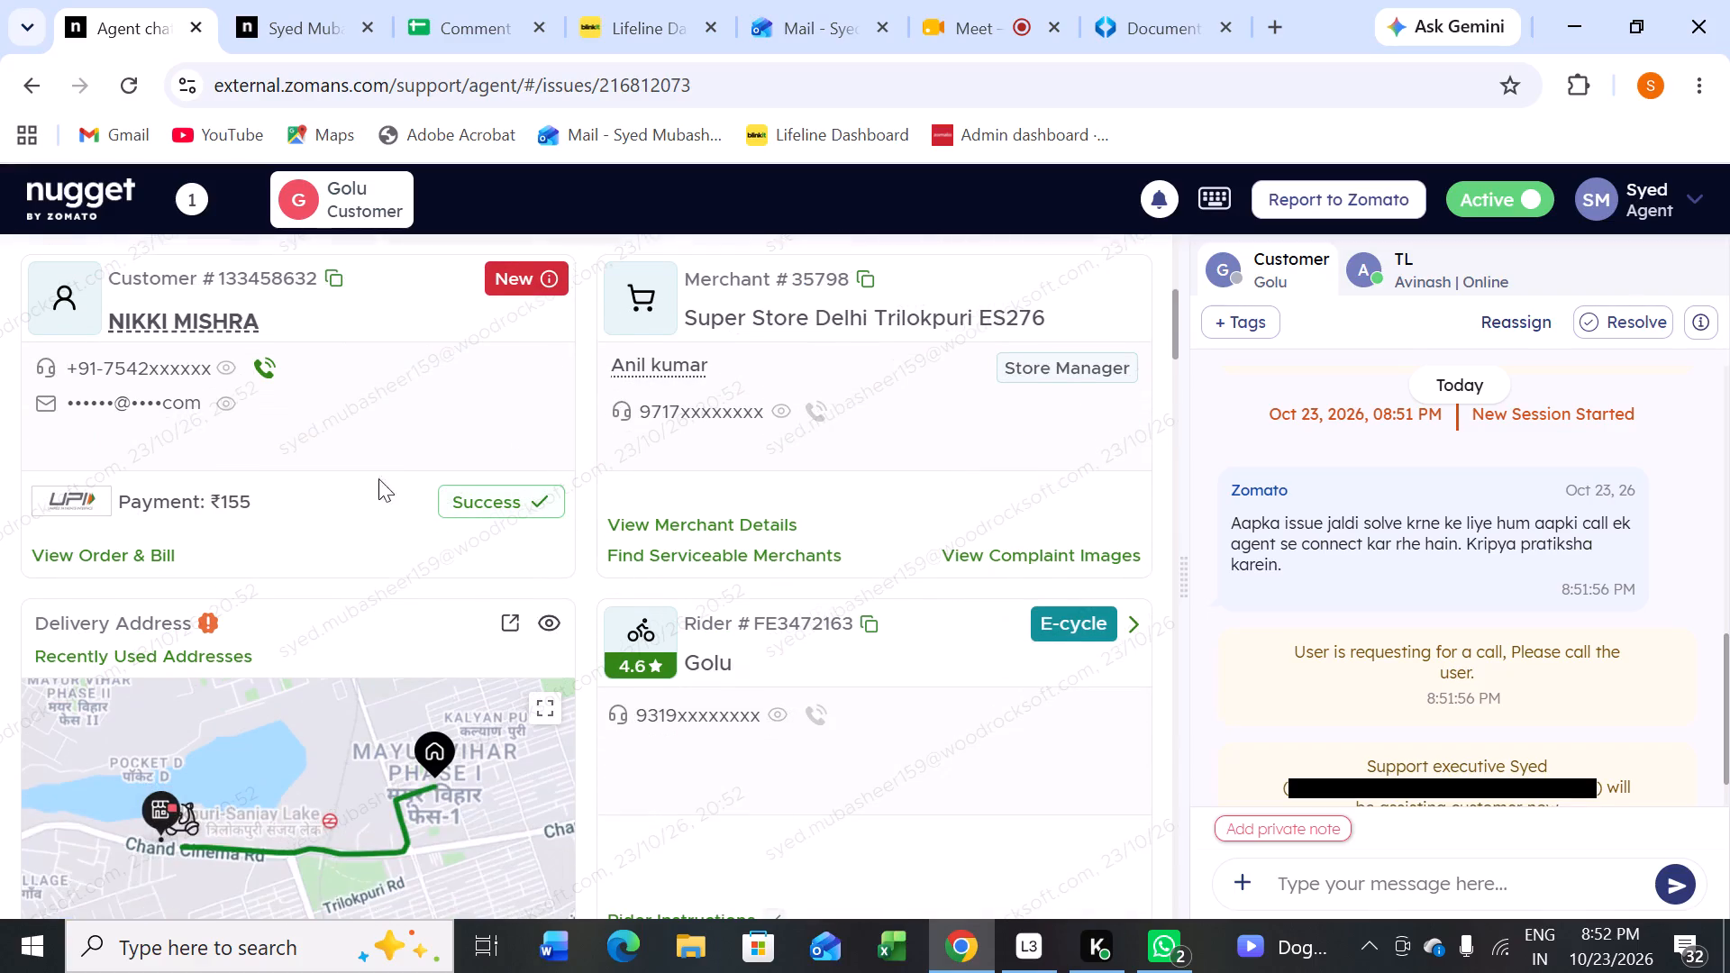
{"action": "left_click", "coordinate": [262, 375]}
{"action": "left_click", "coordinate": [984, 731]}
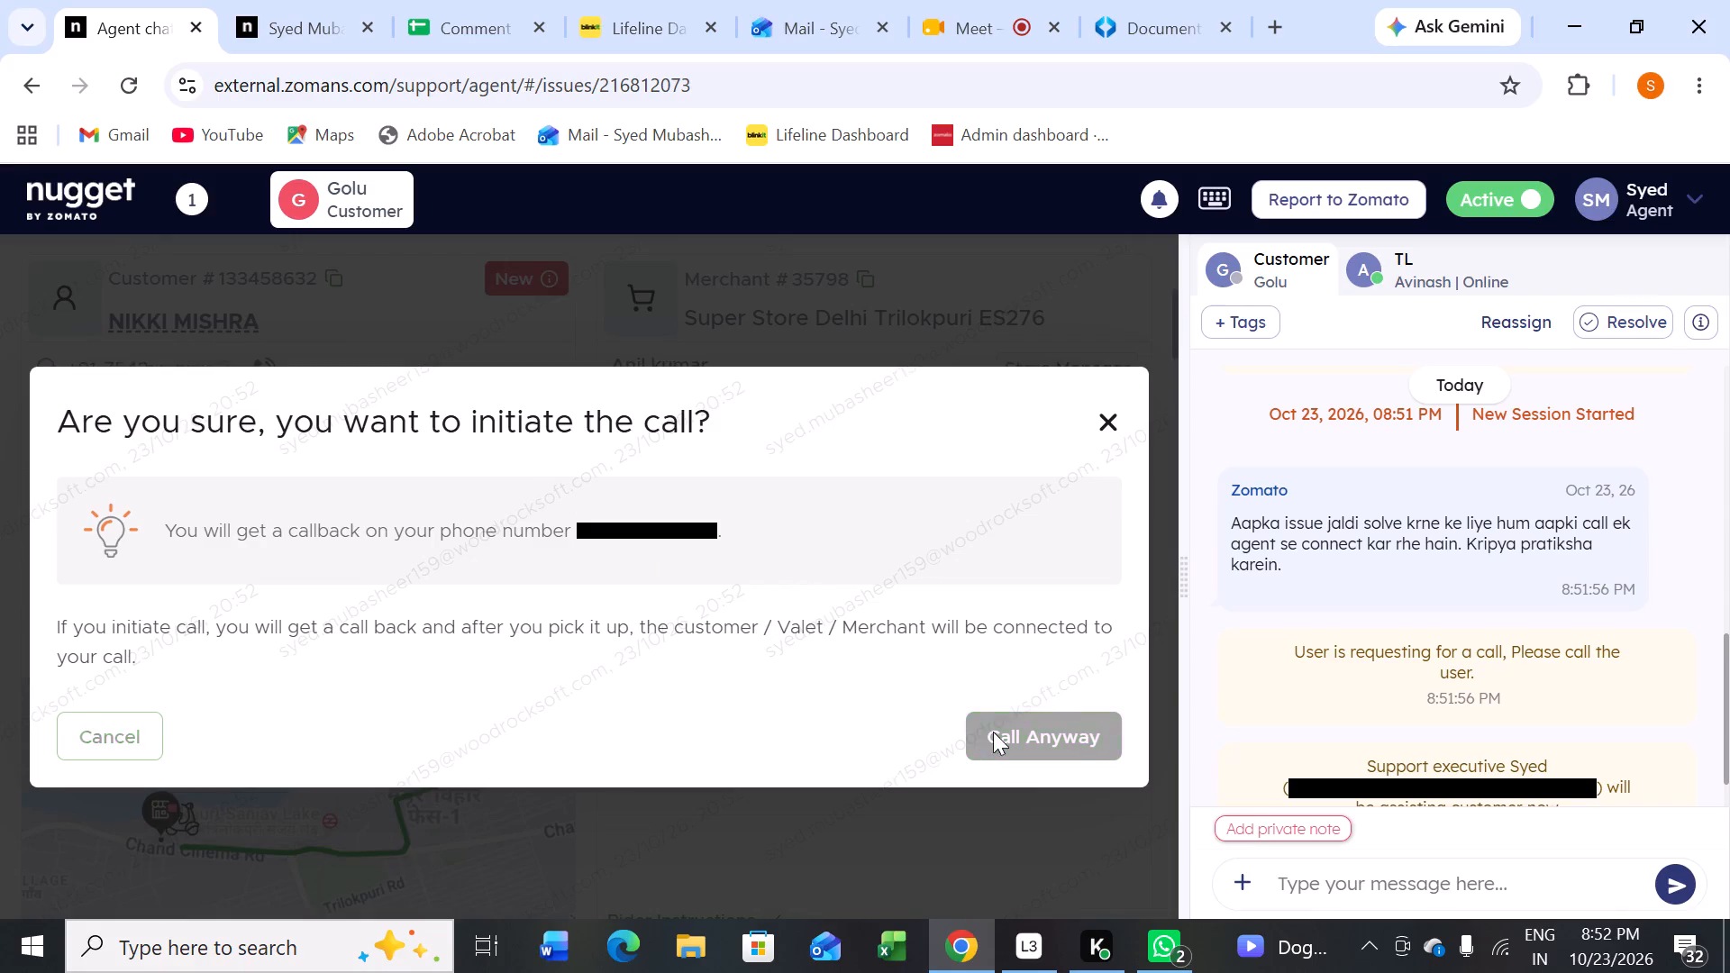
{"action": "scroll", "coordinate": [950, 437], "scroll_direction": "up", "scroll_amount": 5}
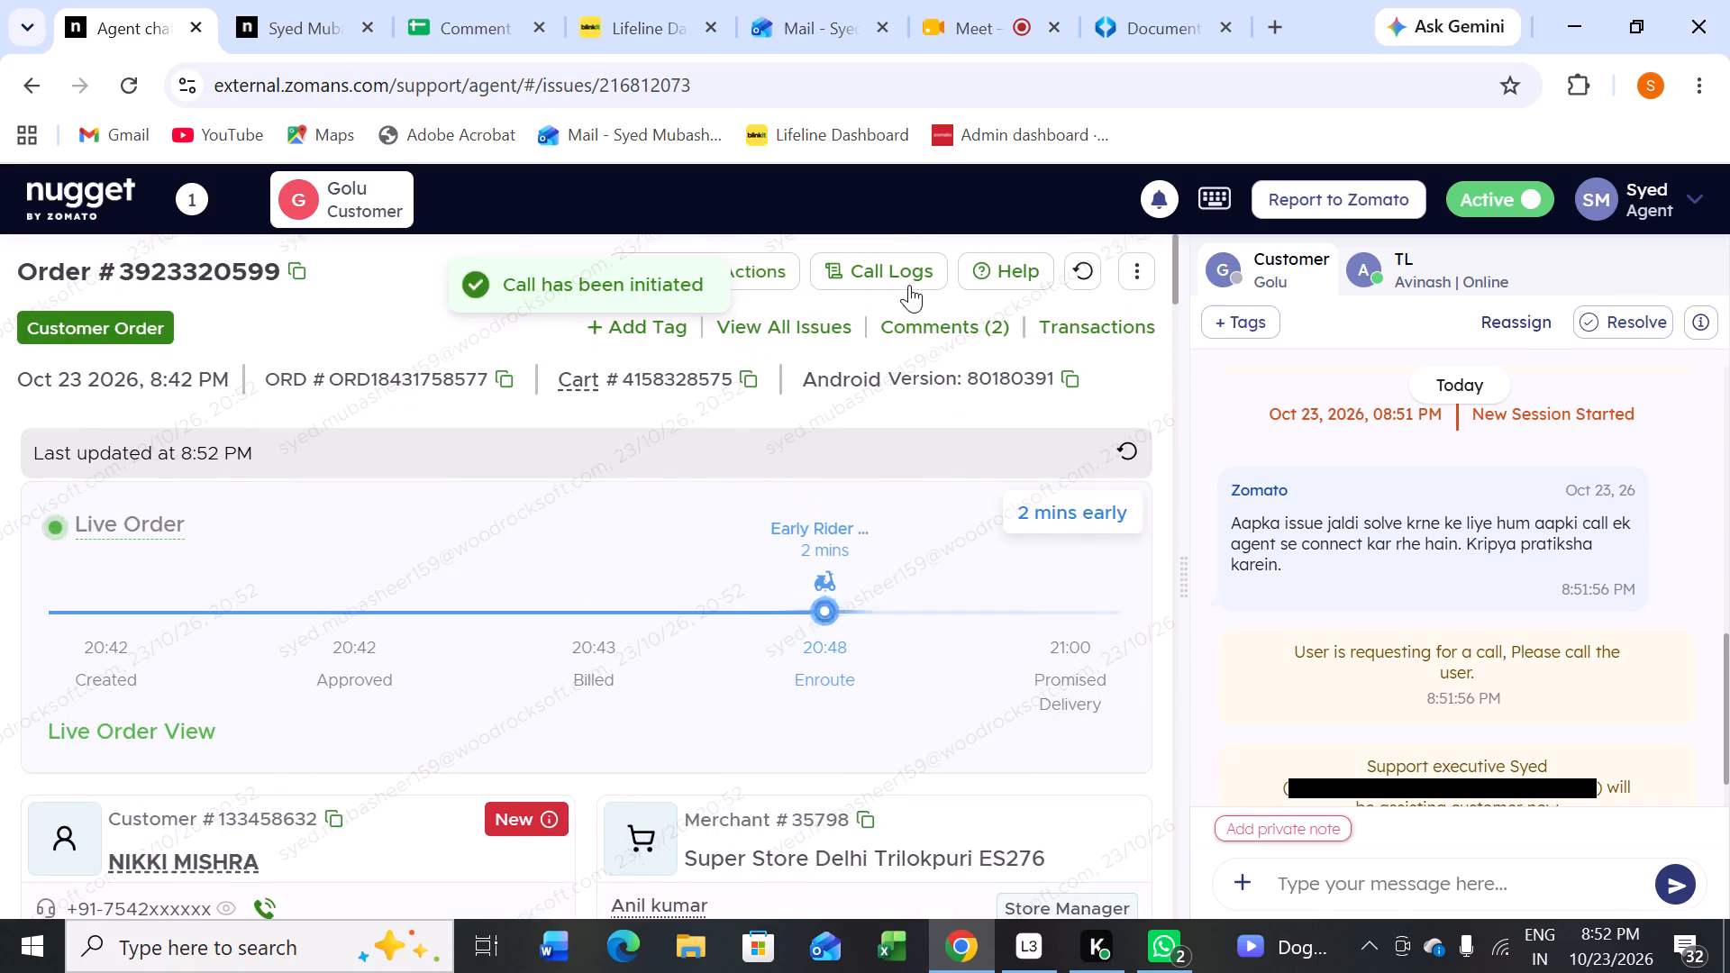
{"action": "left_click", "coordinate": [896, 280]}
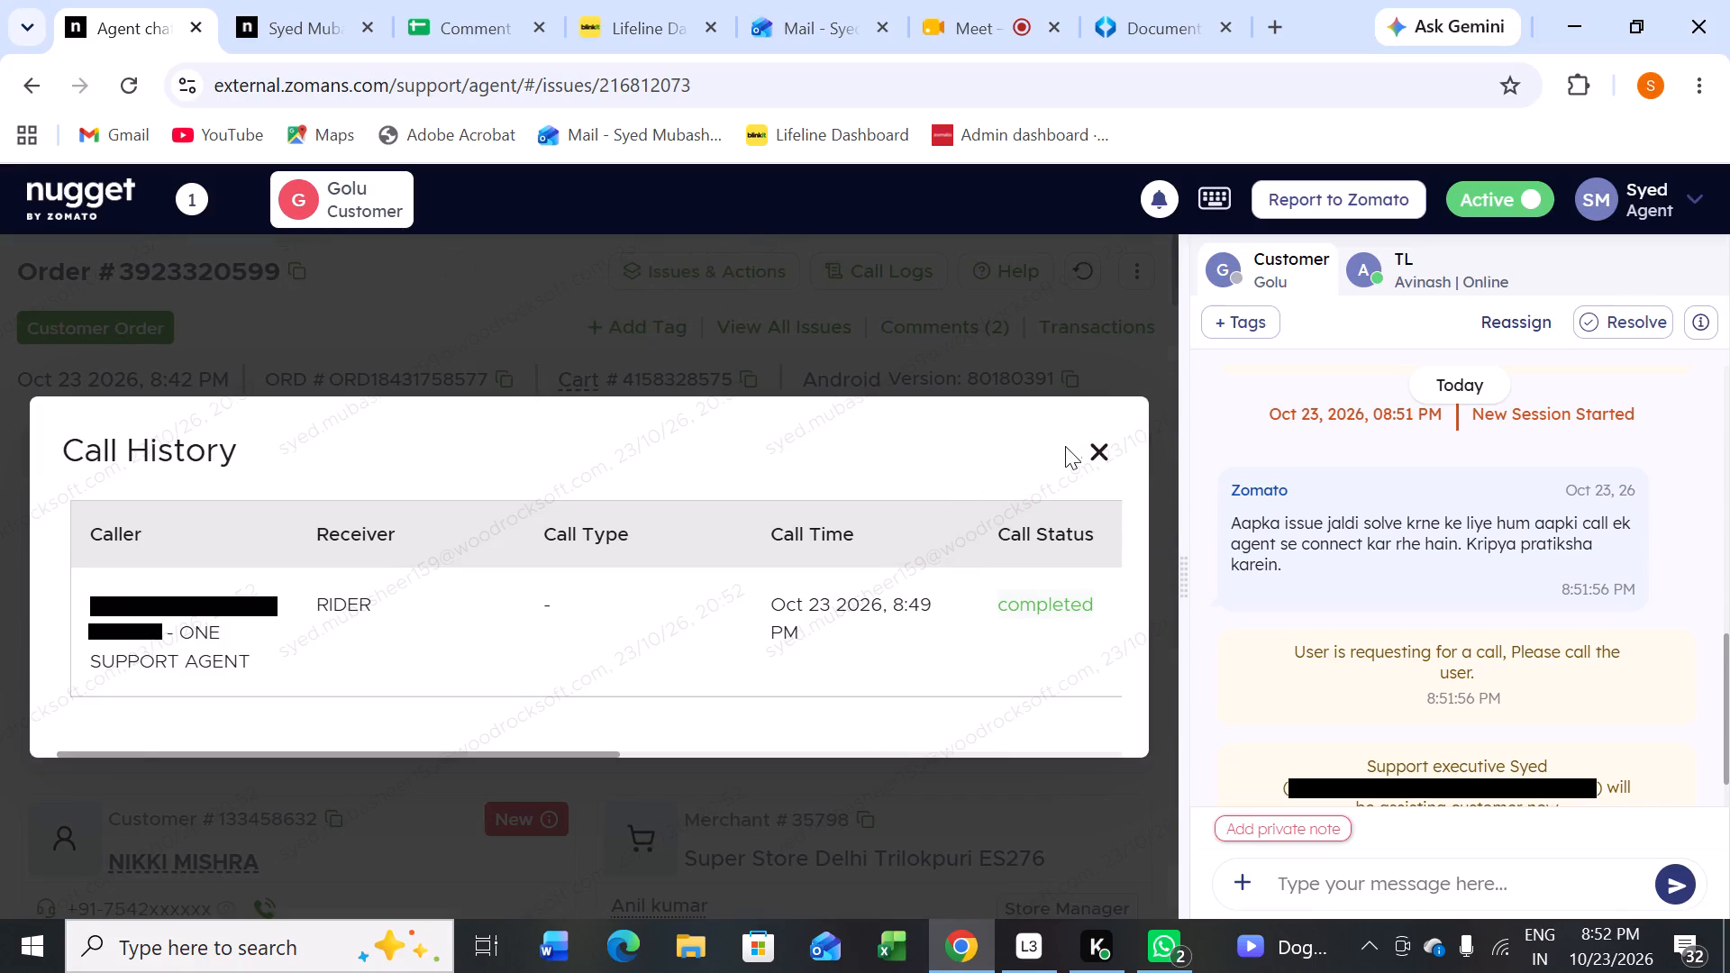
{"action": "left_click", "coordinate": [1100, 452]}
{"action": "scroll", "coordinate": [881, 532], "scroll_direction": "down", "scroll_amount": 2}
{"action": "scroll", "coordinate": [940, 505], "scroll_direction": "up", "scroll_amount": 4}
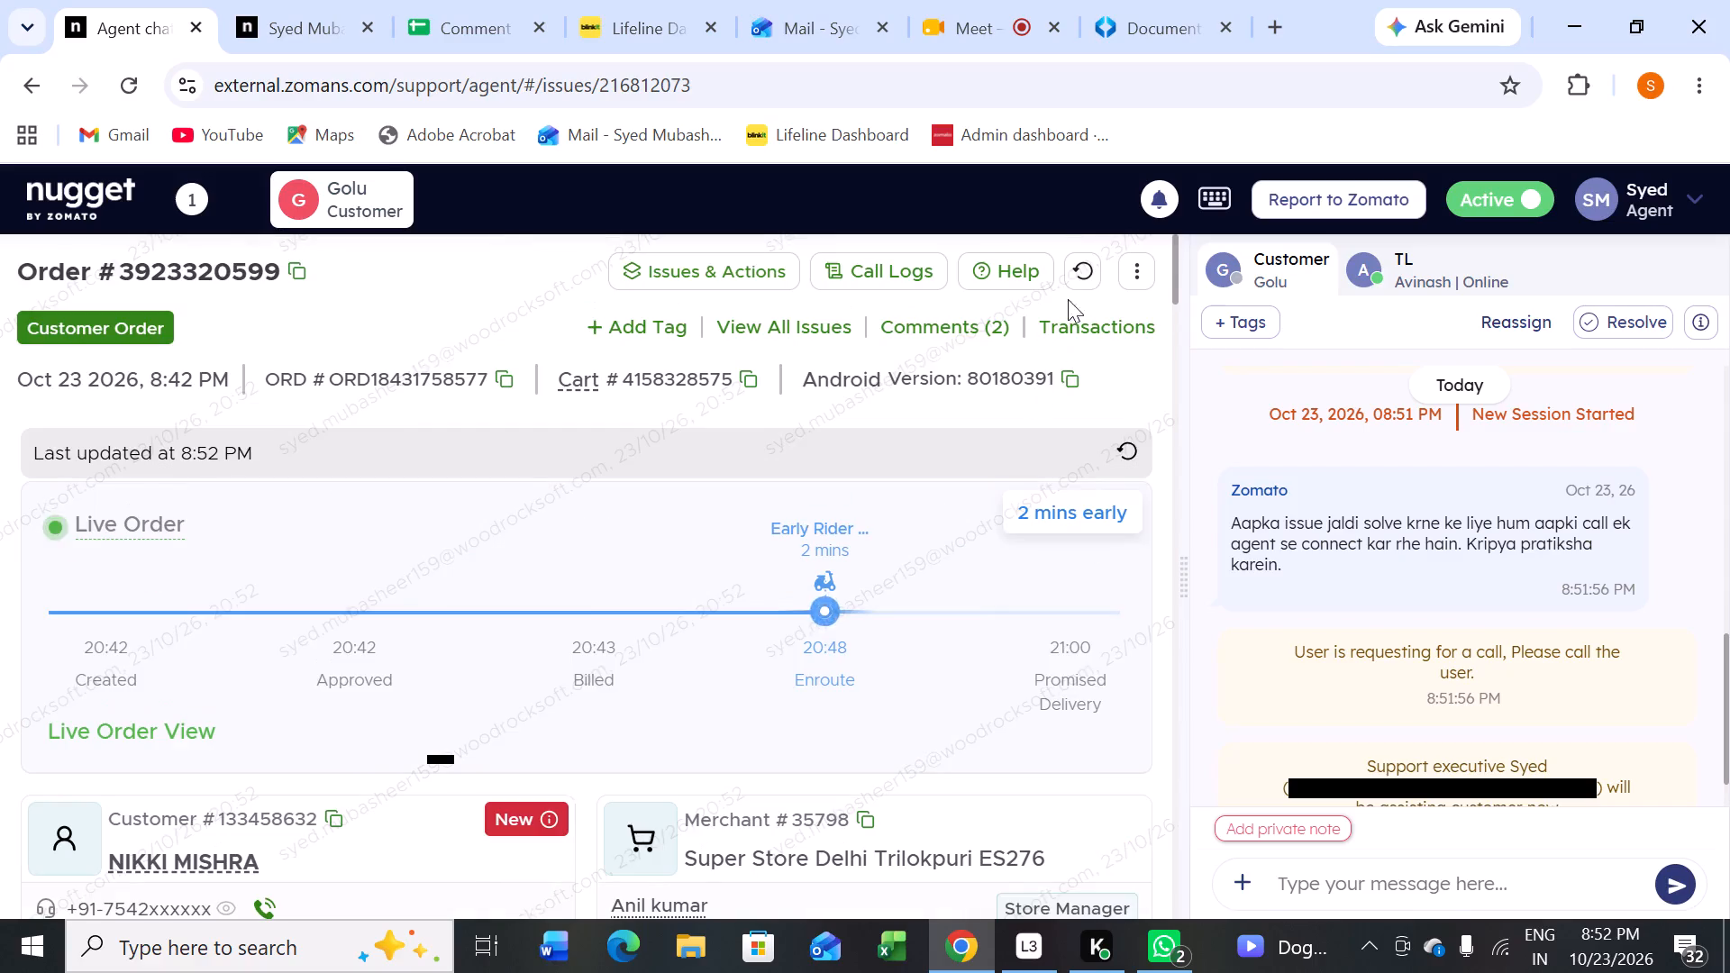
{"action": "left_click", "coordinate": [1078, 277]}
{"action": "scroll", "coordinate": [499, 591], "scroll_direction": "down", "scroll_amount": 5}
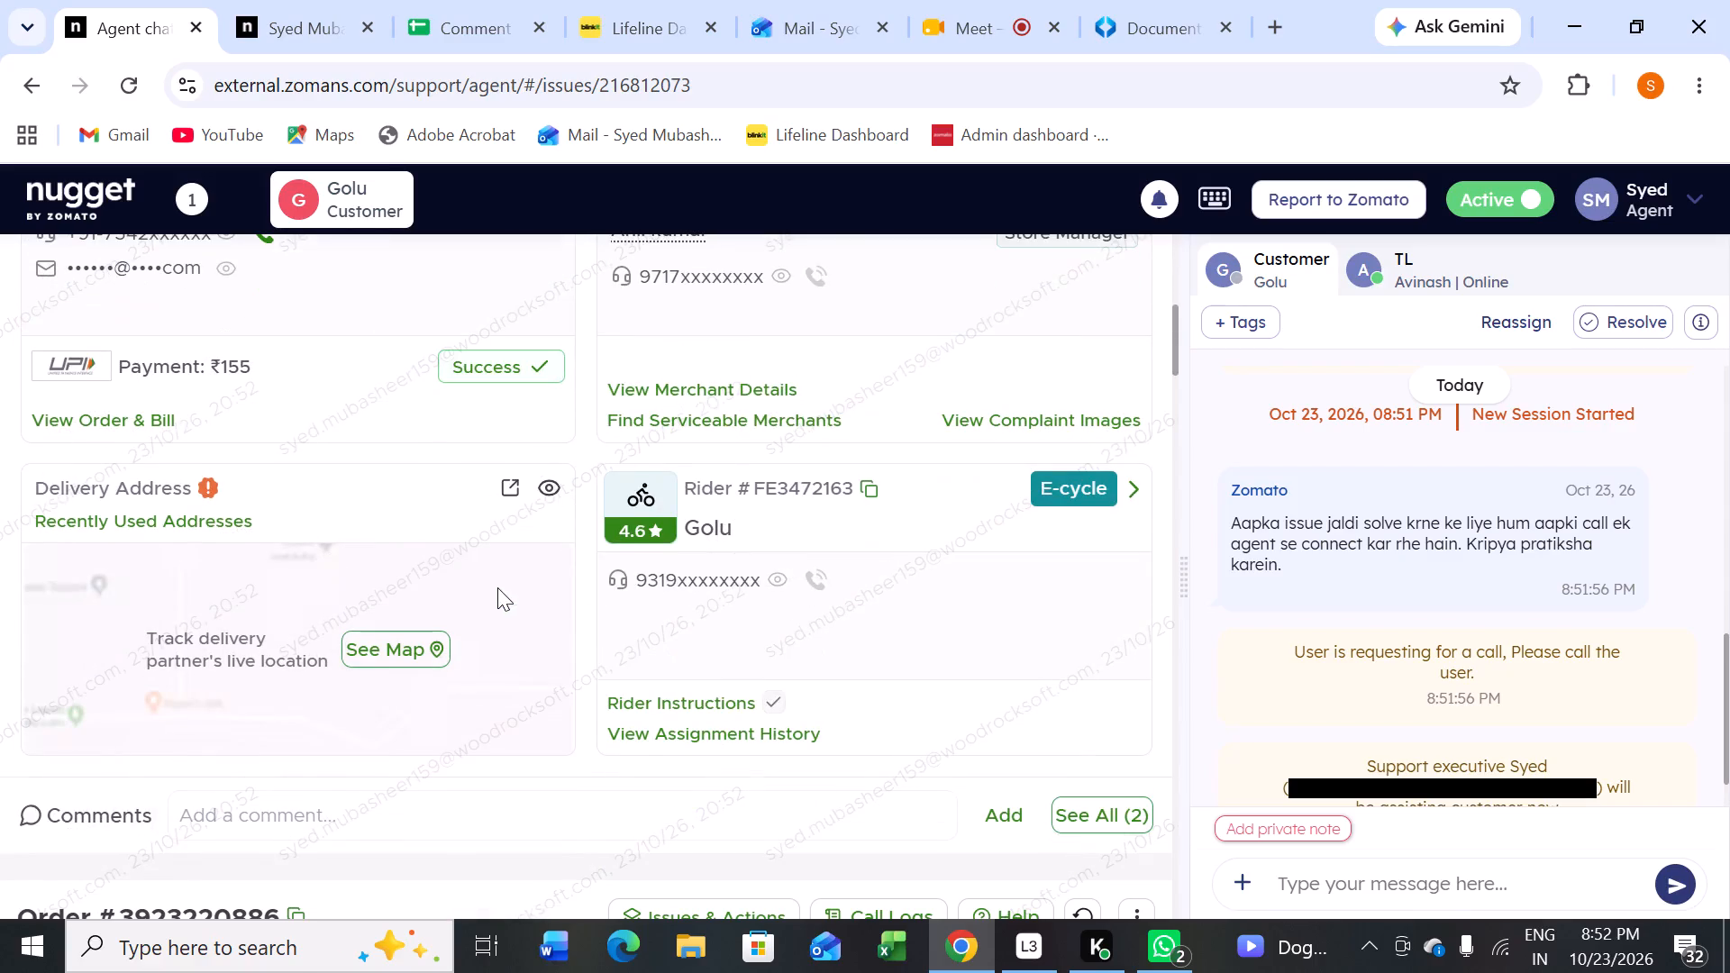
{"action": "scroll", "coordinate": [503, 453], "scroll_direction": "up", "scroll_amount": 1}
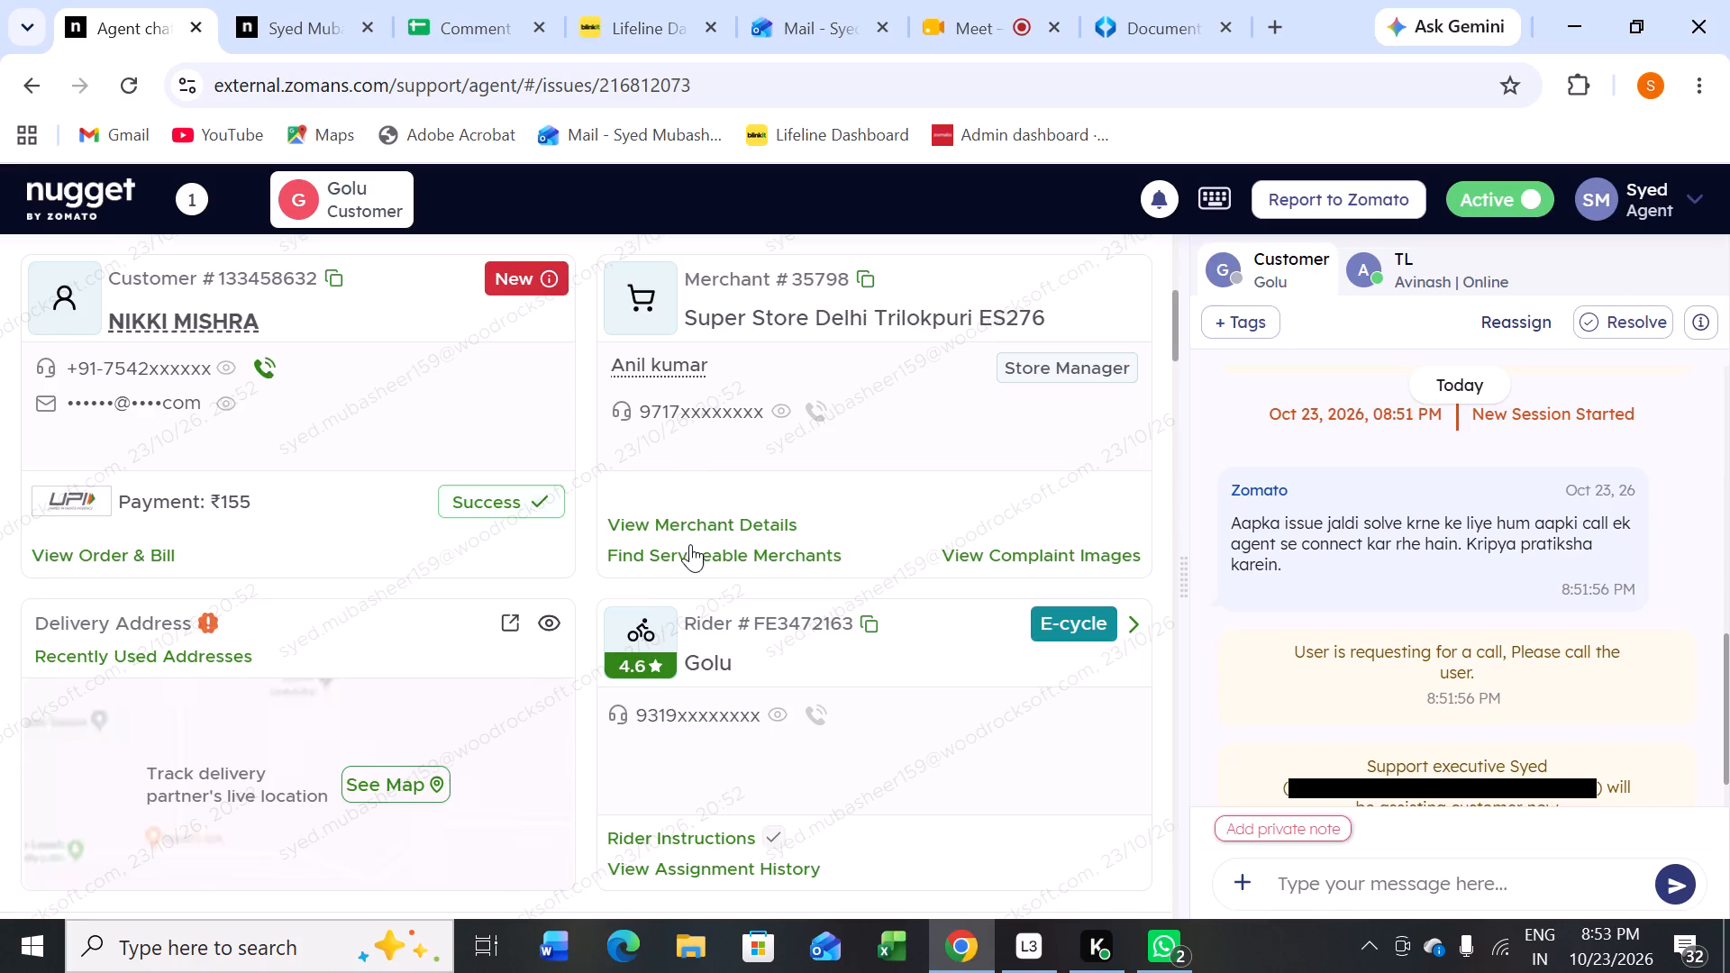
{"action": "scroll", "coordinate": [791, 500], "scroll_direction": "up", "scroll_amount": 5}
{"action": "scroll", "coordinate": [736, 541], "scroll_direction": "down", "scroll_amount": 3}
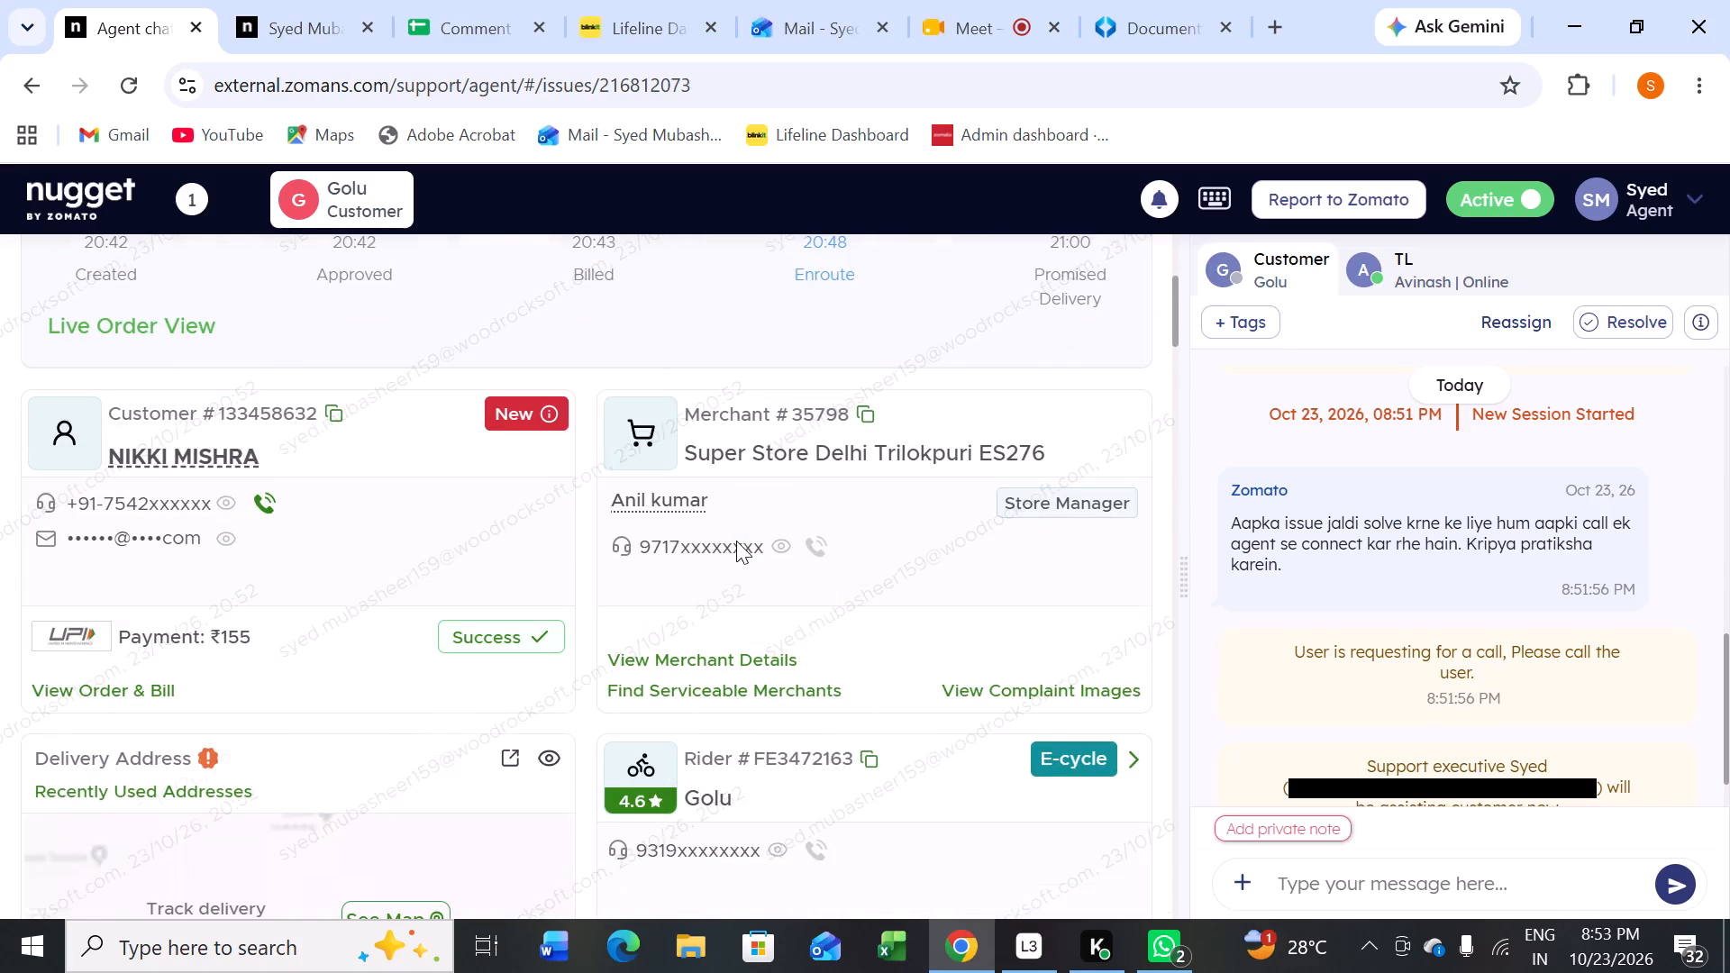
Review the customer's recently used addresses for the enroute Super Store Delhi Trilokpuri order, dismissing the WhatsApp notification.
{"action": "scroll", "coordinate": [589, 535], "scroll_direction": "down", "scroll_amount": 2}
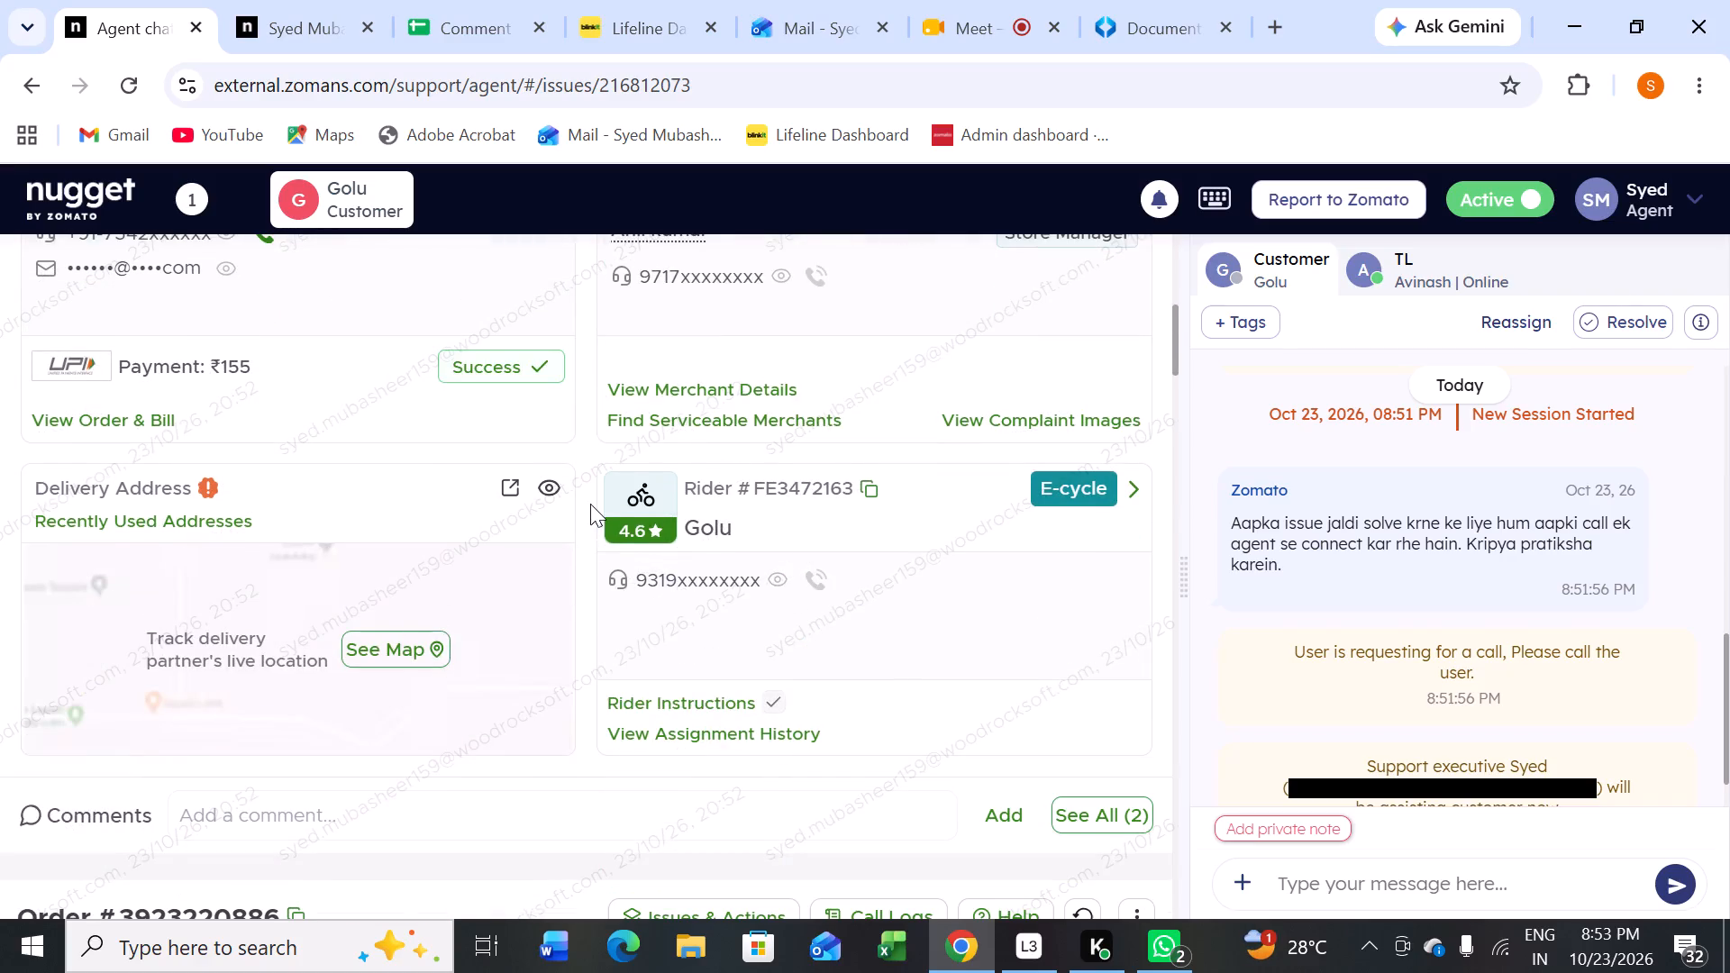
{"action": "scroll", "coordinate": [590, 502], "scroll_direction": "up", "scroll_amount": 1}
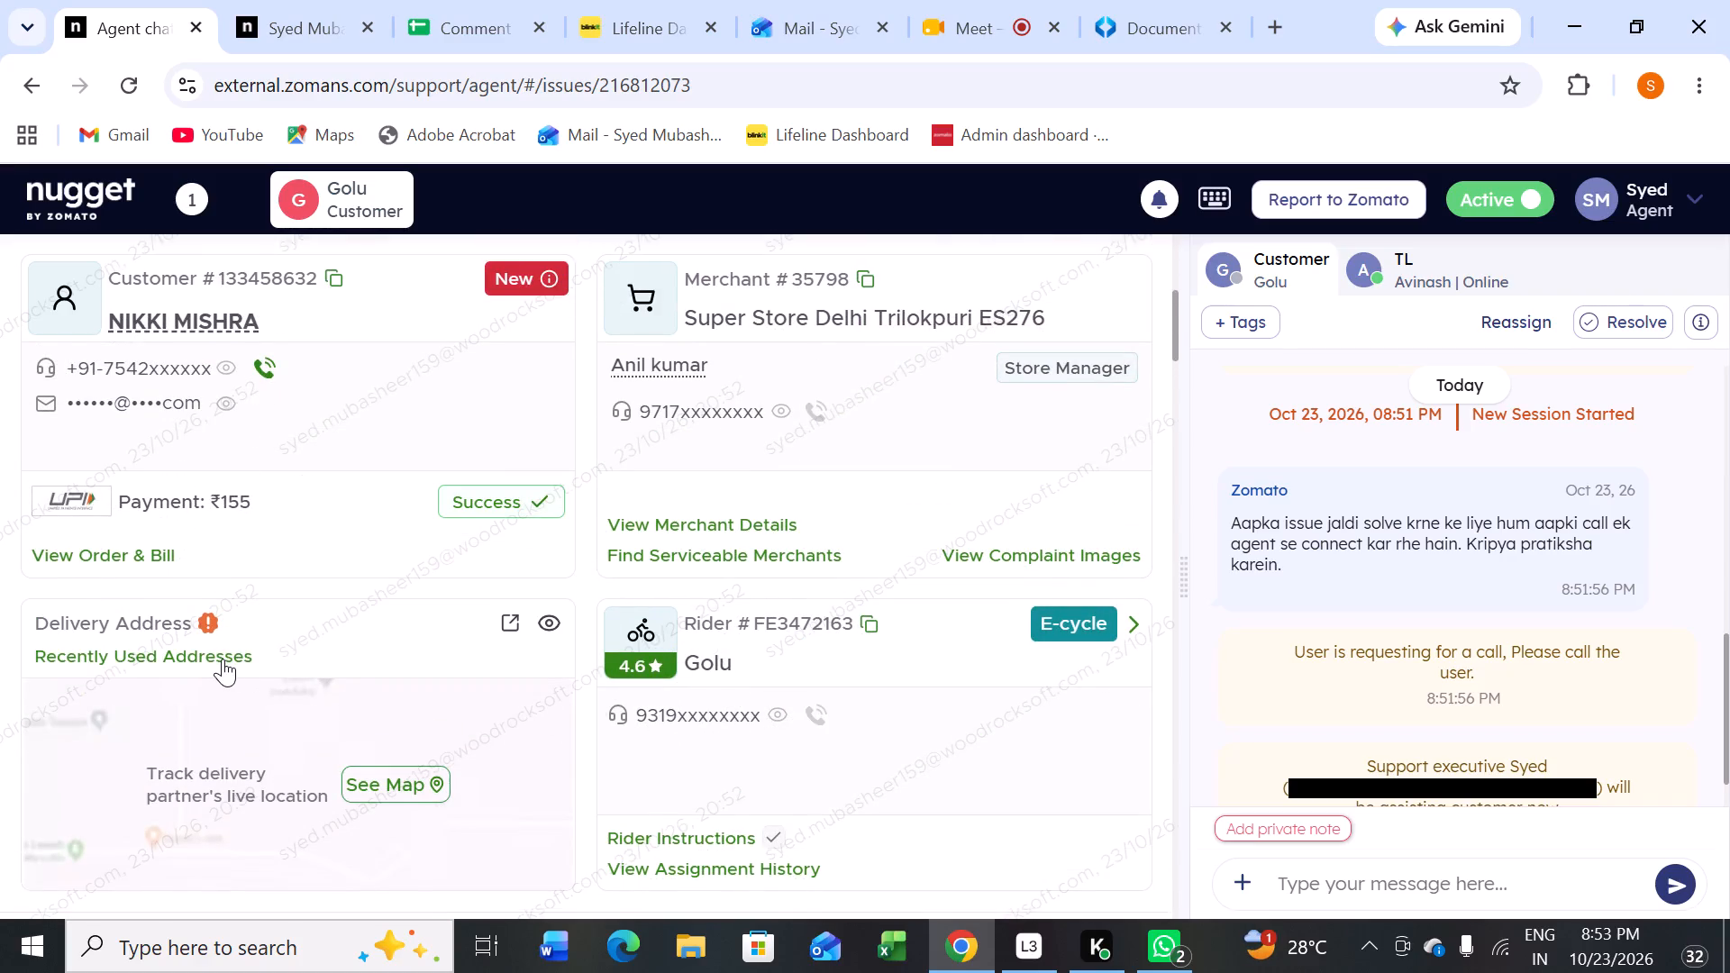
{"action": "left_click", "coordinate": [223, 659]}
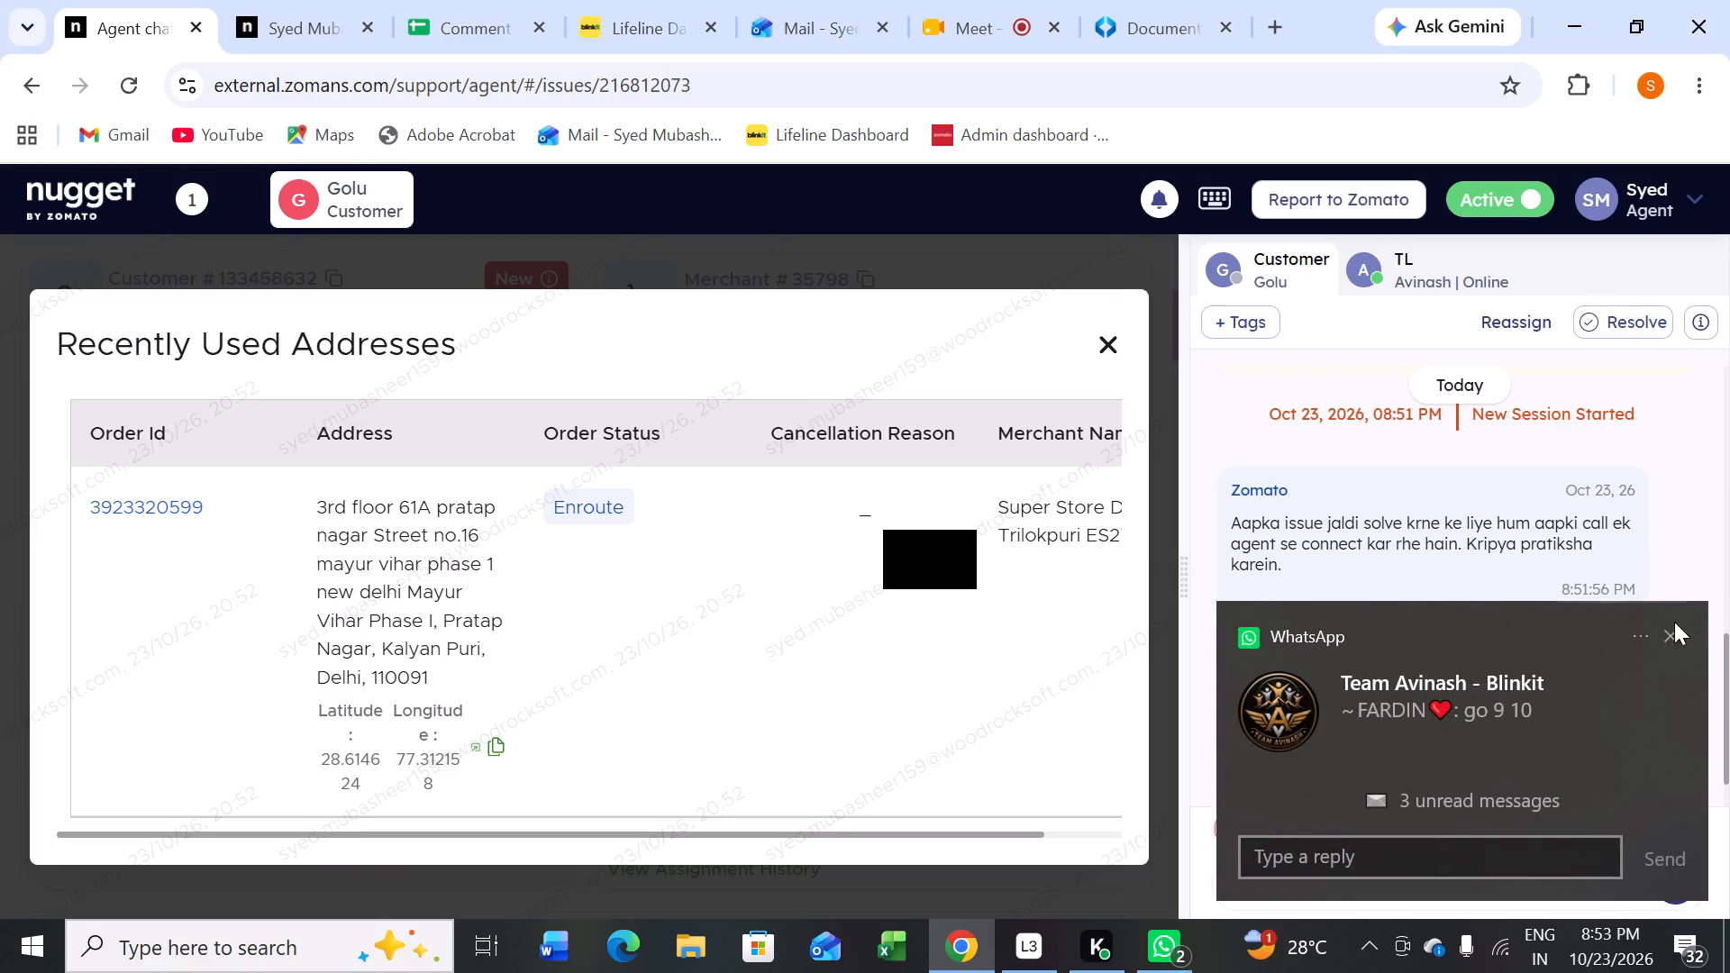
{"action": "left_click", "coordinate": [1669, 637]}
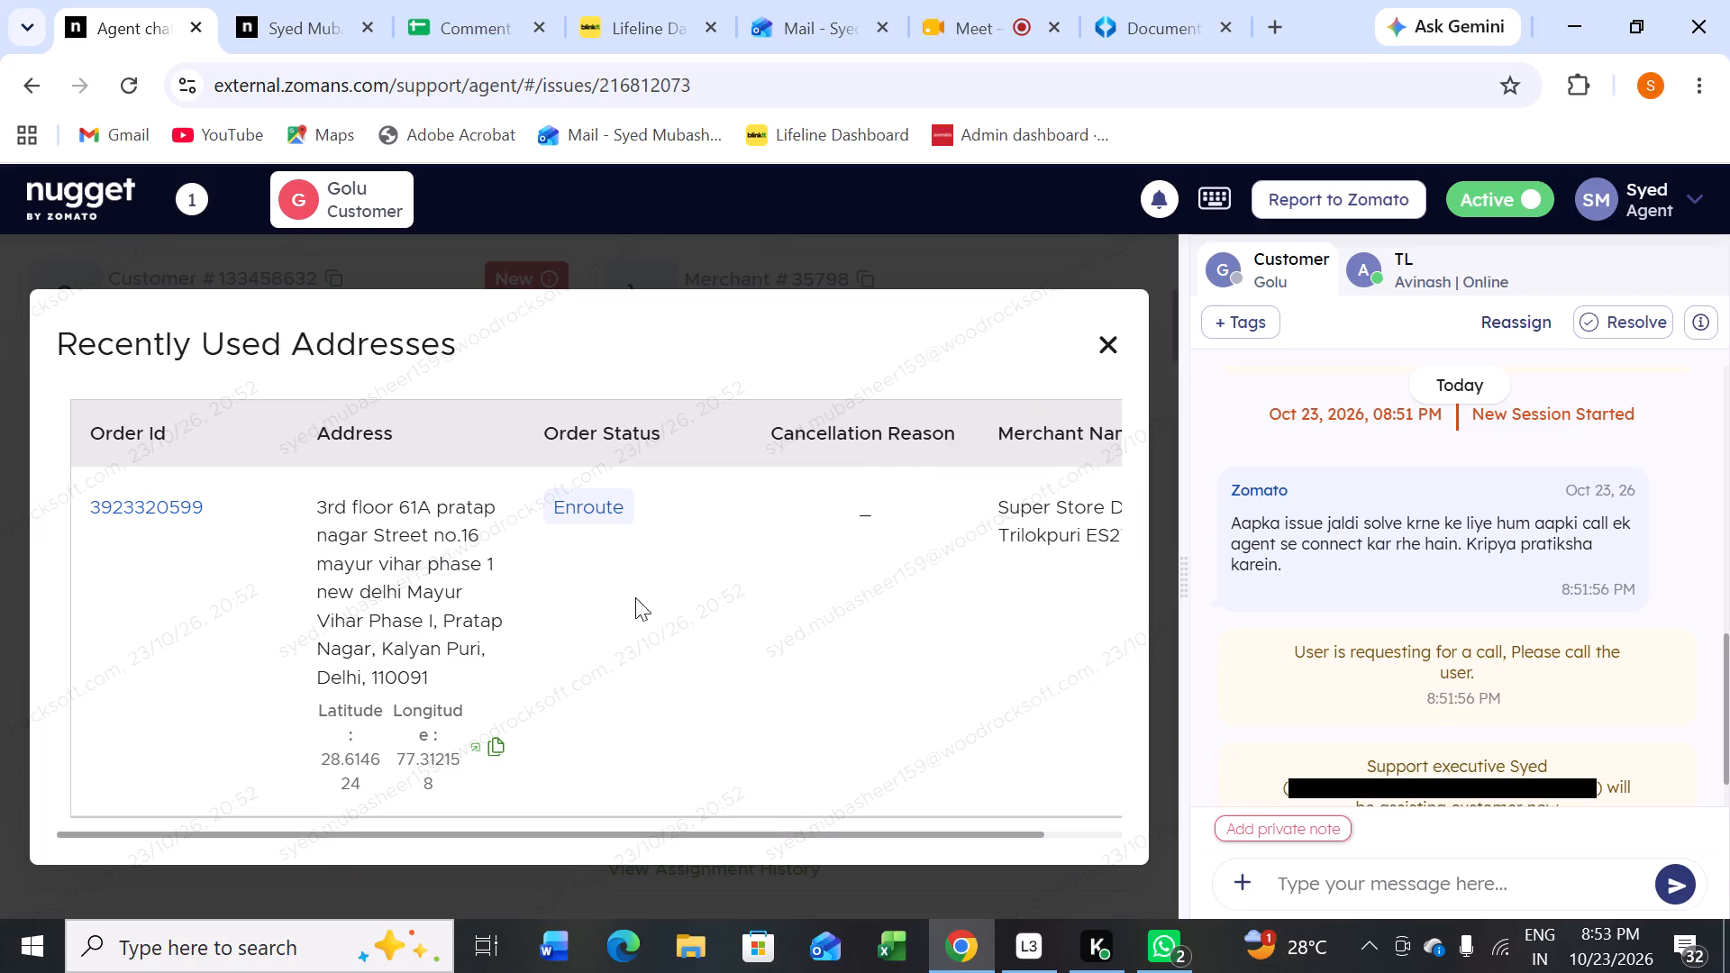
{"action": "left_click", "coordinate": [1112, 350]}
Load the delivery partner's live map and compare the route with the recently used addresses.
{"action": "scroll", "coordinate": [627, 577], "scroll_direction": "down", "scroll_amount": 2}
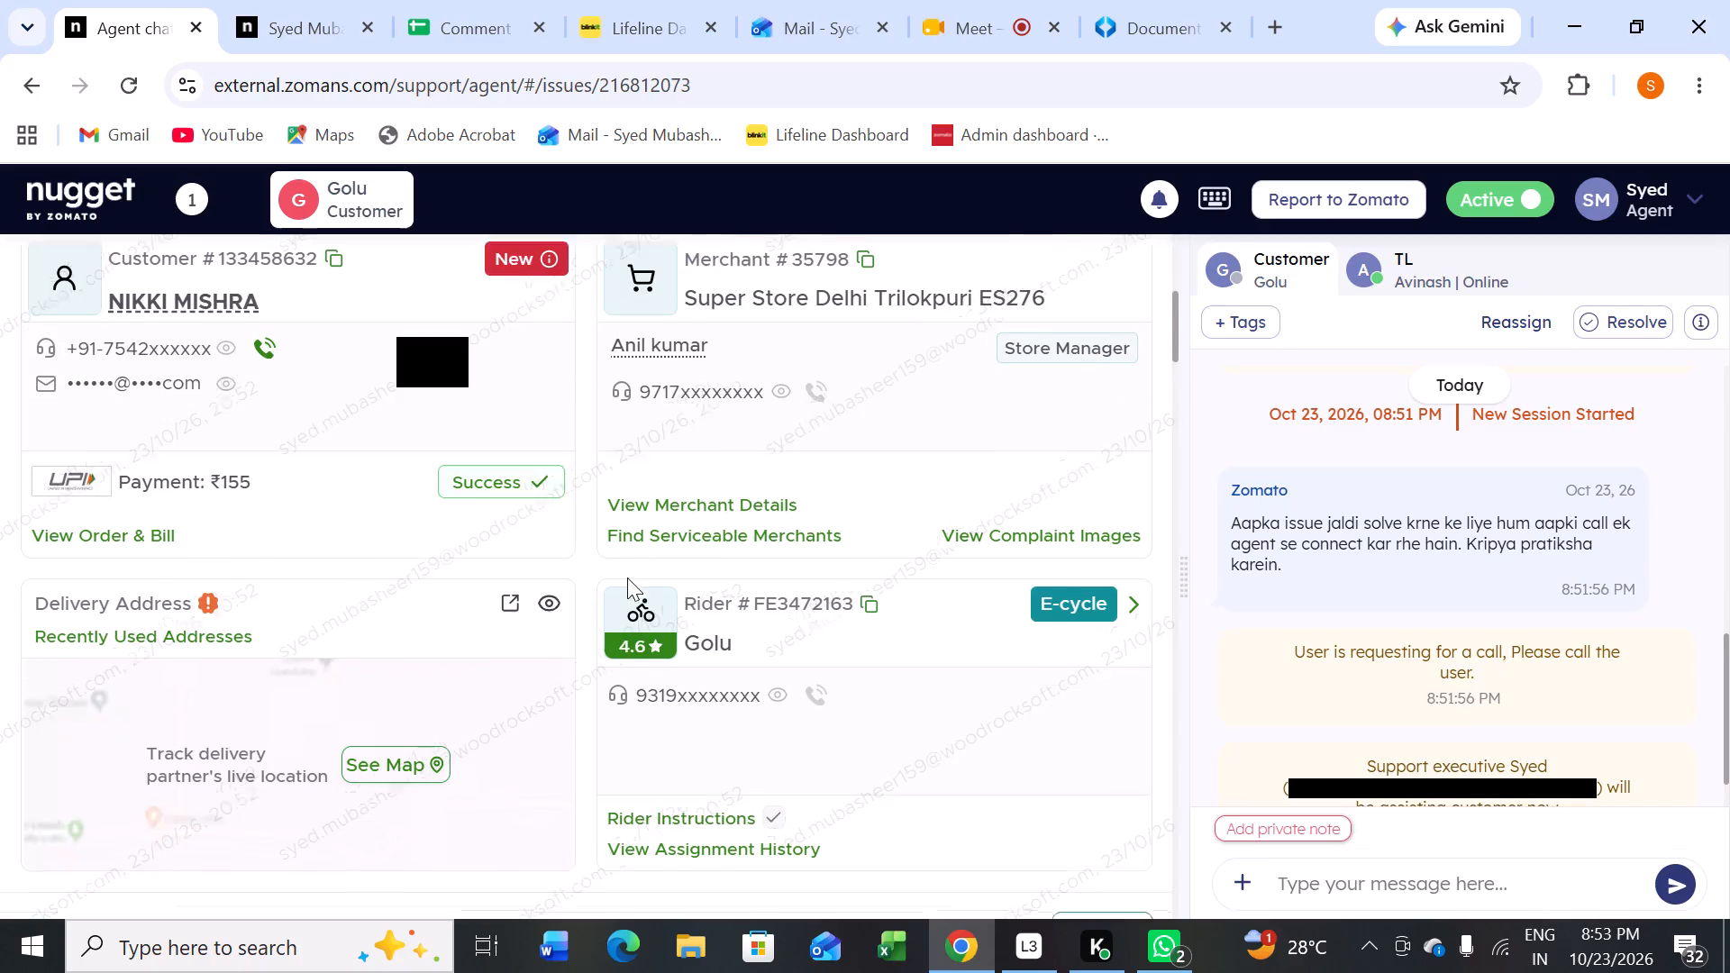
{"action": "left_click", "coordinate": [368, 514]}
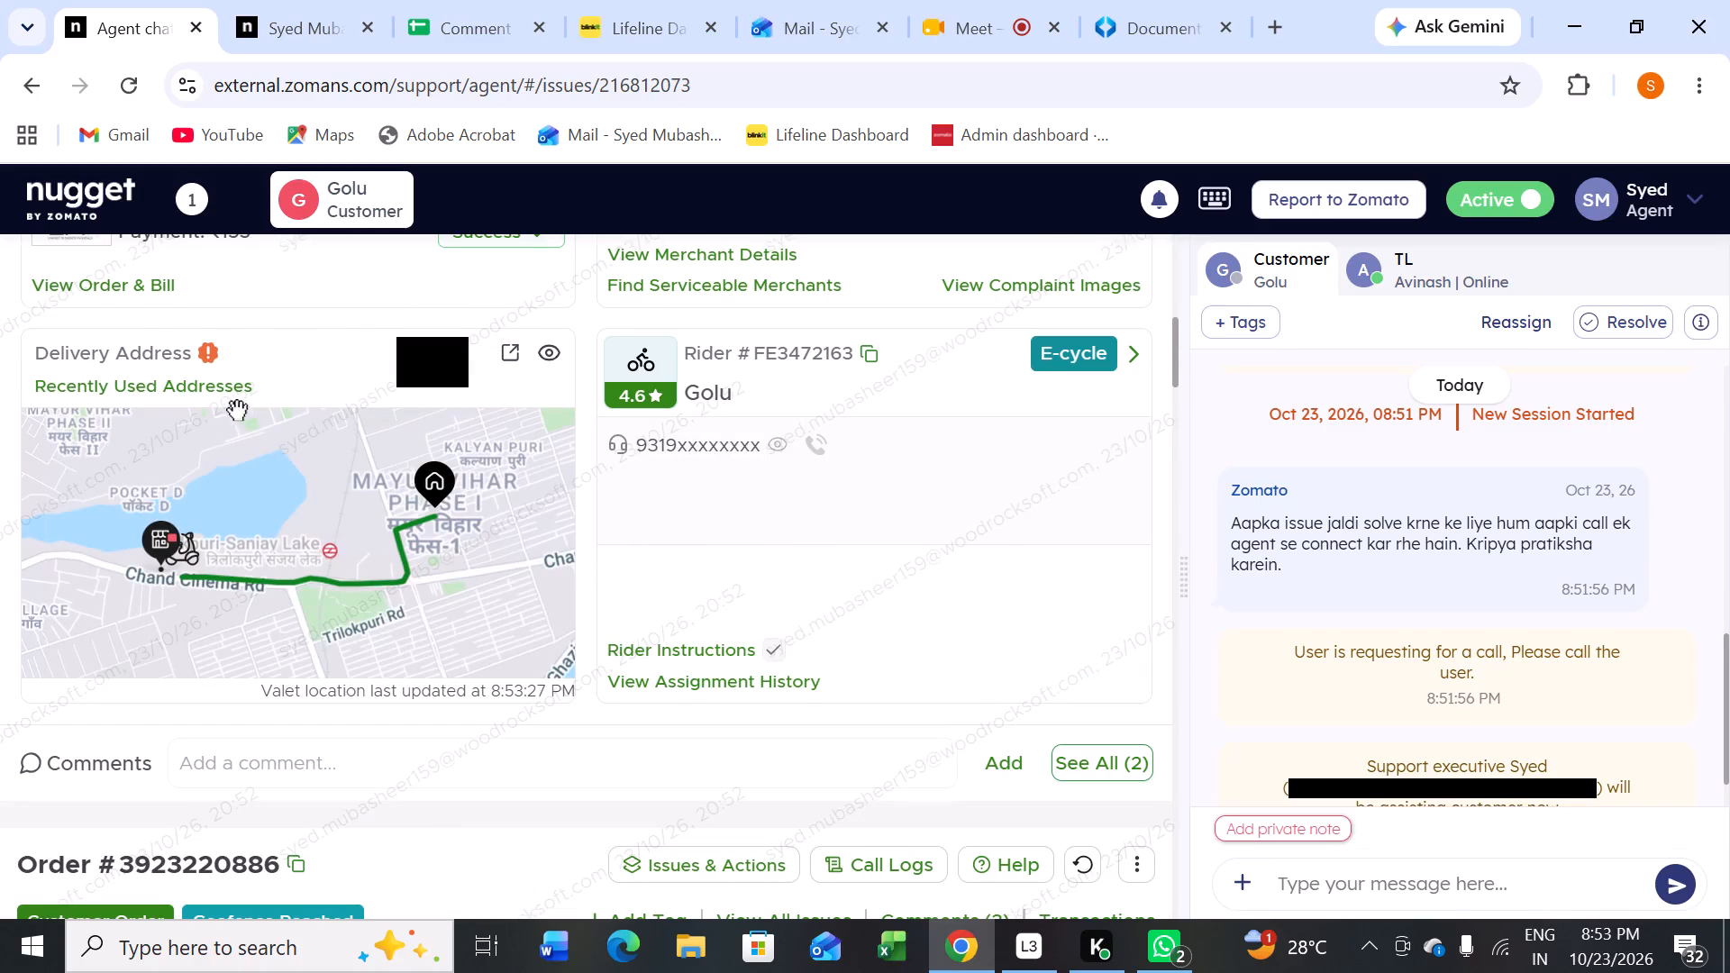
{"action": "left_click", "coordinate": [205, 388]}
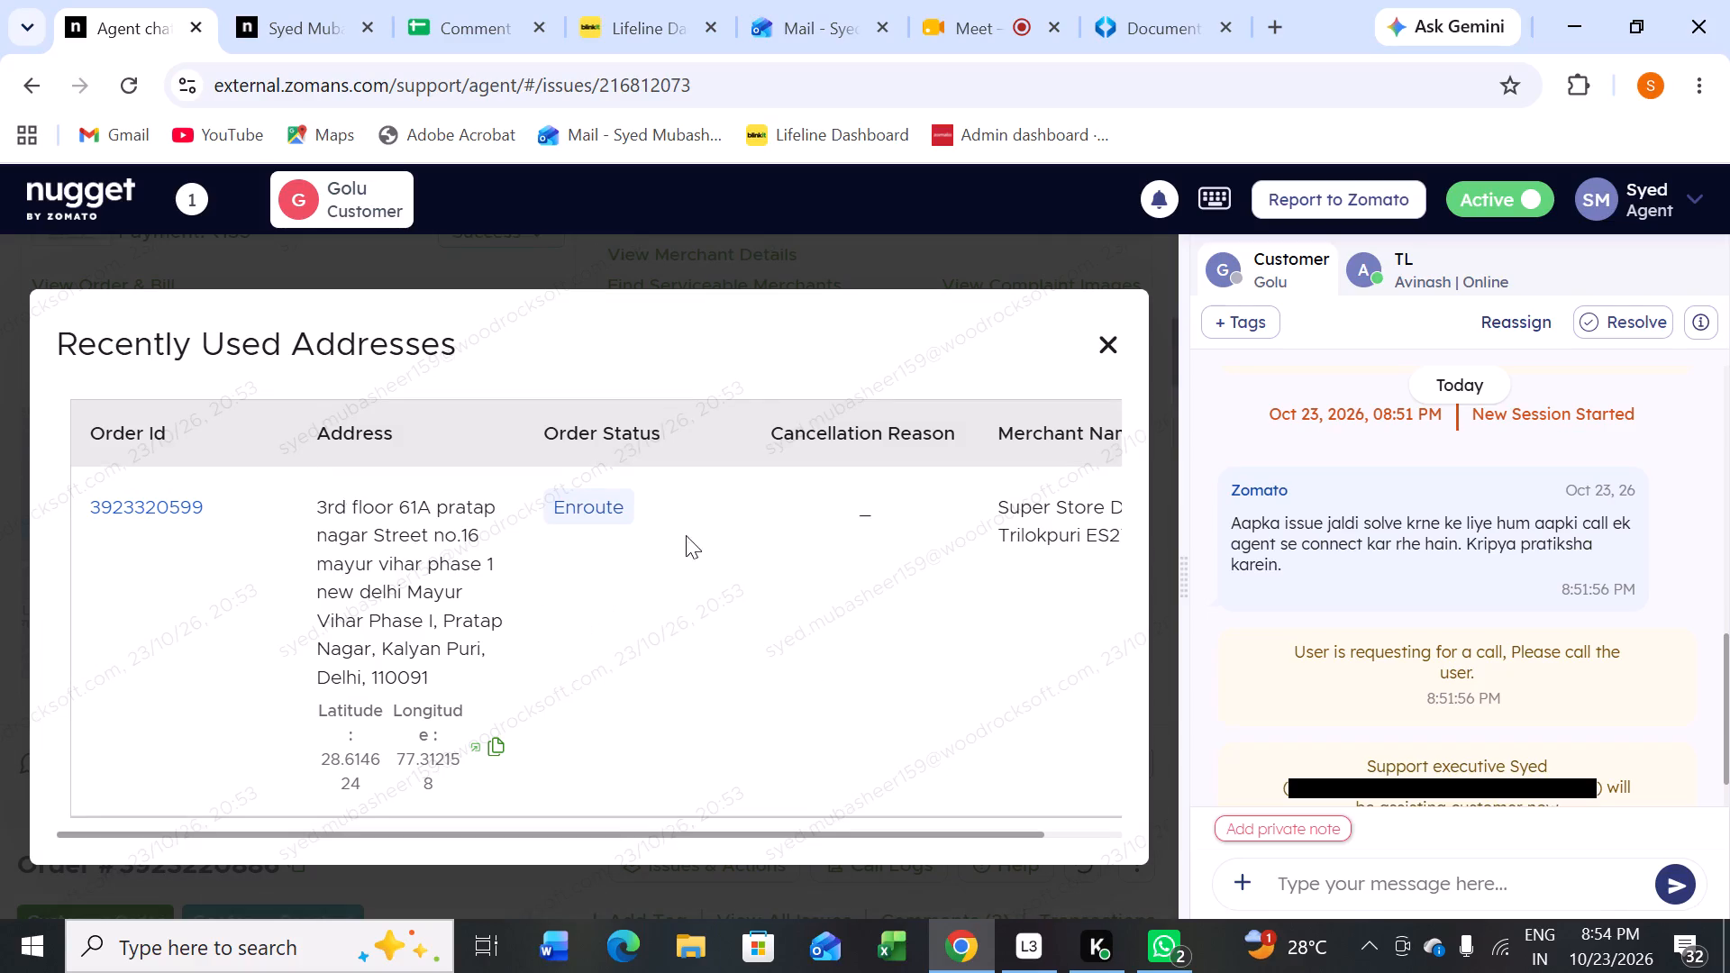
{"action": "left_click", "coordinate": [1118, 348]}
View the order's items and bill, and recheck the recently used addresses.
{"action": "scroll", "coordinate": [616, 528], "scroll_direction": "up", "scroll_amount": 1}
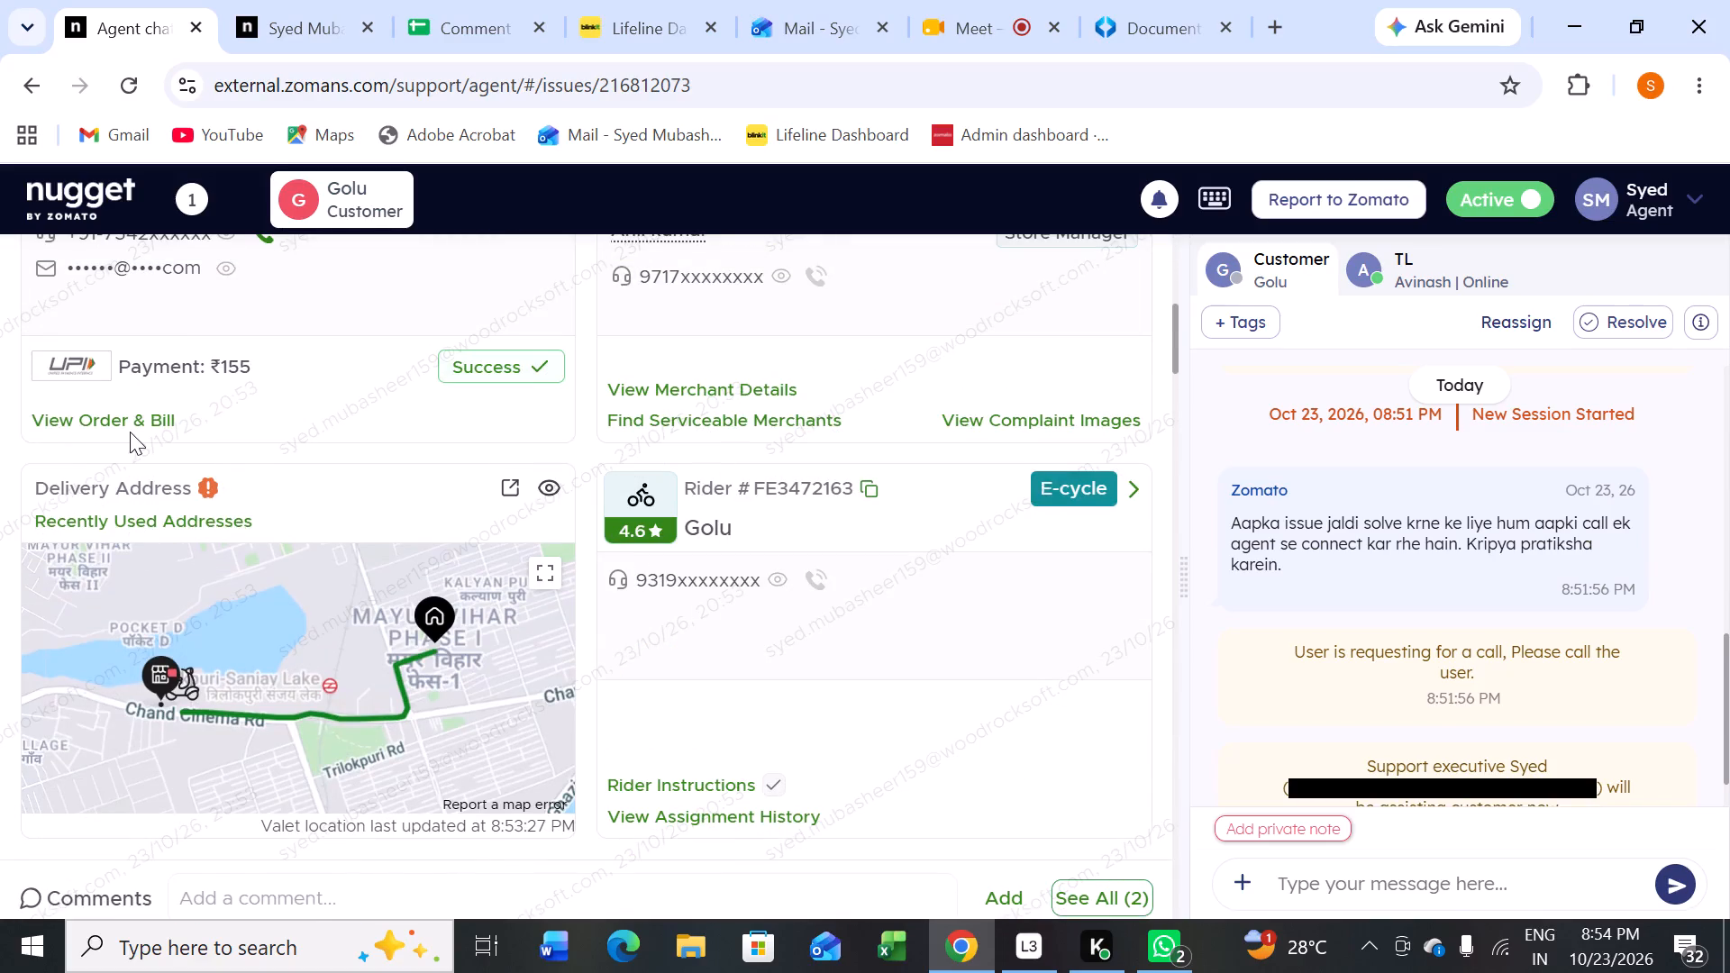
{"action": "left_click", "coordinate": [152, 416]}
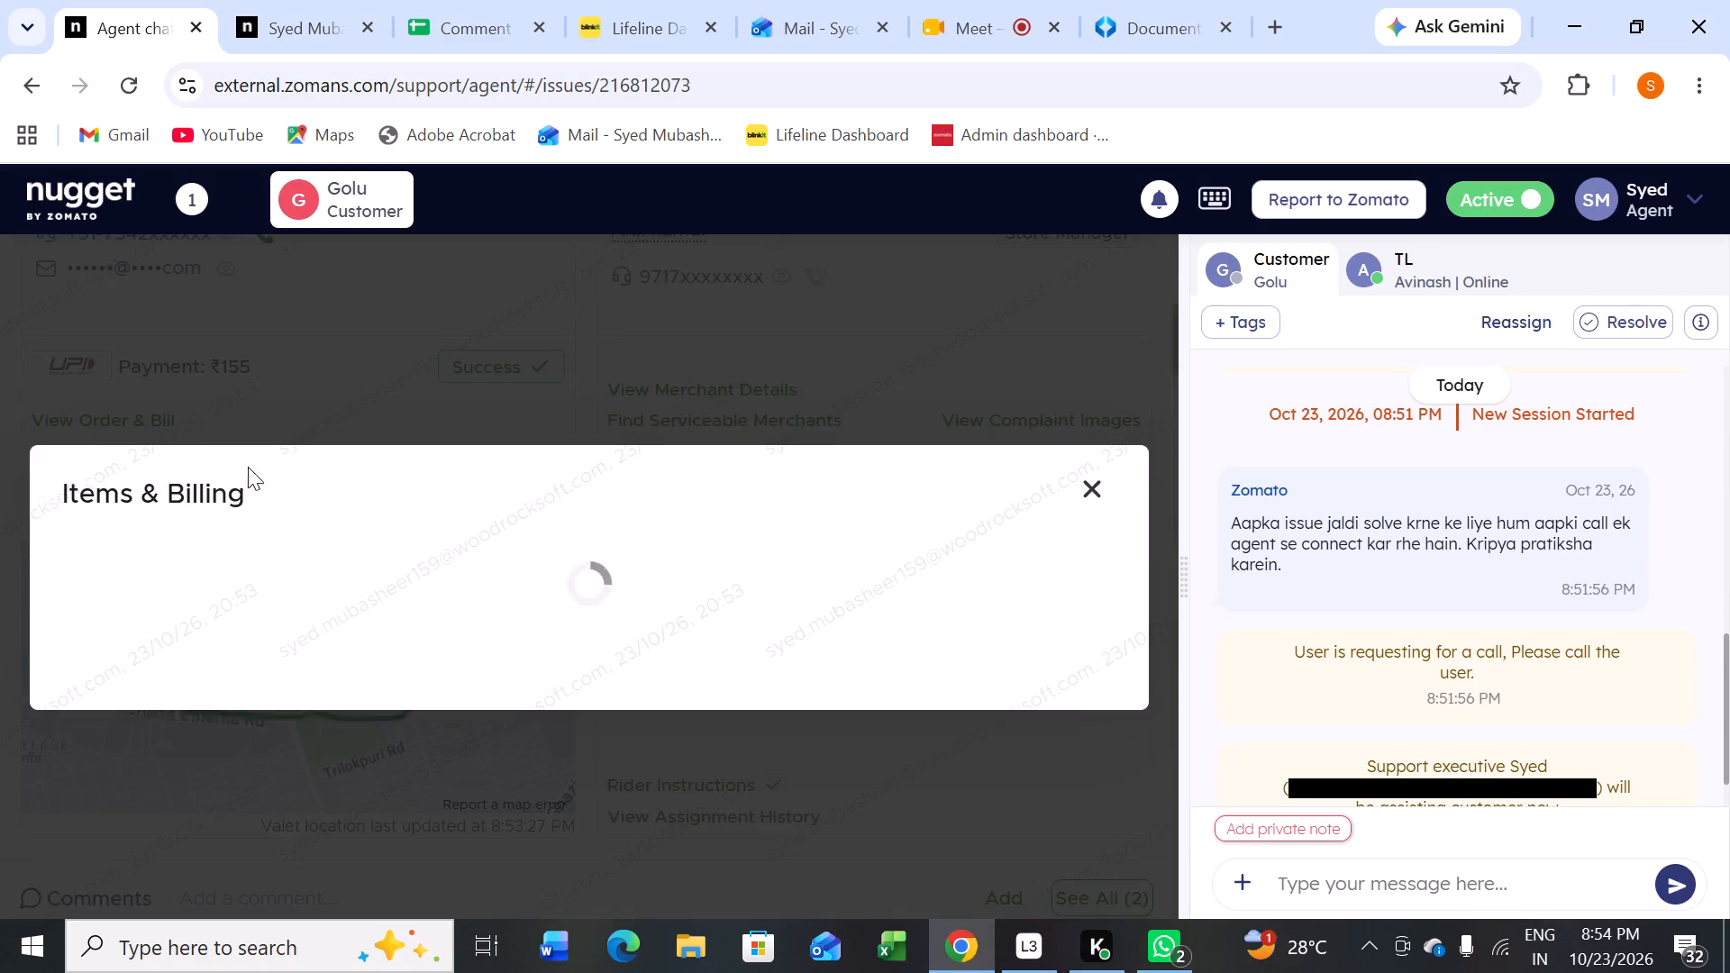
{"action": "left_click", "coordinate": [1098, 305]}
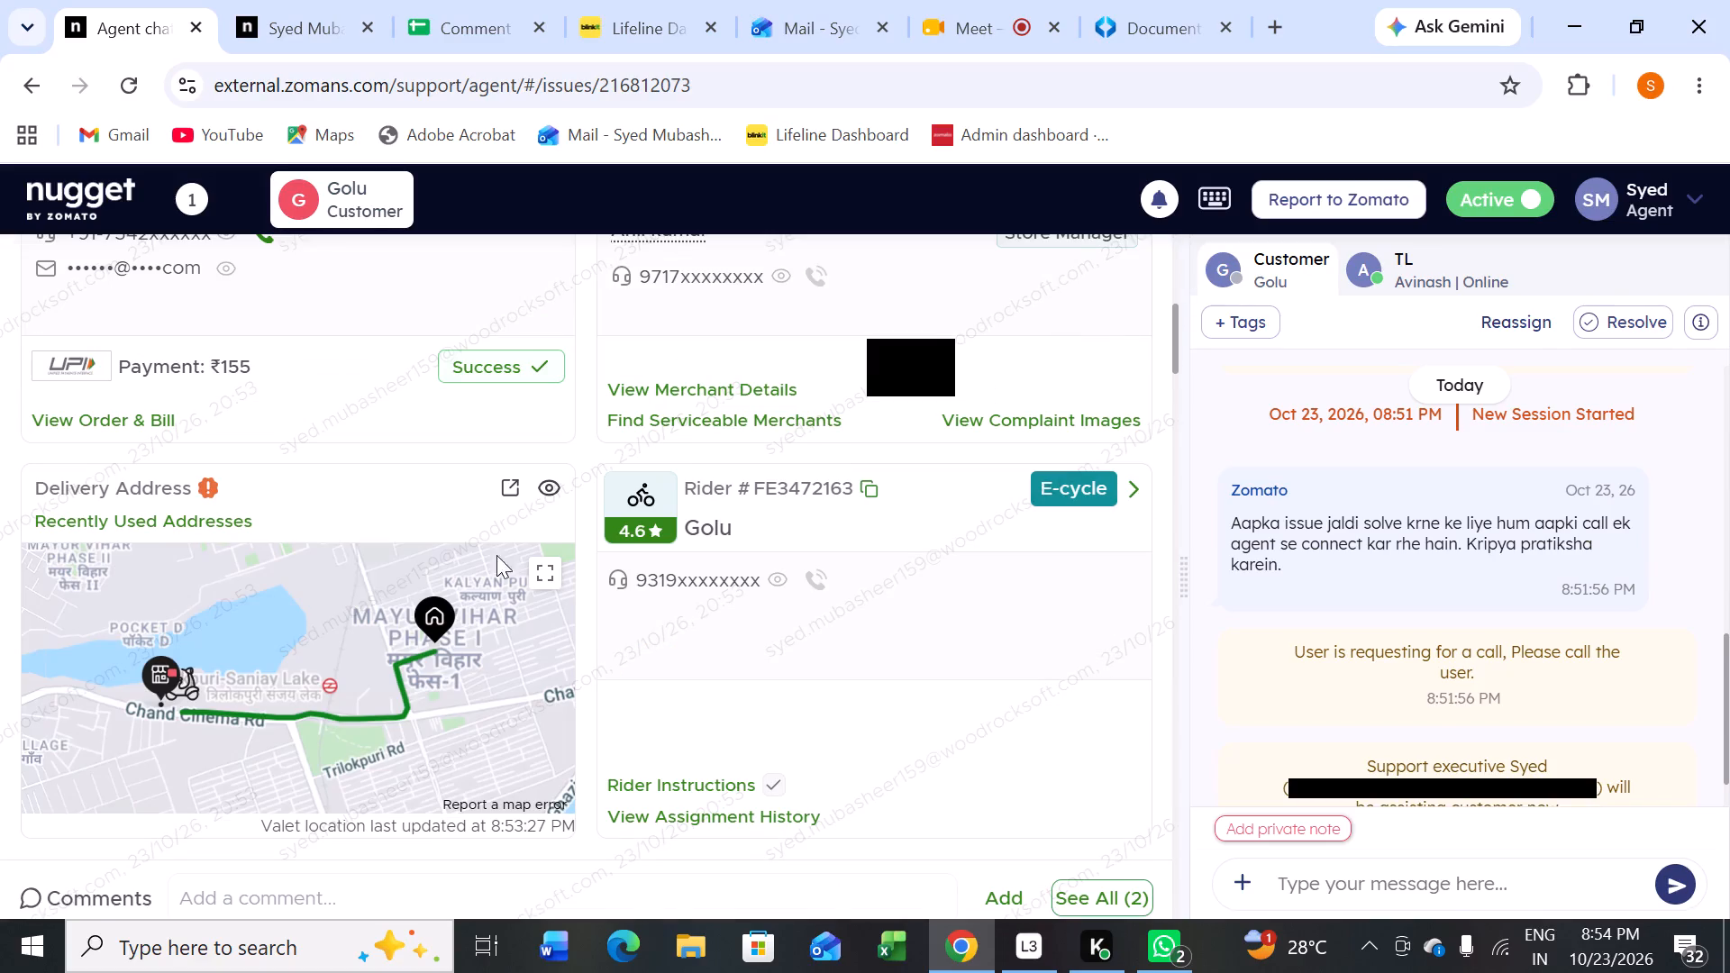
{"action": "left_click", "coordinate": [210, 512]}
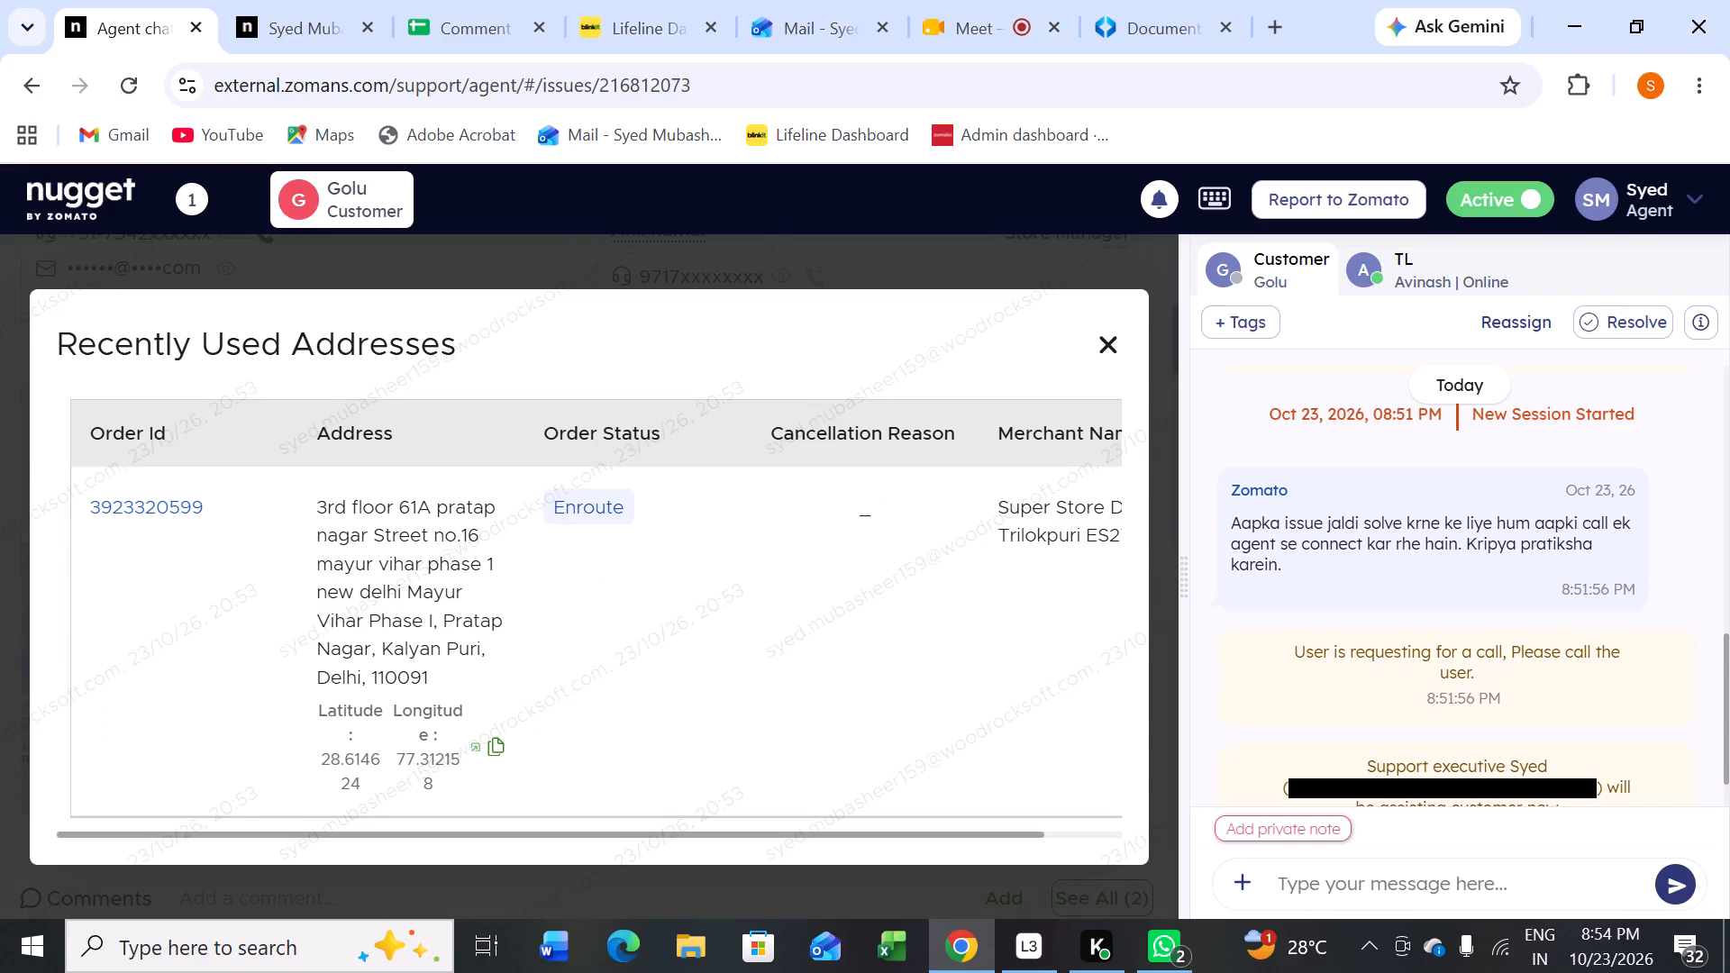
{"action": "left_click", "coordinate": [1112, 353]}
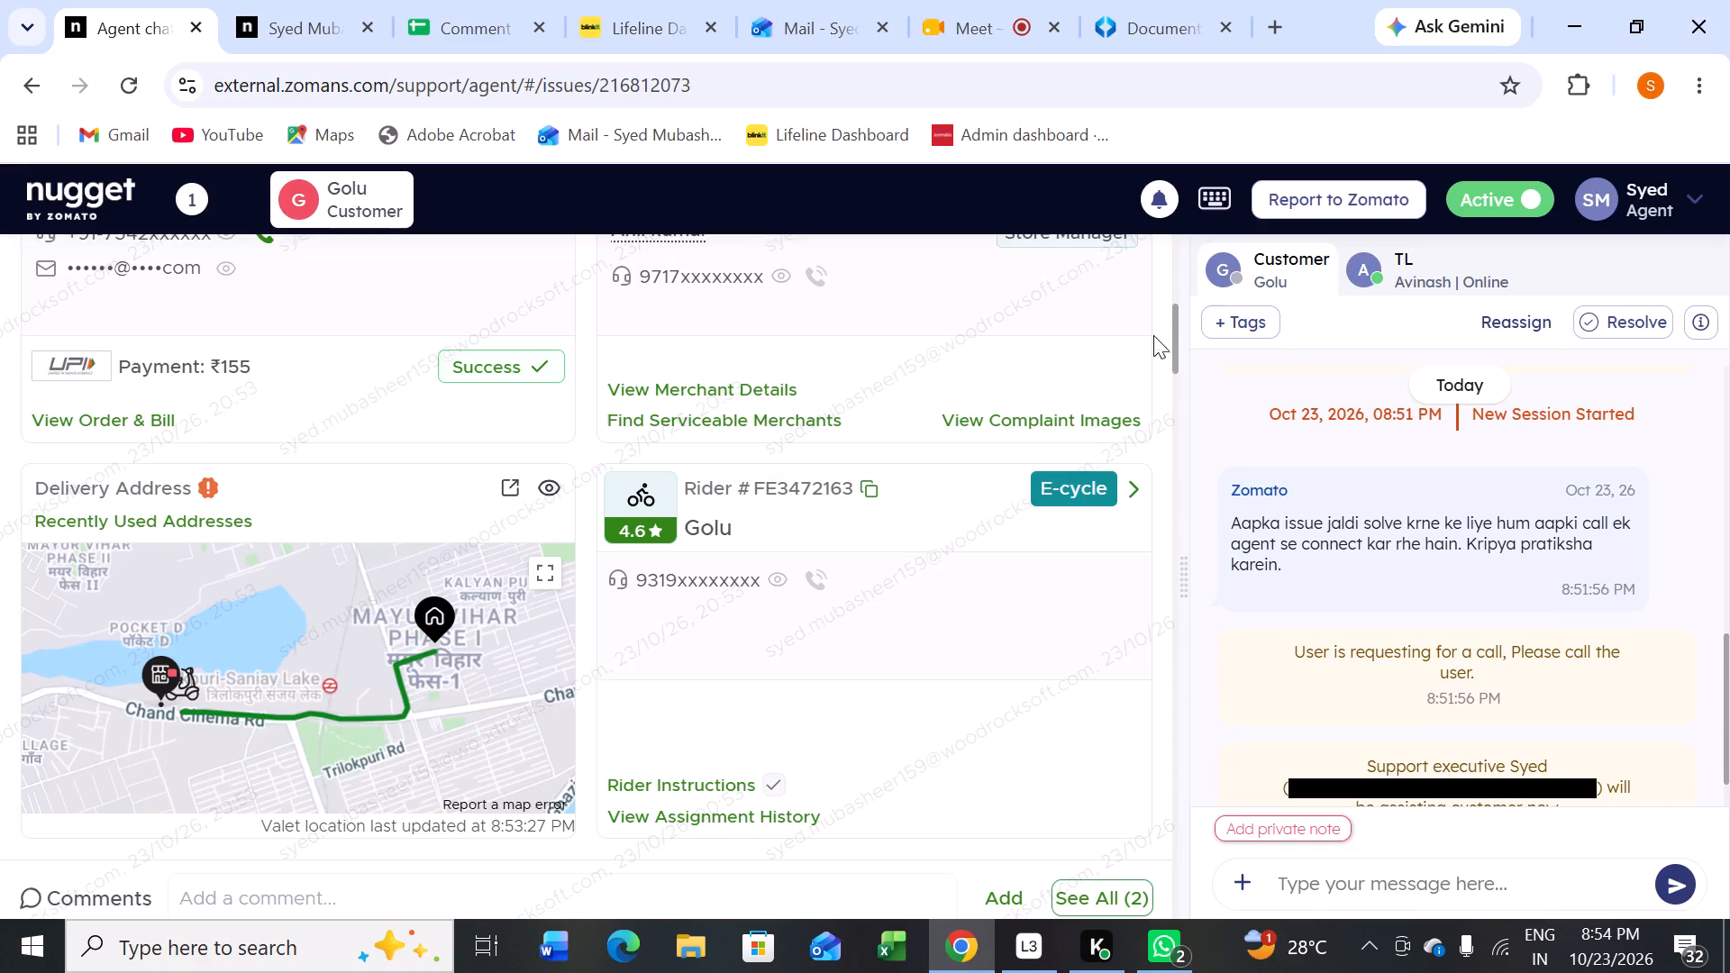
In the comment templates sheet, select the row 19 "Incomplete address - pin ok" text about reaching the pin, with DP aware of landmark.
{"action": "left_click", "coordinate": [476, 35]}
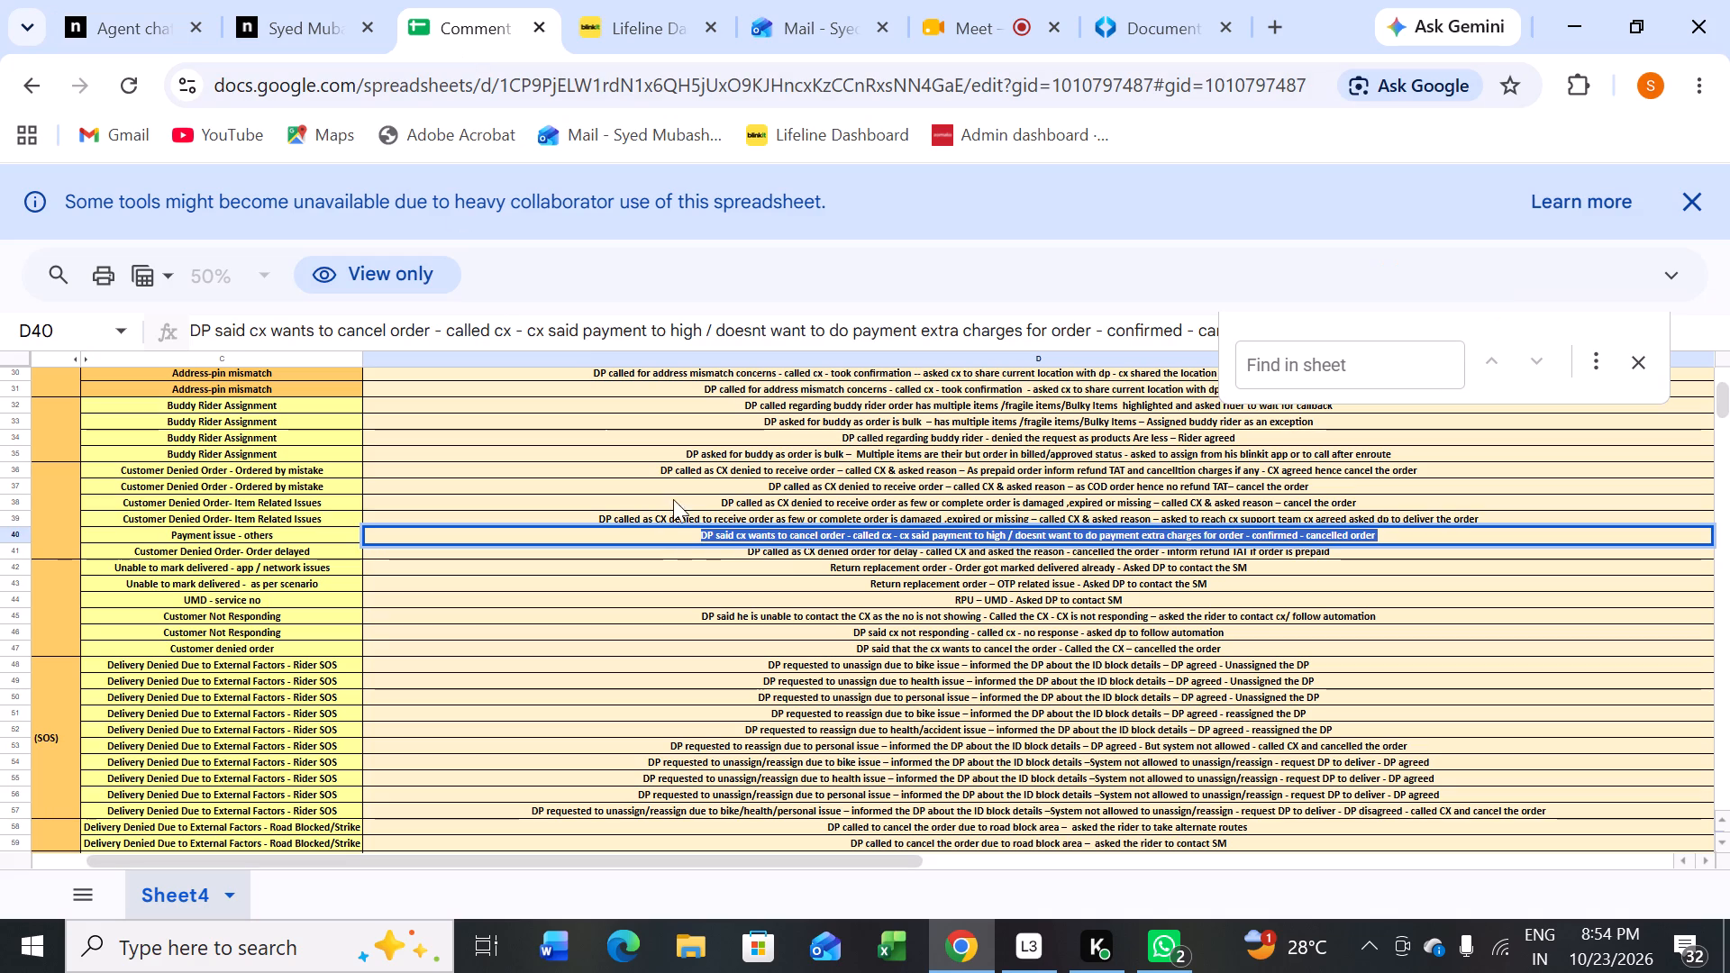
{"action": "left_click", "coordinate": [778, 552]}
{"action": "scroll", "coordinate": [960, 662], "scroll_direction": "up", "scroll_amount": 1}
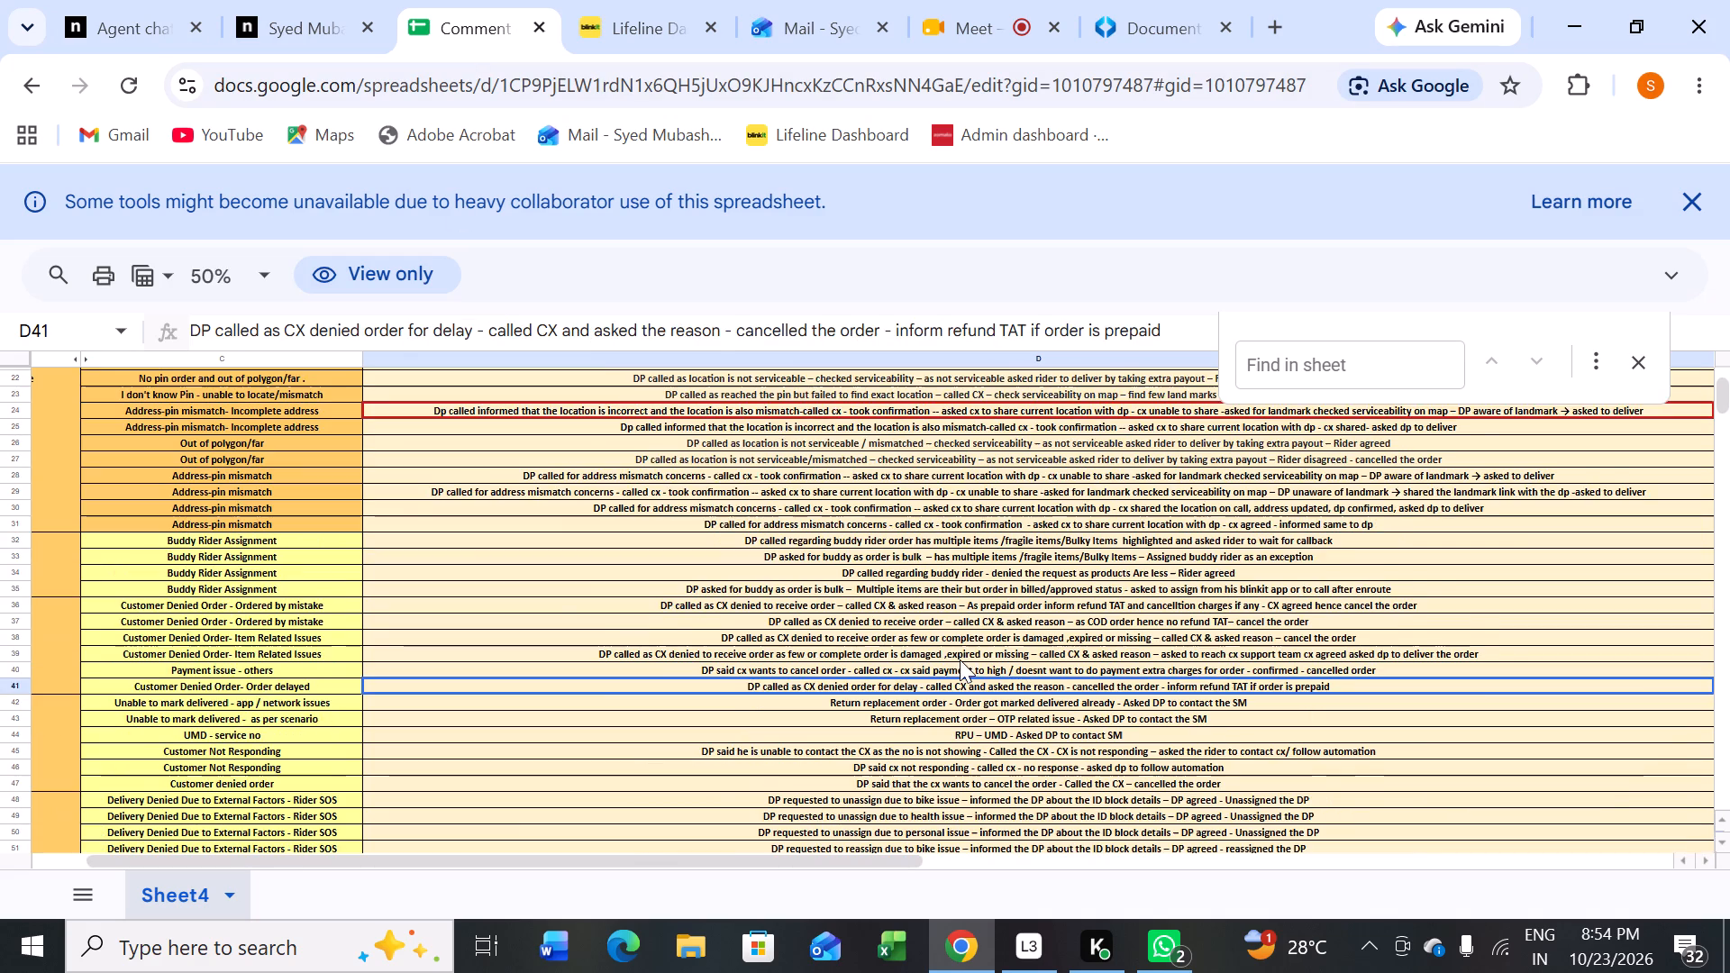
{"action": "scroll", "coordinate": [960, 659], "scroll_direction": "up", "scroll_amount": 1}
{"action": "scroll", "coordinate": [1004, 594], "scroll_direction": "up", "scroll_amount": 3}
{"action": "scroll", "coordinate": [1179, 570], "scroll_direction": "up", "scroll_amount": 1}
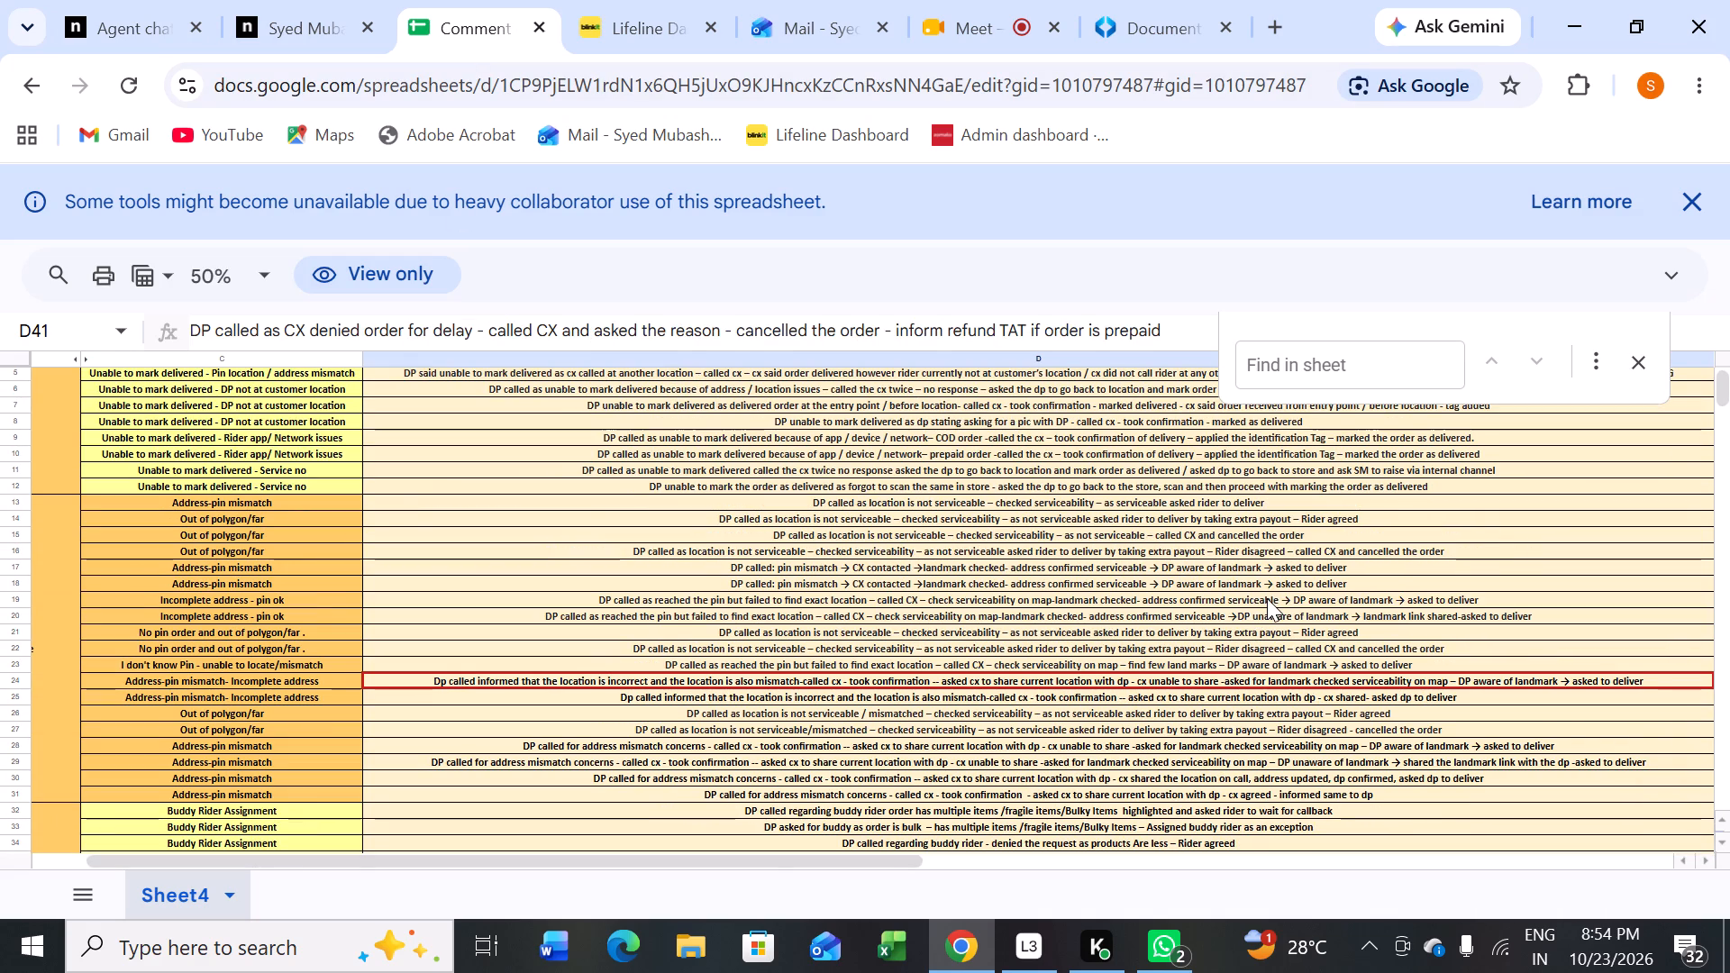
{"action": "left_click", "coordinate": [1267, 598]}
{"action": "triple_click", "coordinate": [1259, 602]}
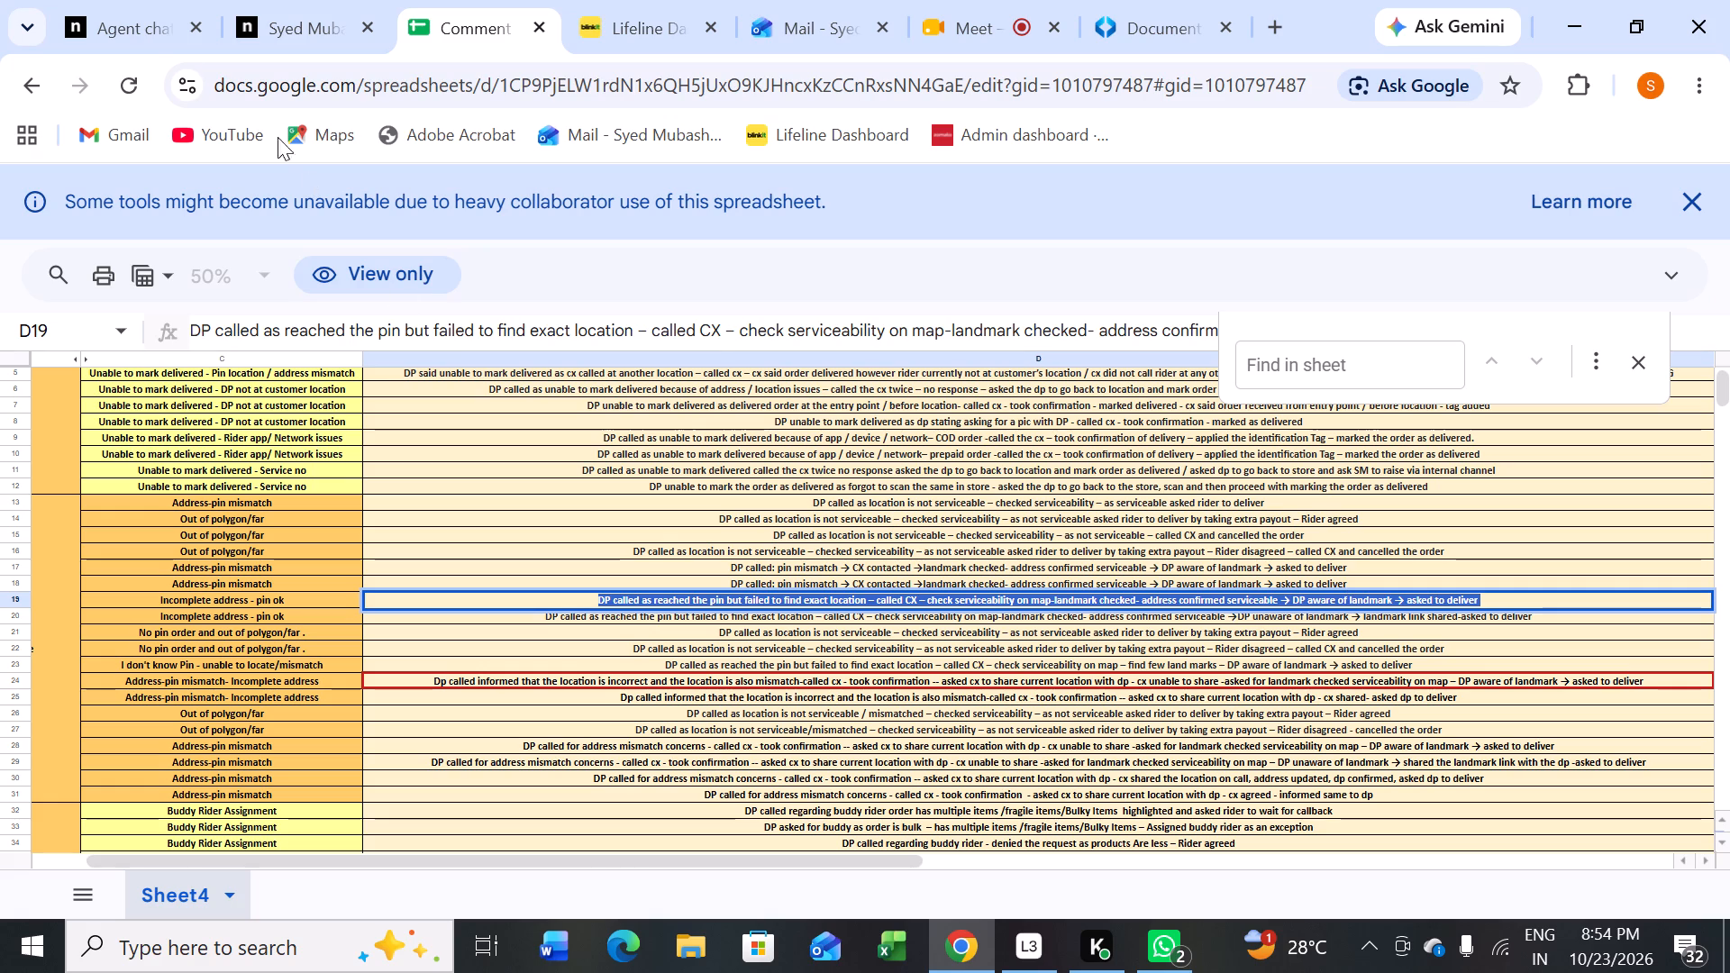
{"action": "left_click", "coordinate": [114, 30]}
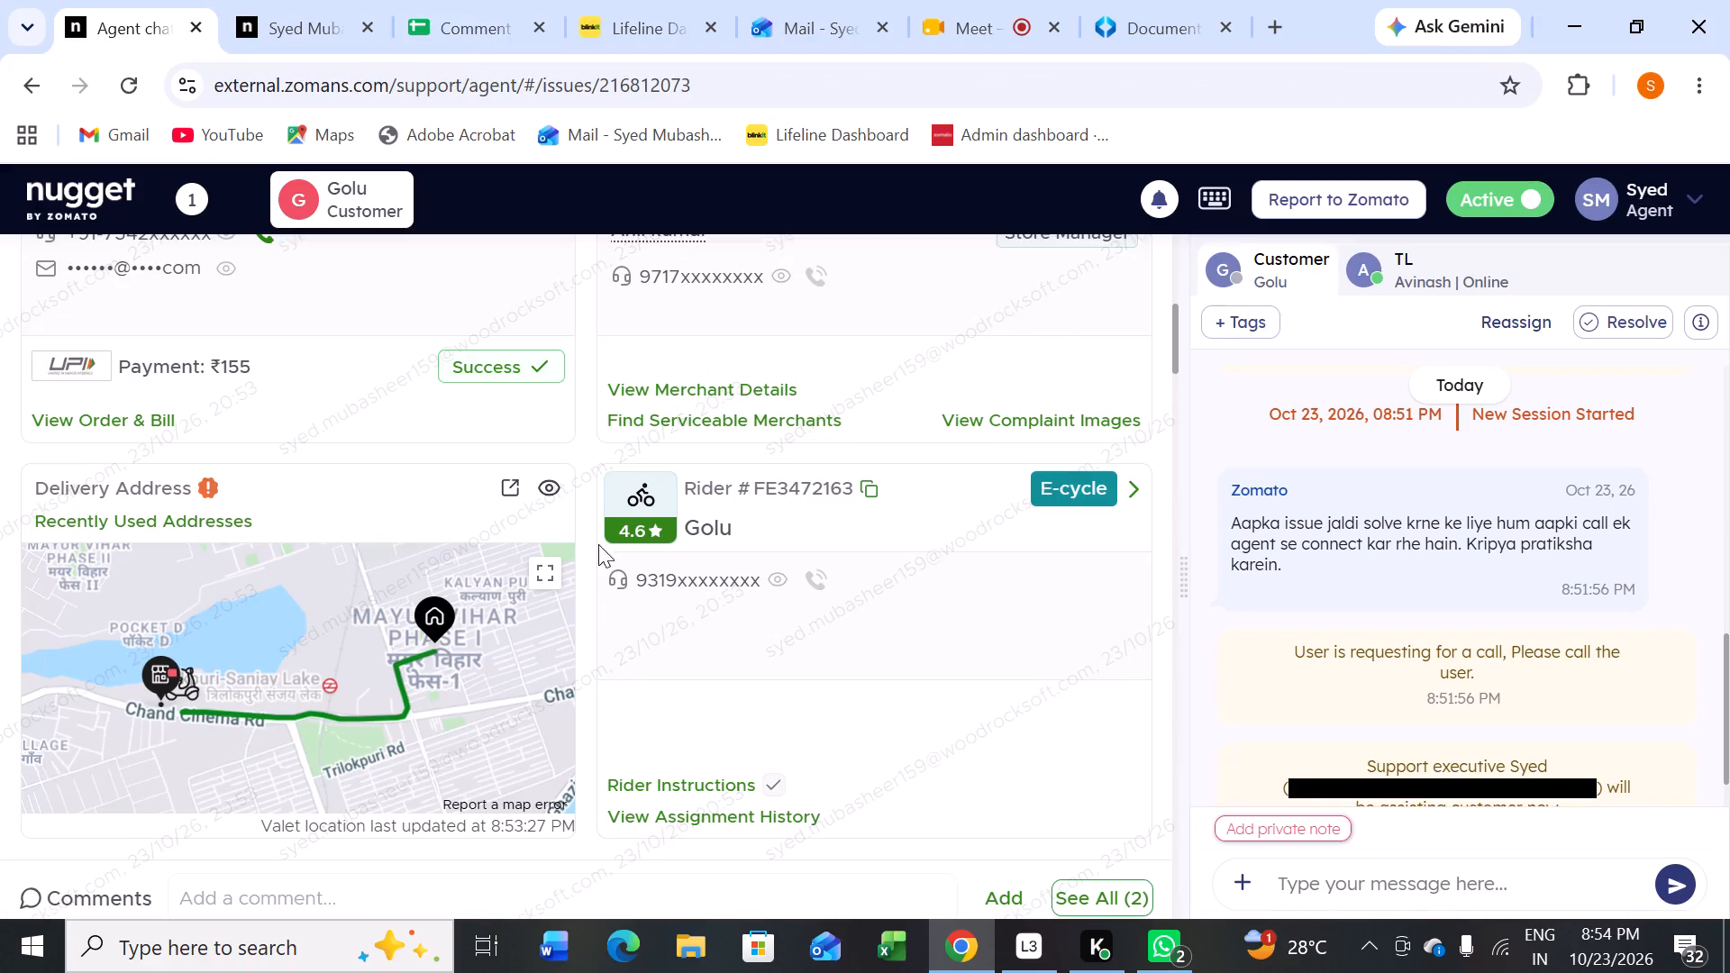
{"action": "scroll", "coordinate": [615, 483], "scroll_direction": "down", "scroll_amount": 1}
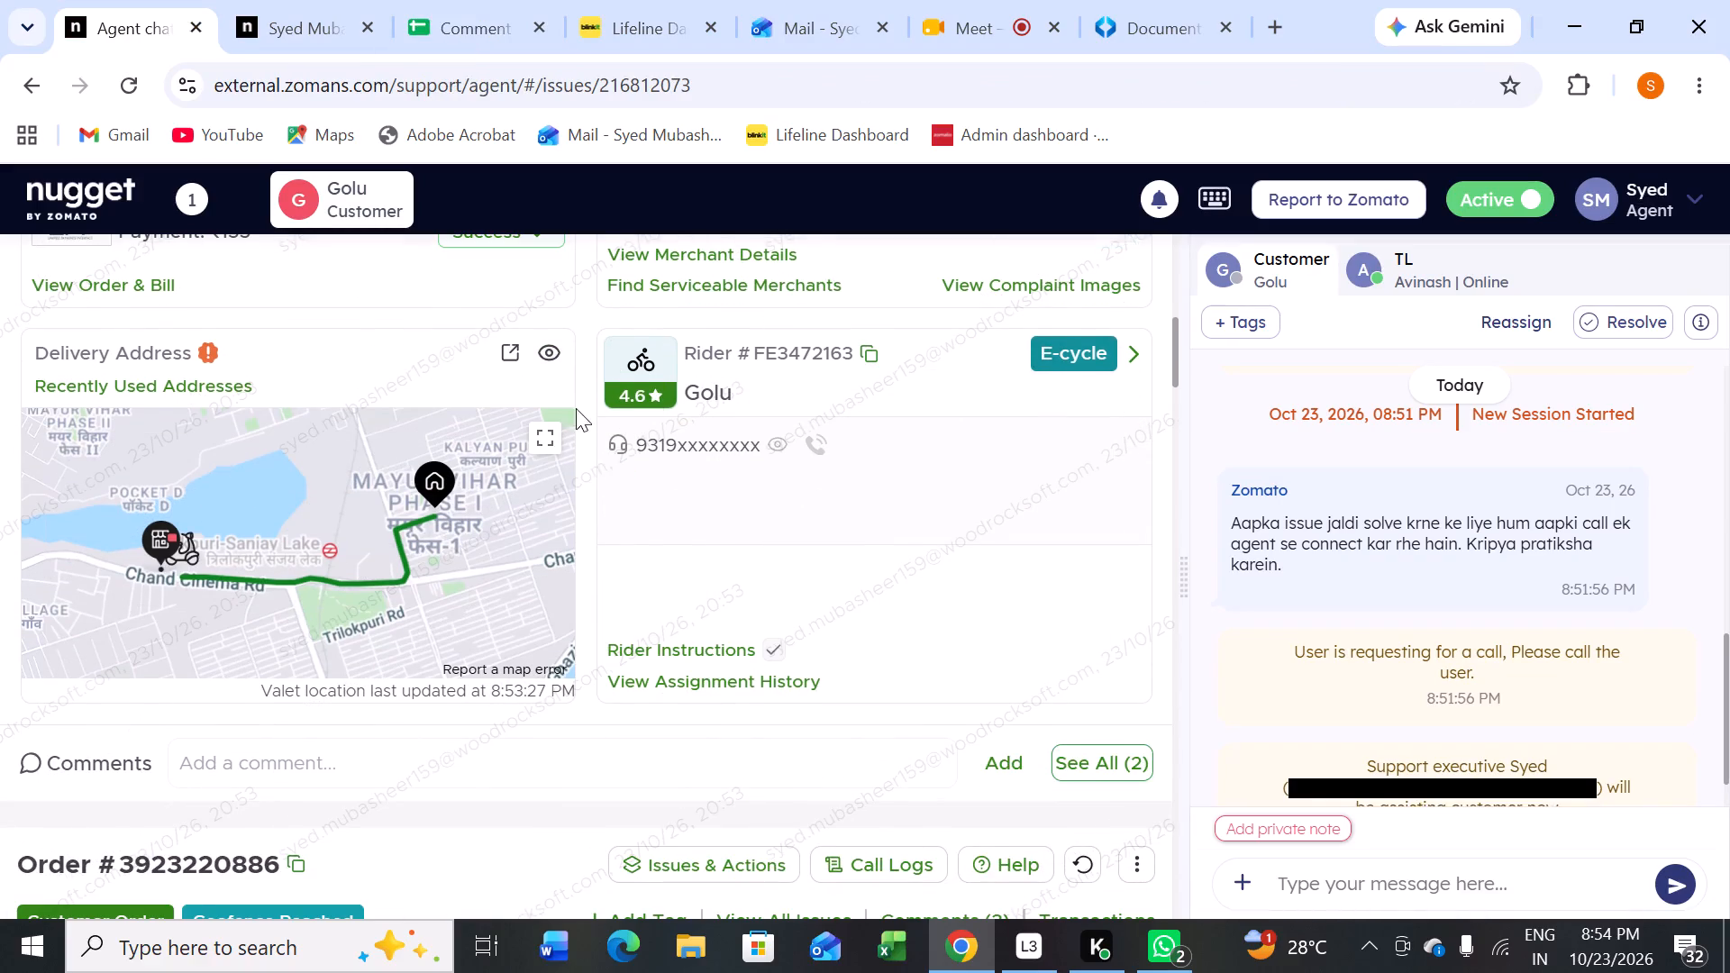
{"action": "scroll", "coordinate": [576, 408], "scroll_direction": "up", "scroll_amount": 1}
{"action": "left_click", "coordinate": [125, 515]}
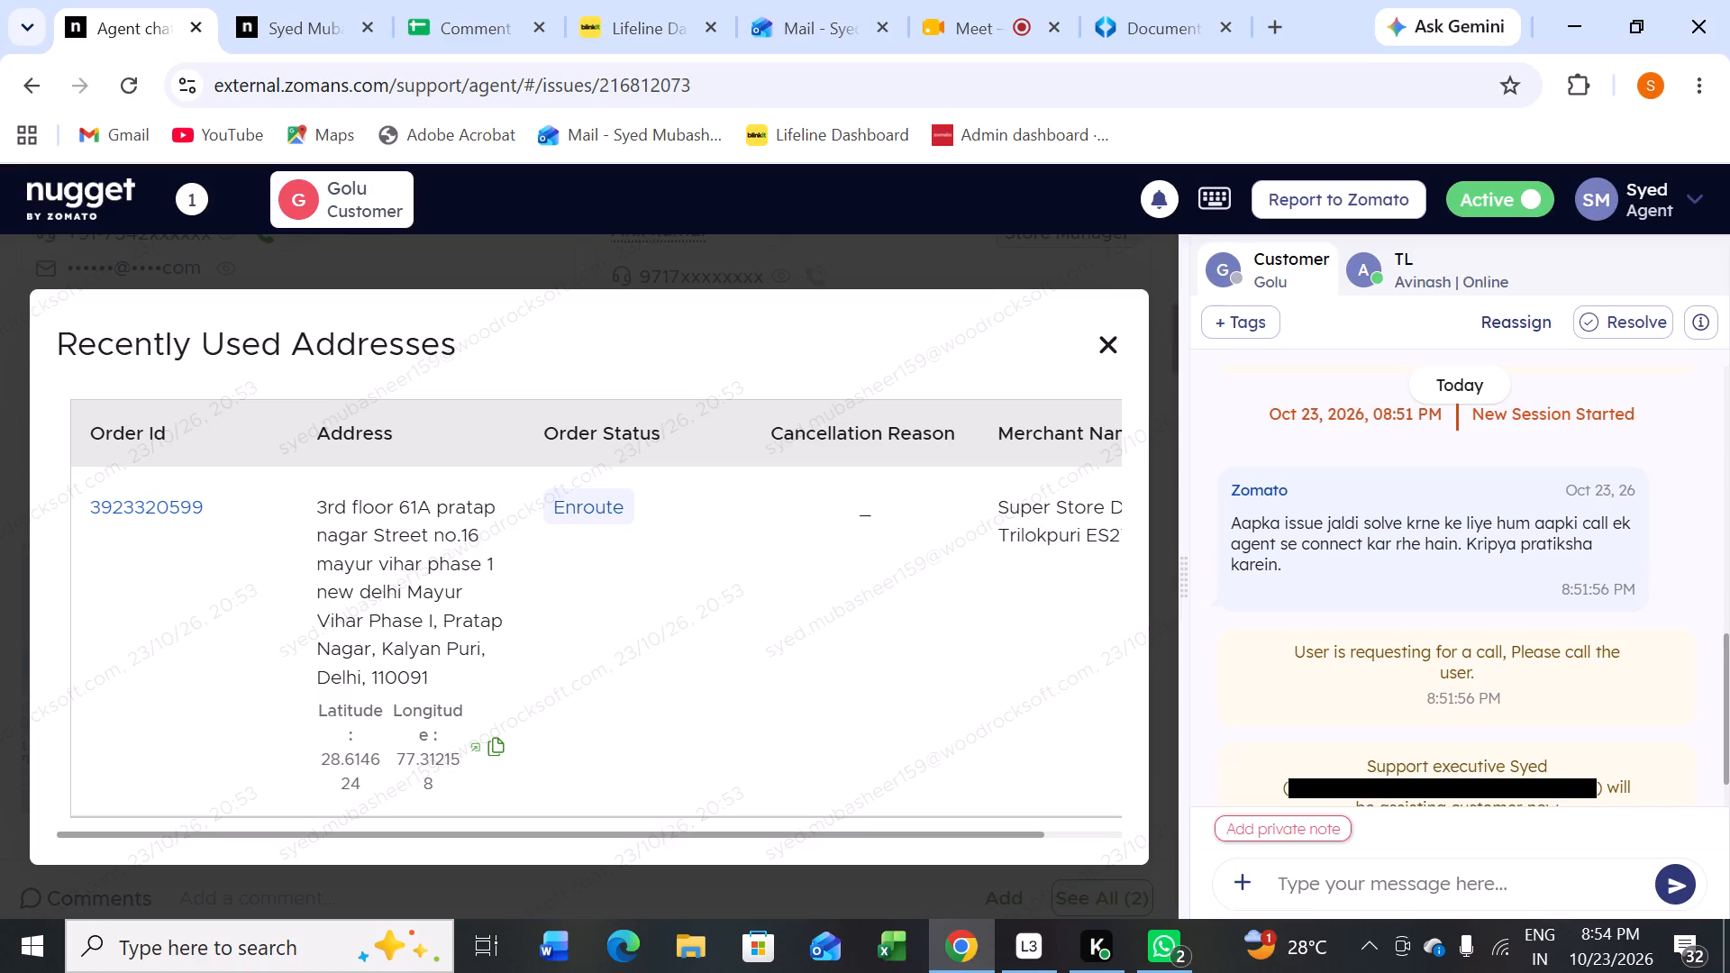
{"action": "left_click_drag", "start_coordinate": [436, 627], "coordinate": [280, 541]}
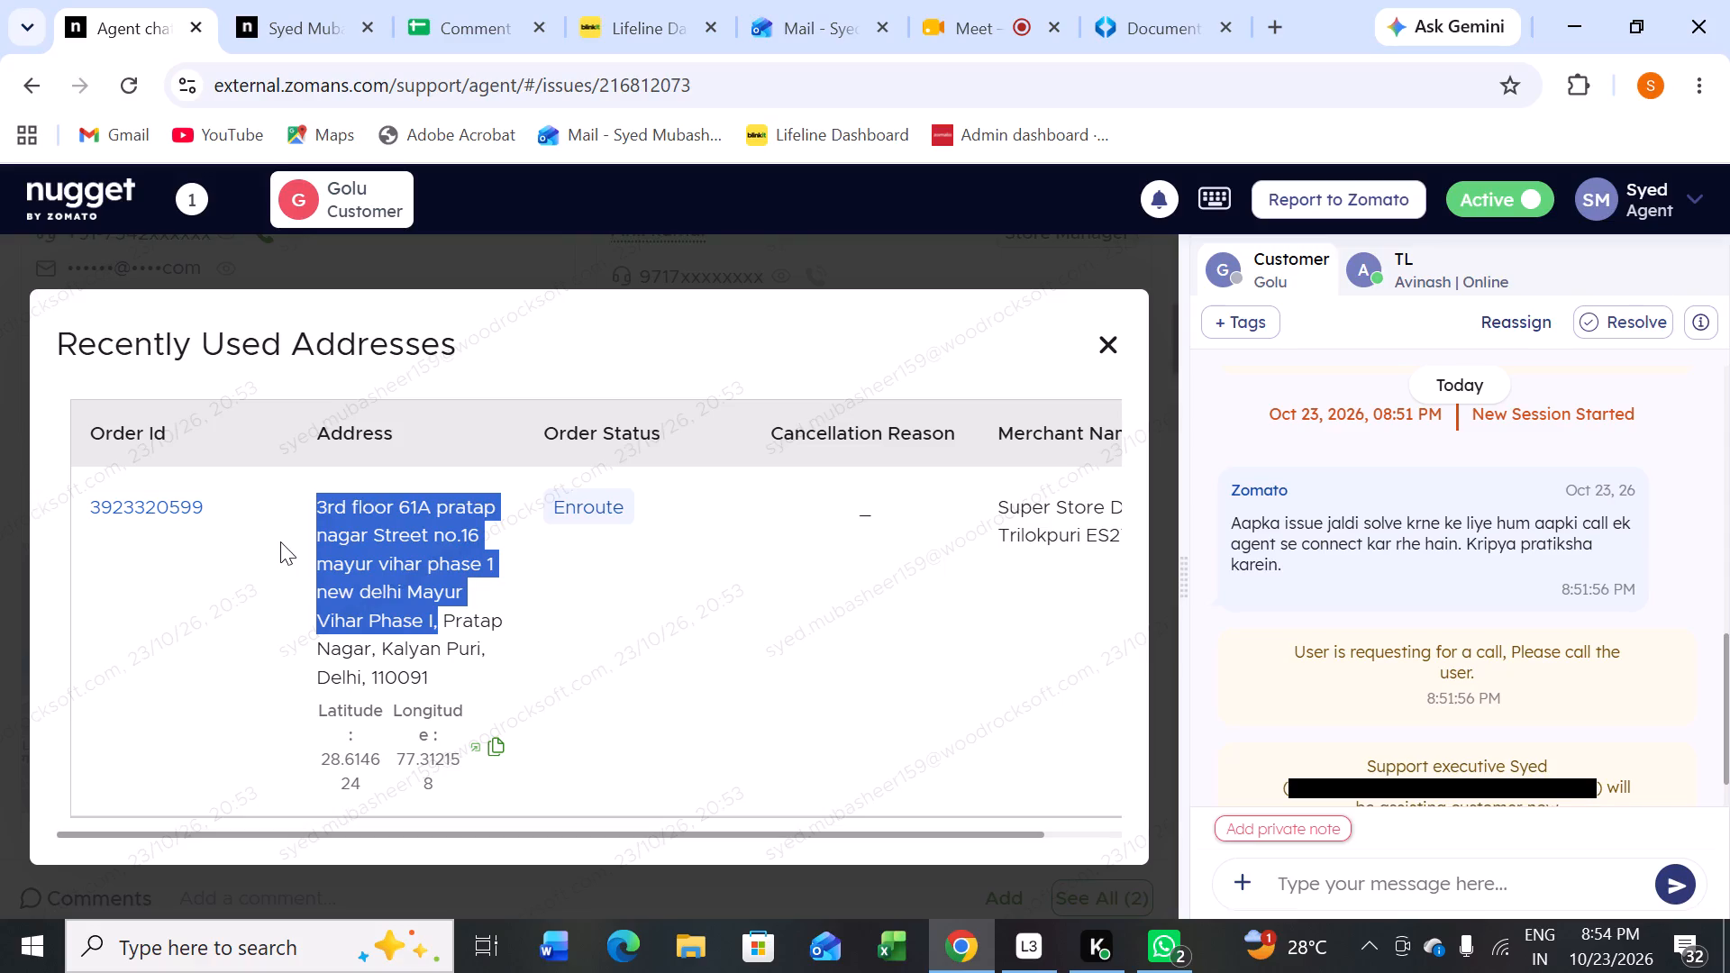
{"action": "key", "text": "ctrl+c"}
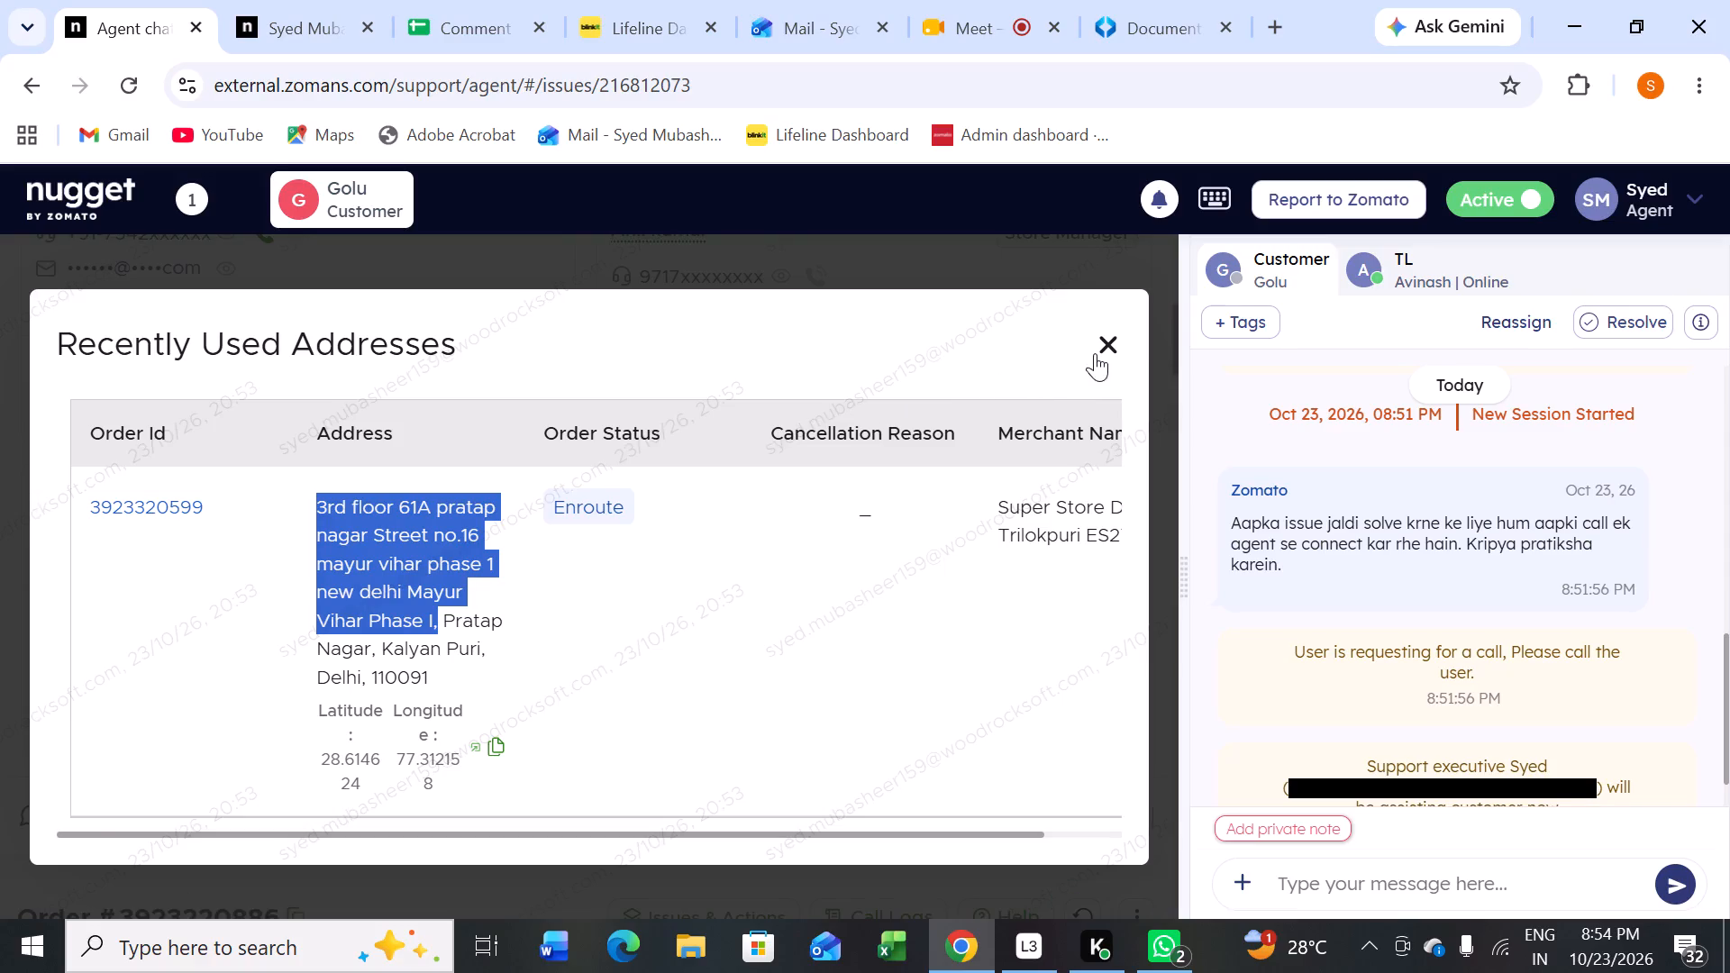
{"action": "left_click", "coordinate": [1108, 355]}
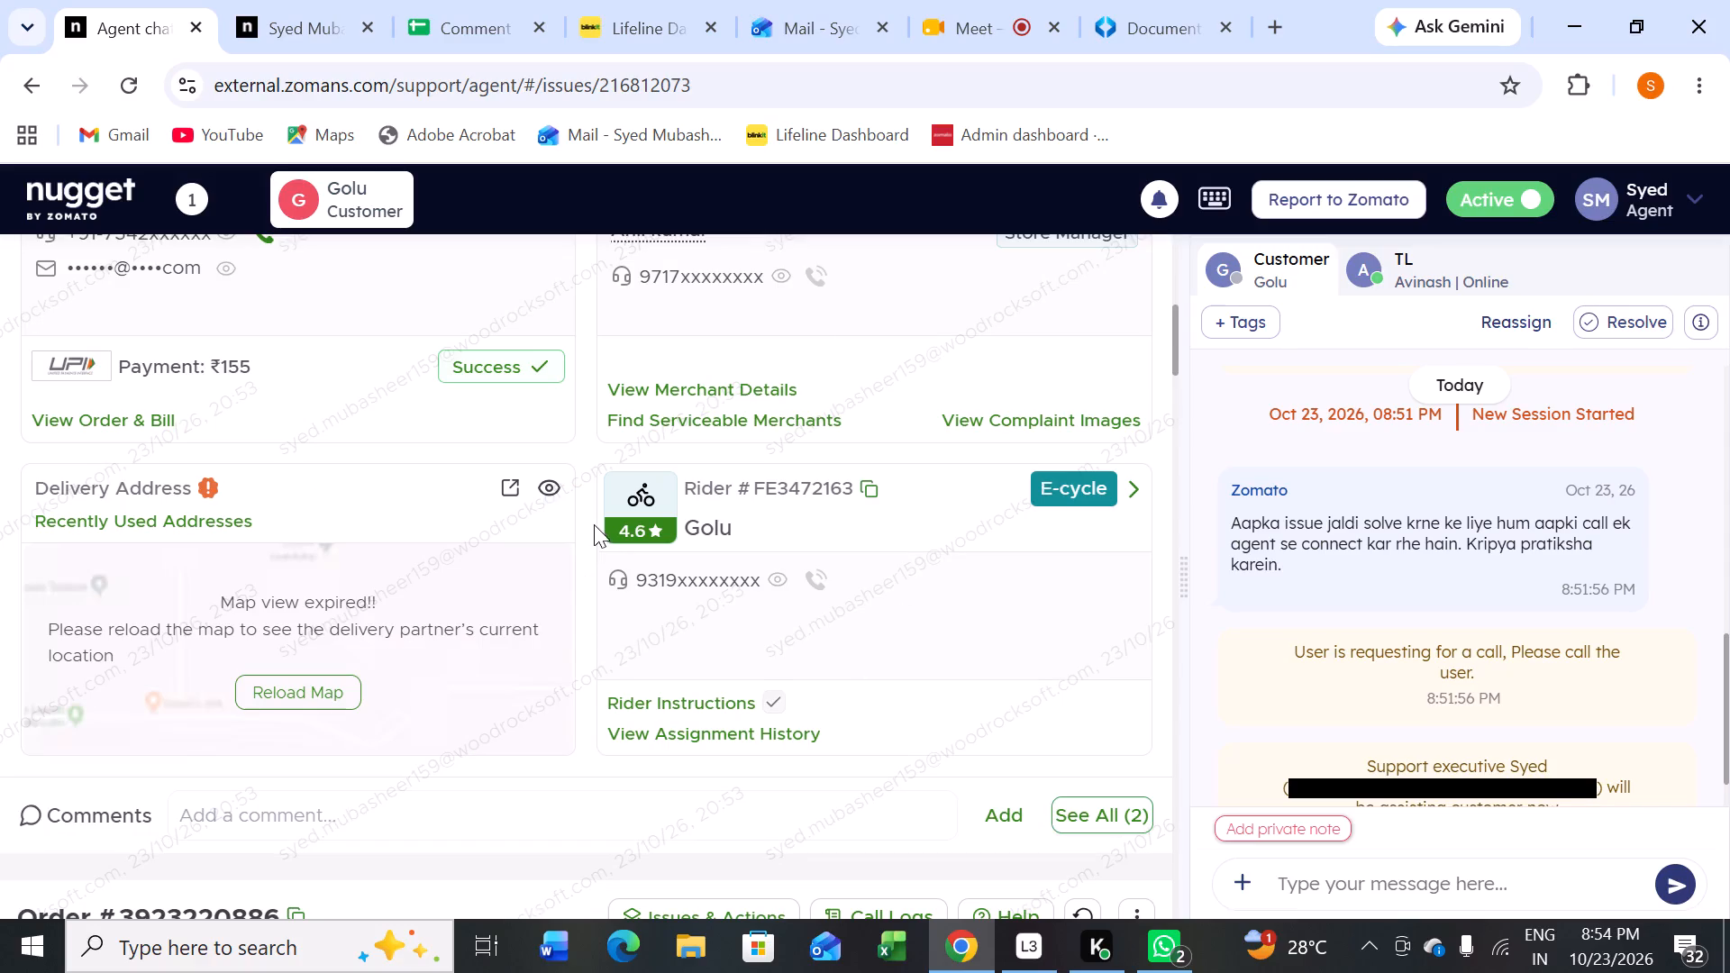
Copy the selected row 19 "Incomplete address - pin ok" comment text from the comment templates sheet.
{"action": "left_click", "coordinate": [458, 40]}
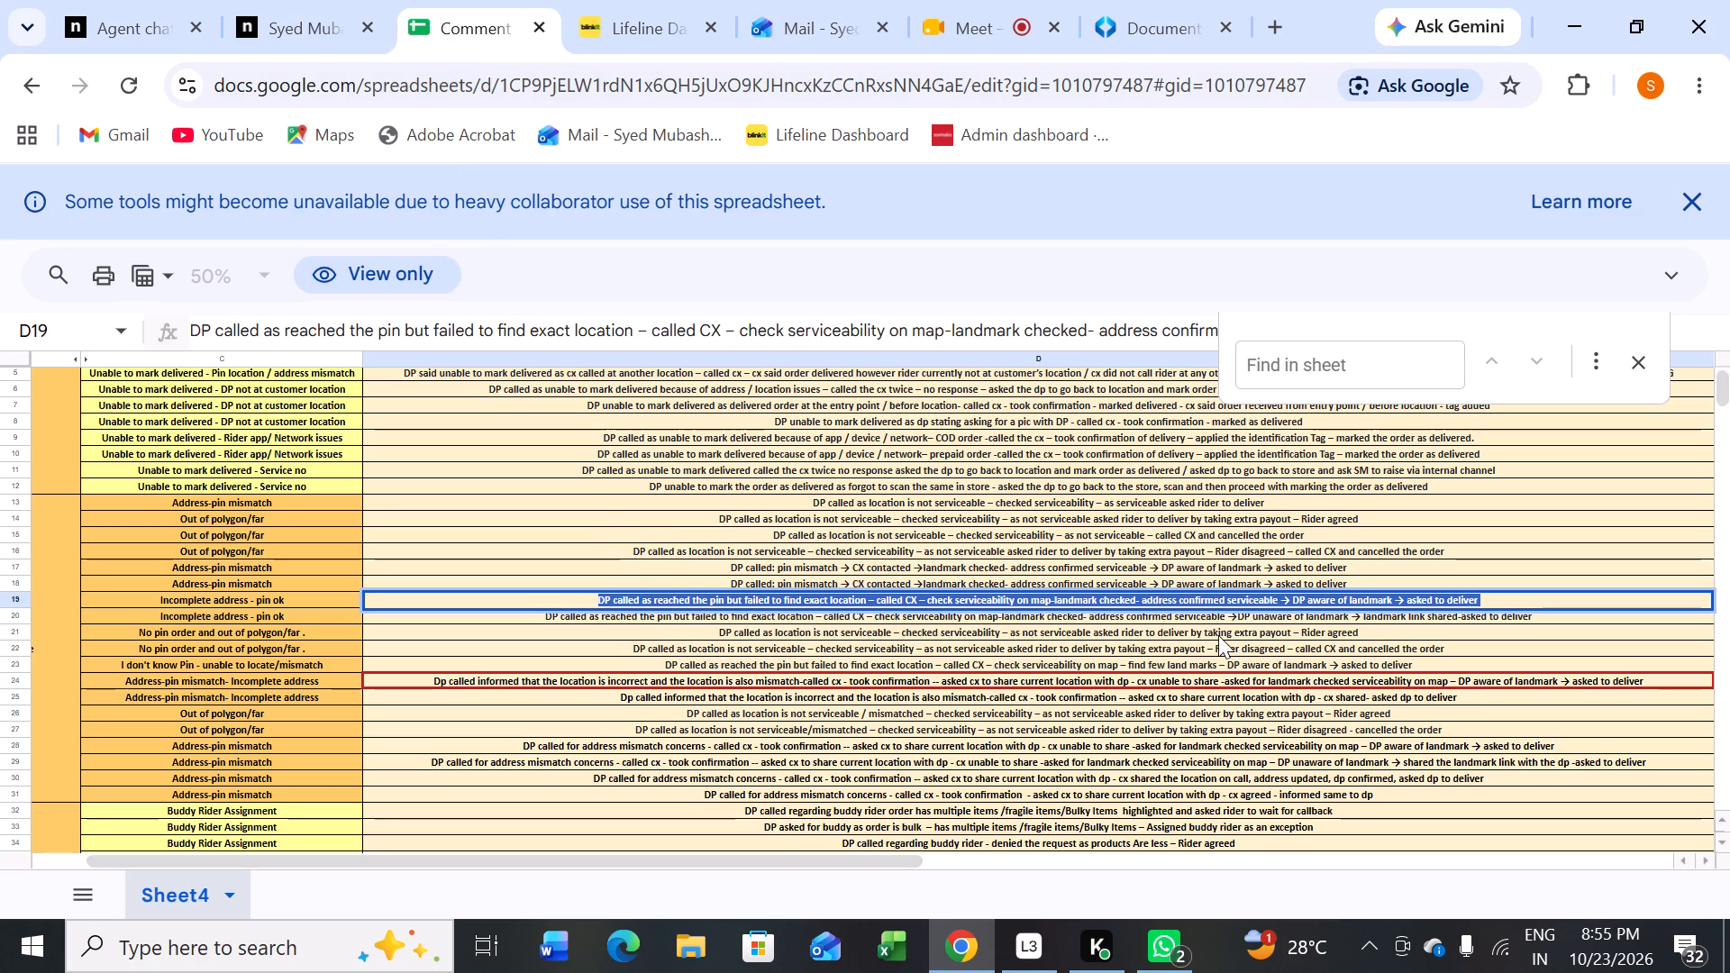
{"action": "key", "text": "ctrl+c"}
In the agent chat, search the tags for "inc" and apply "Address Issue - Incomplete address - Pin is Ok" to the ticket.
{"action": "left_click", "coordinate": [98, 29]}
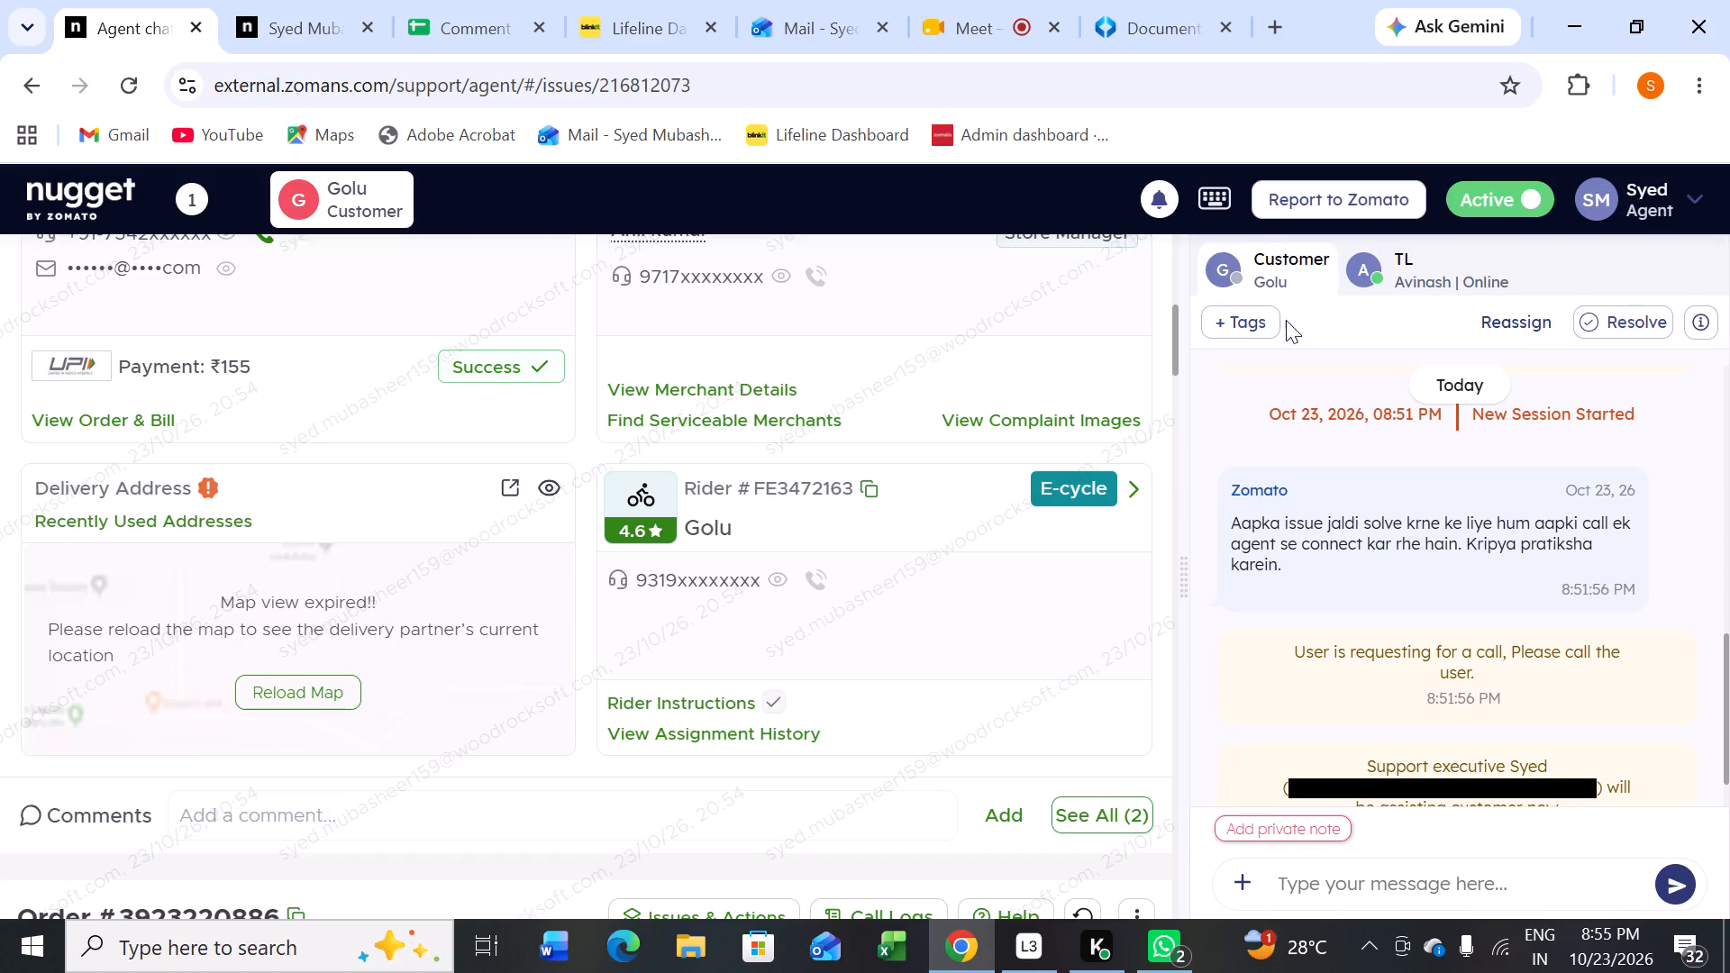
{"action": "left_click", "coordinate": [1252, 318]}
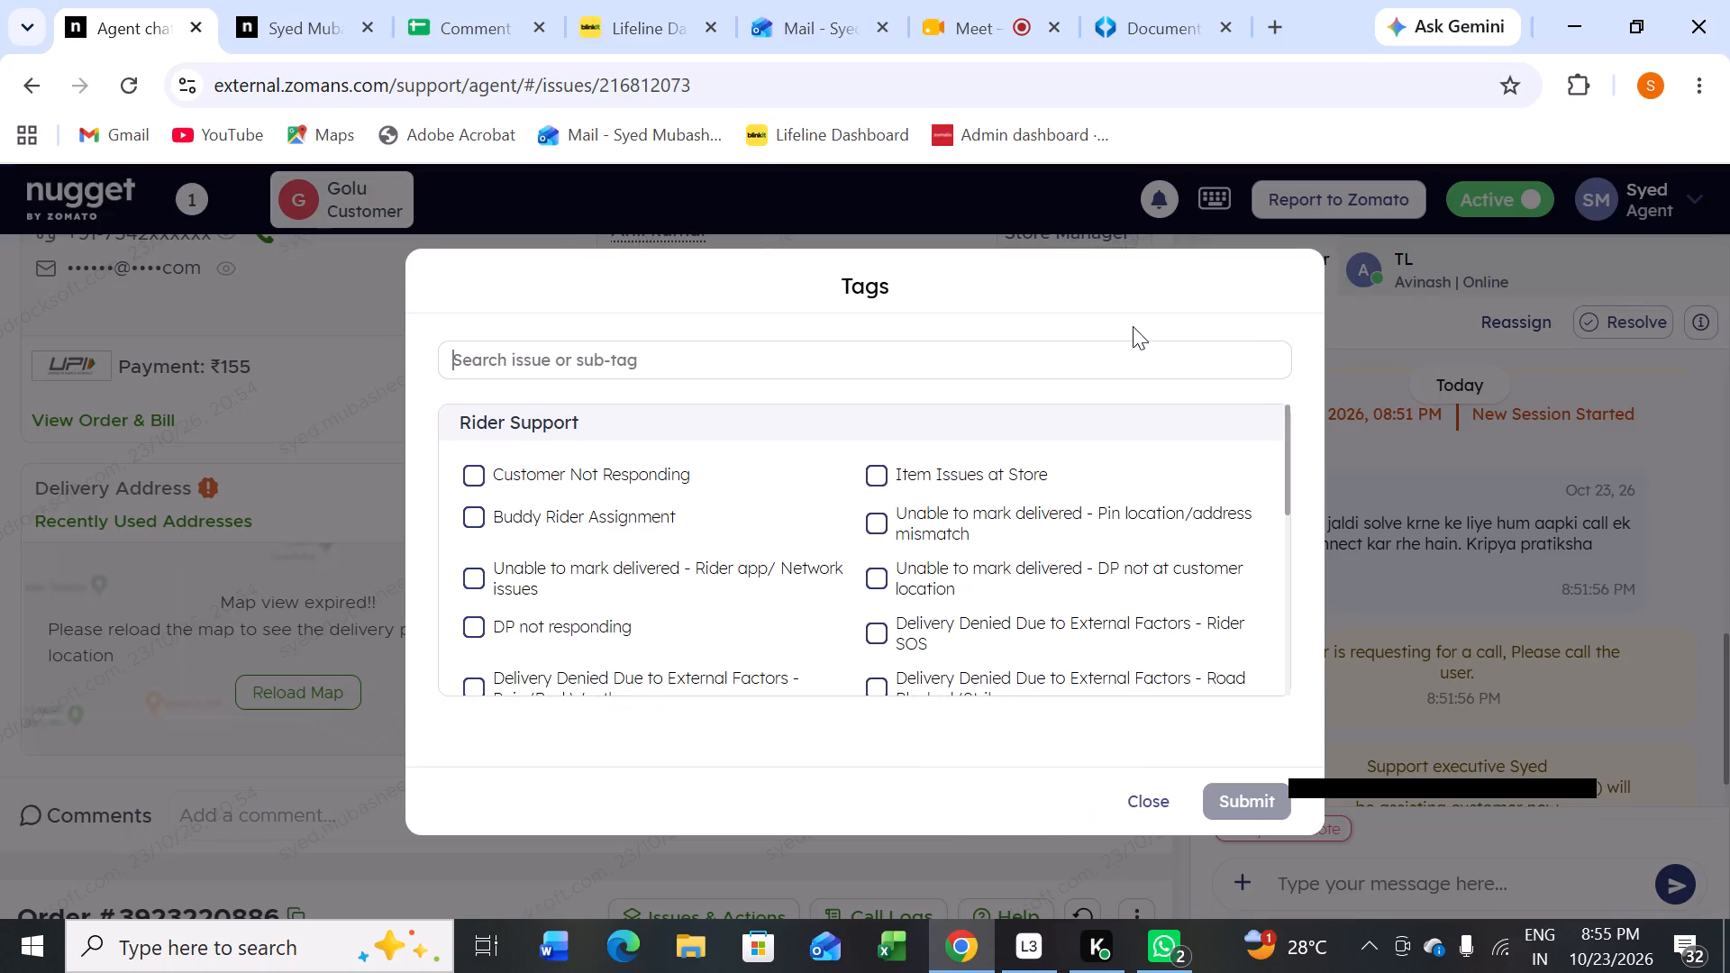
{"action": "key", "text": "i"}
{"action": "type", "text": "nv"}
{"action": "key", "text": "BackSpace"}
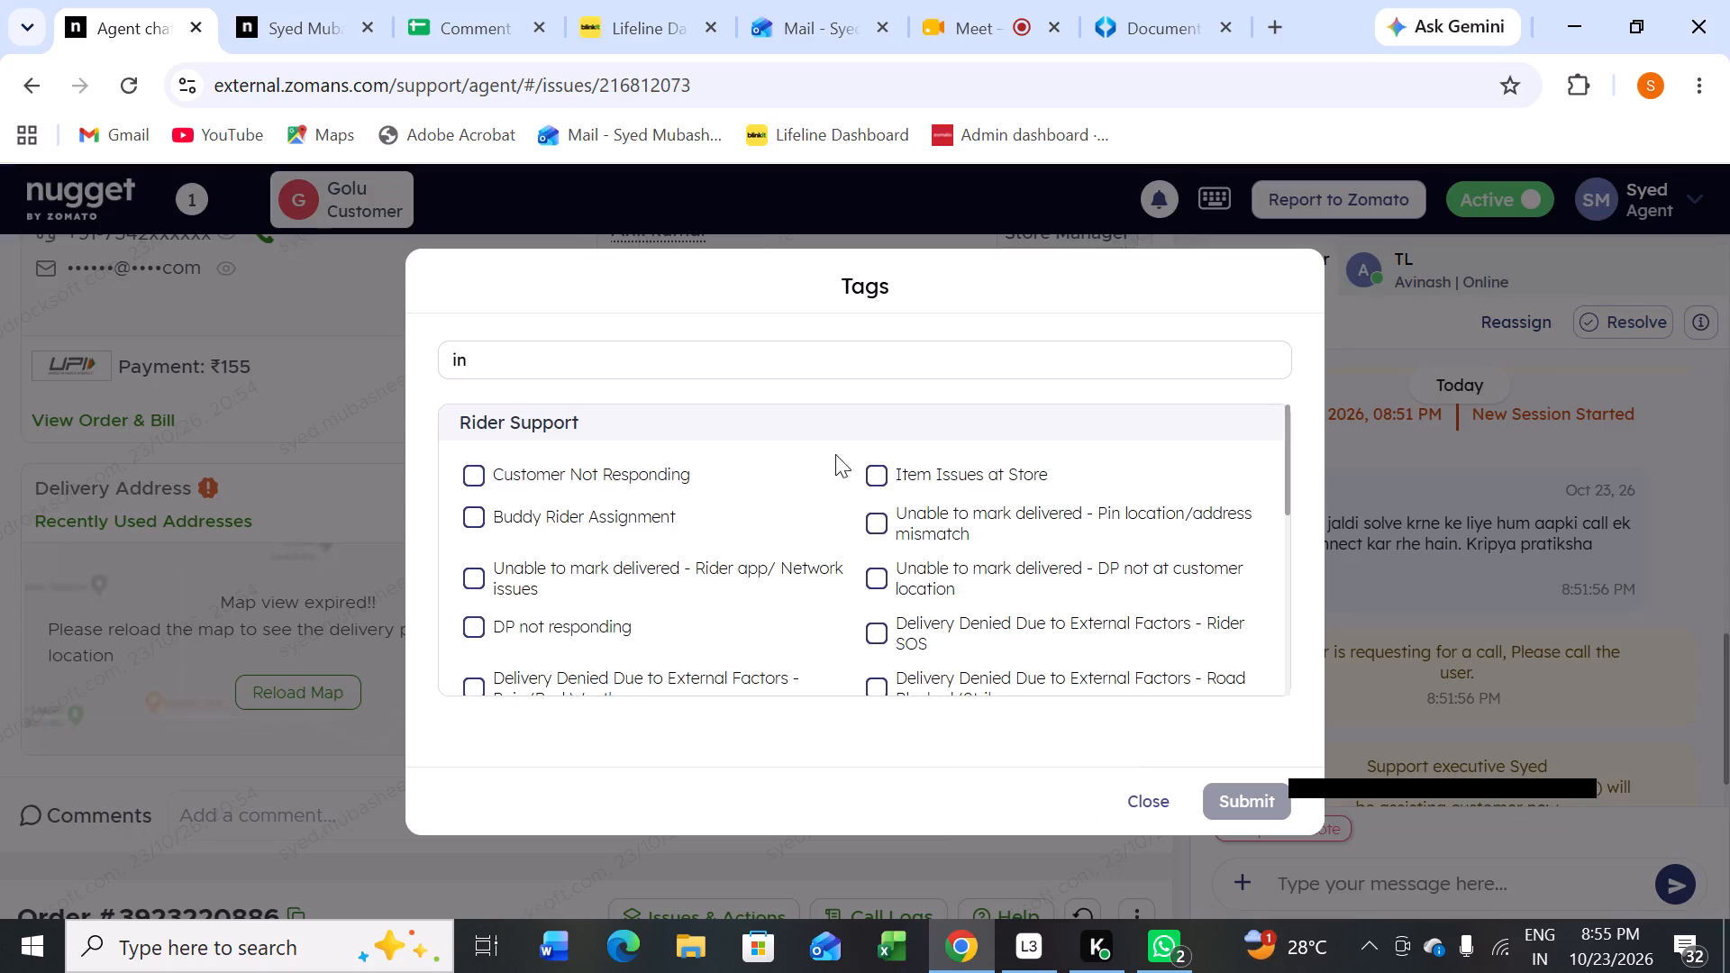
{"action": "key", "text": "c"}
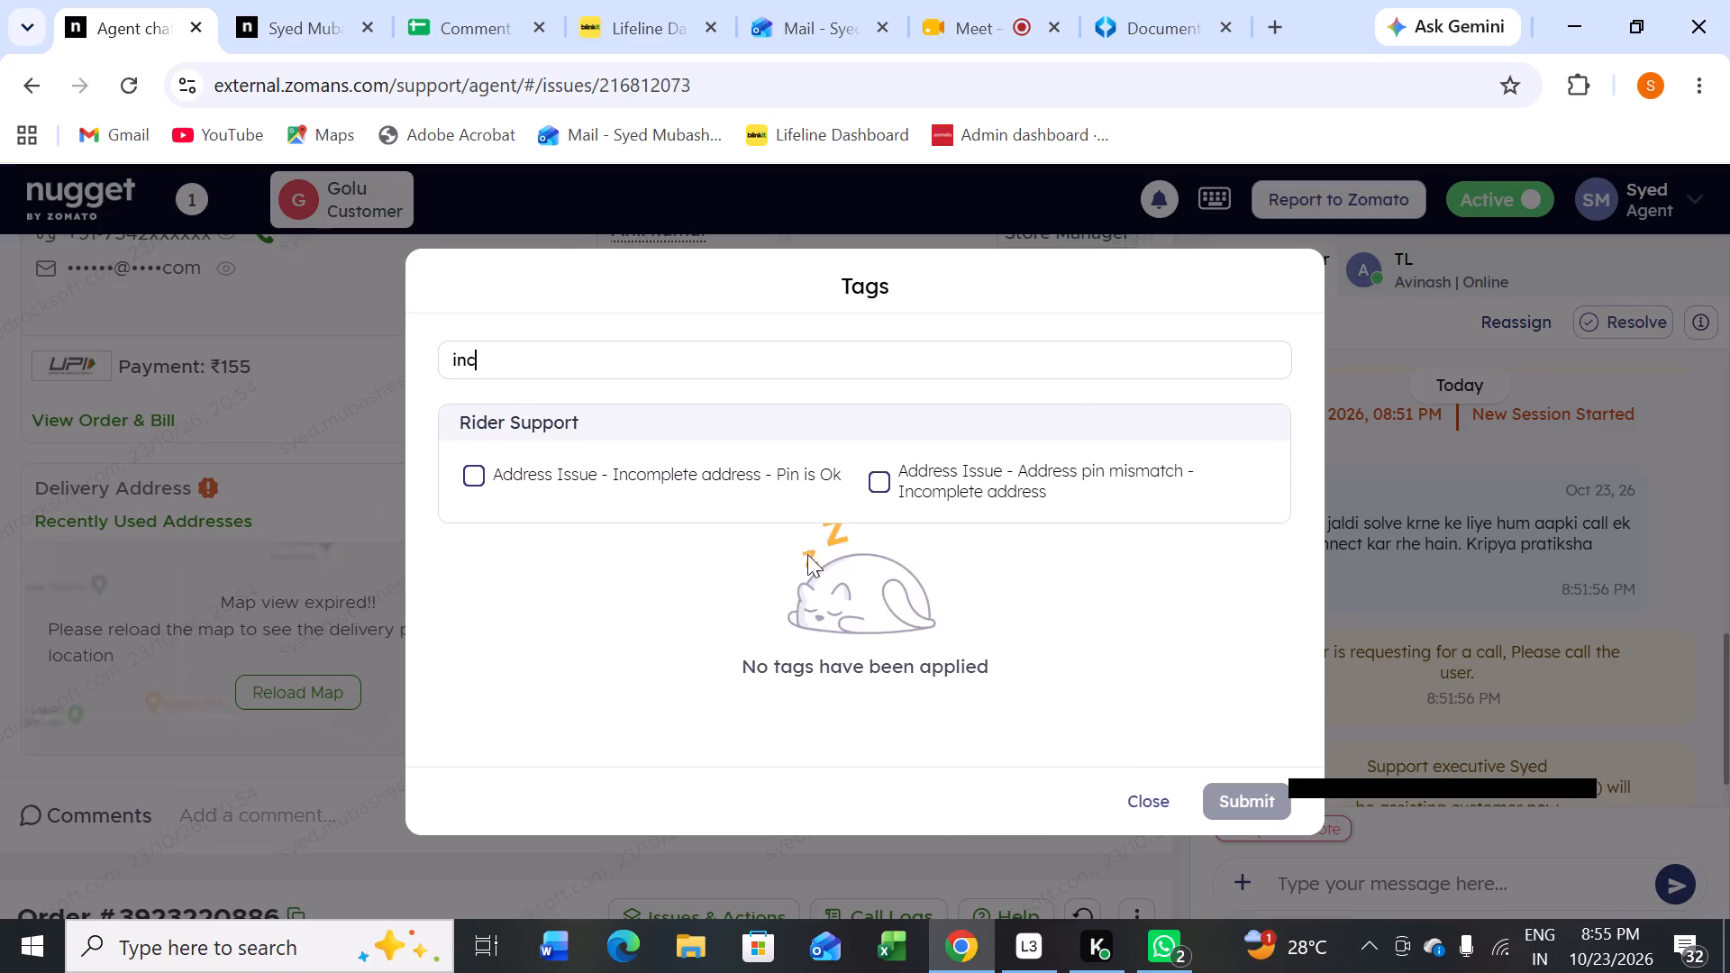
{"action": "left_click", "coordinate": [497, 471]}
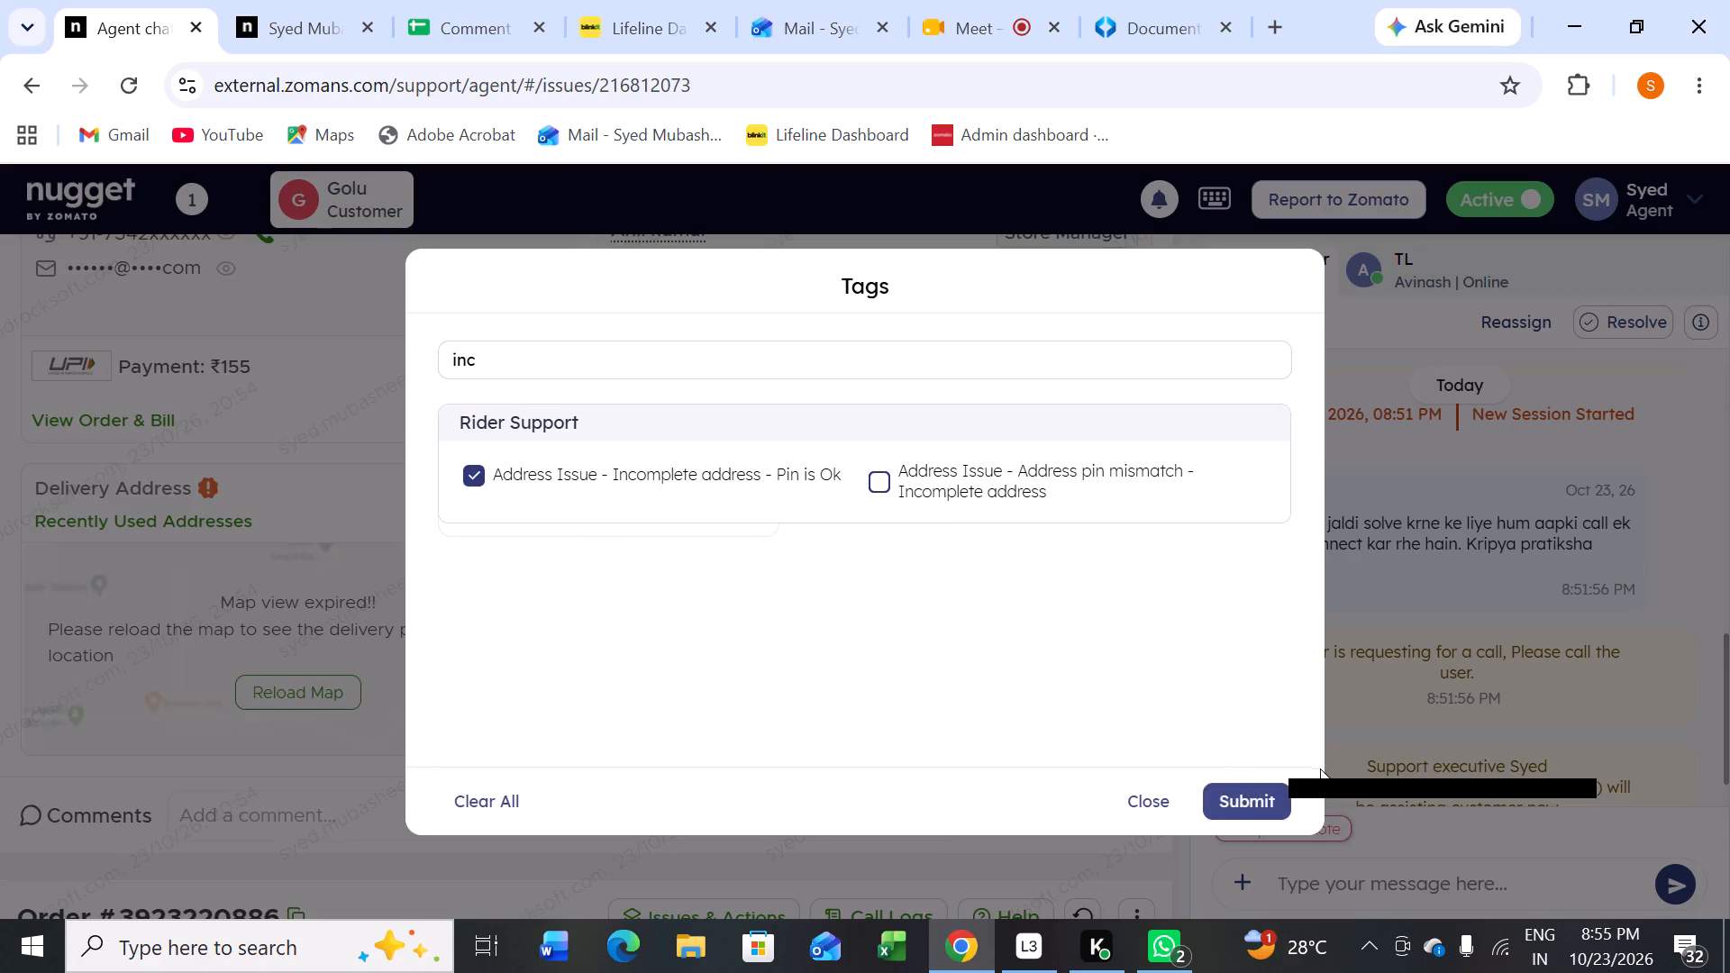
{"action": "left_click", "coordinate": [1228, 792]}
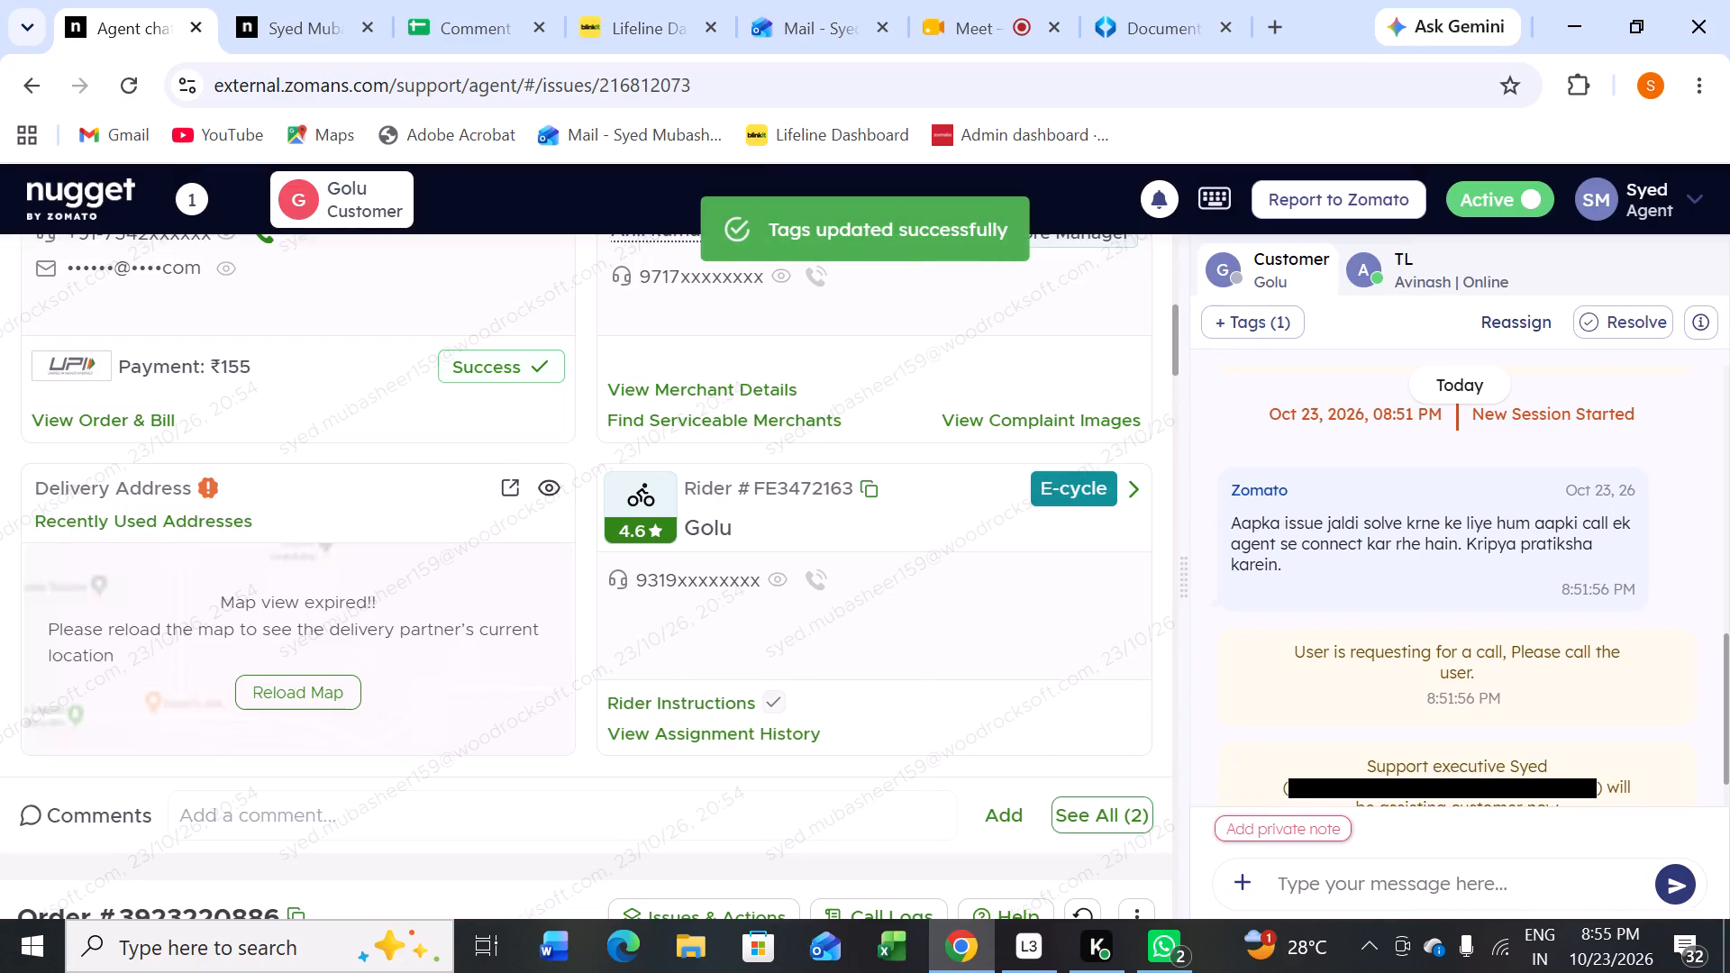
Reload the expired delivery map to view the delivery partner's current location.
{"action": "scroll", "coordinate": [747, 585], "scroll_direction": "up", "scroll_amount": 1}
{"action": "scroll", "coordinate": [747, 585], "scroll_direction": "down", "scroll_amount": 1}
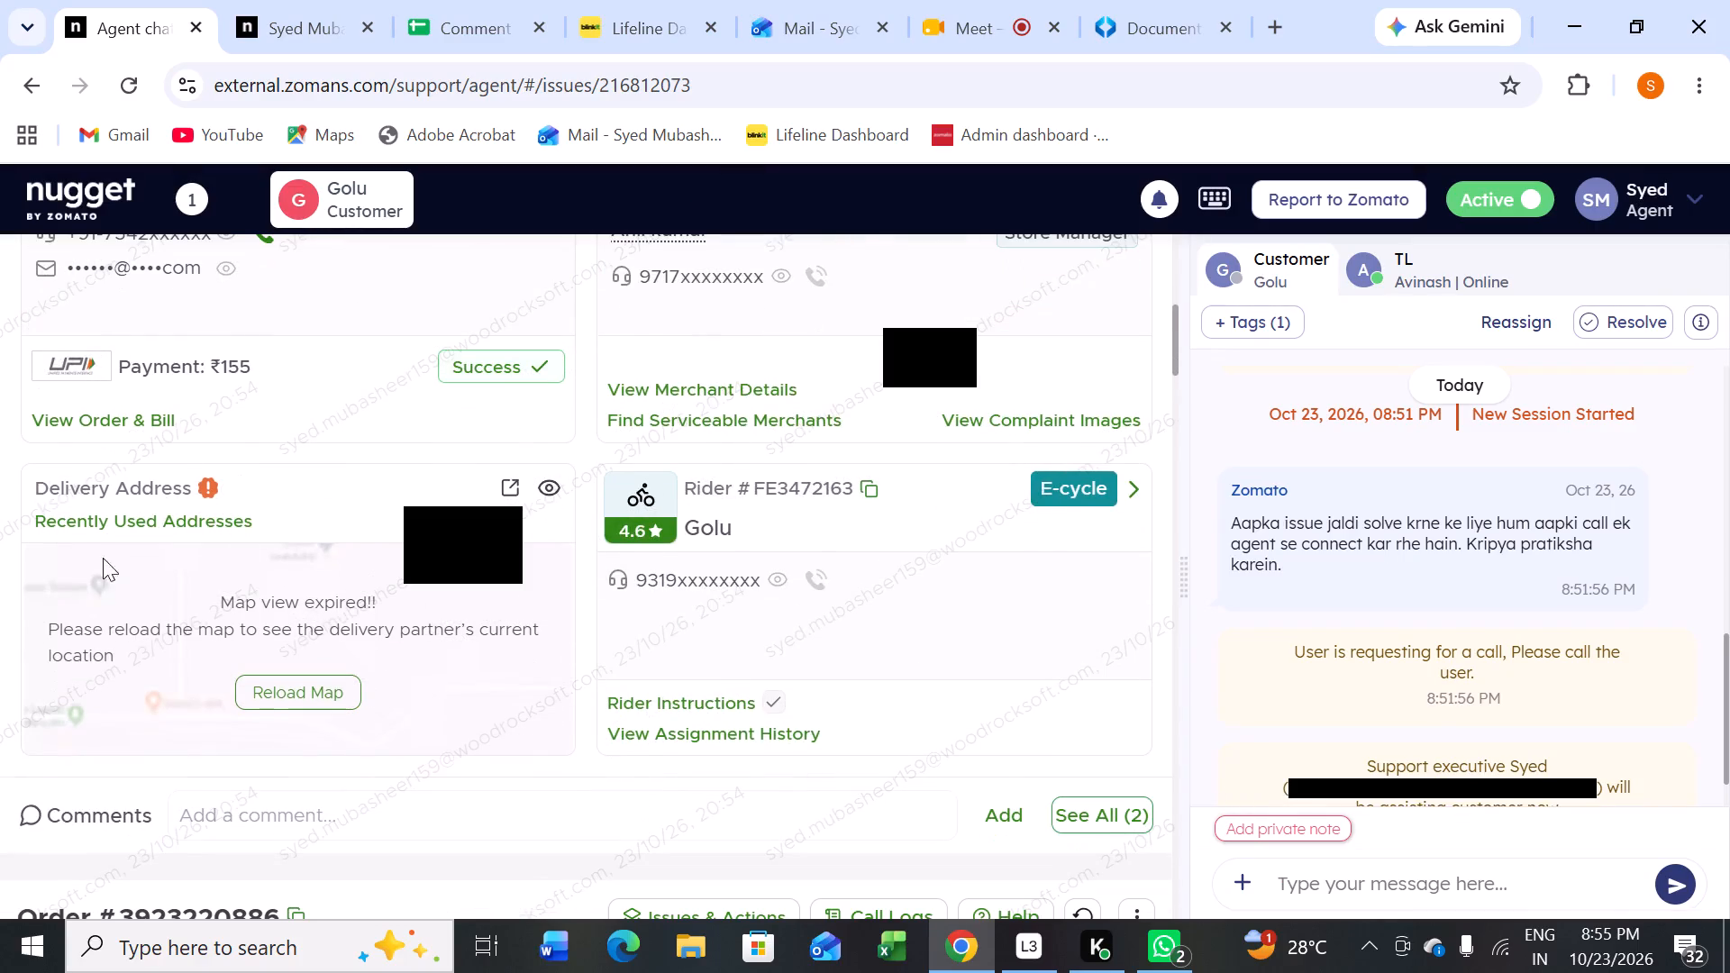
{"action": "left_click", "coordinate": [310, 694]}
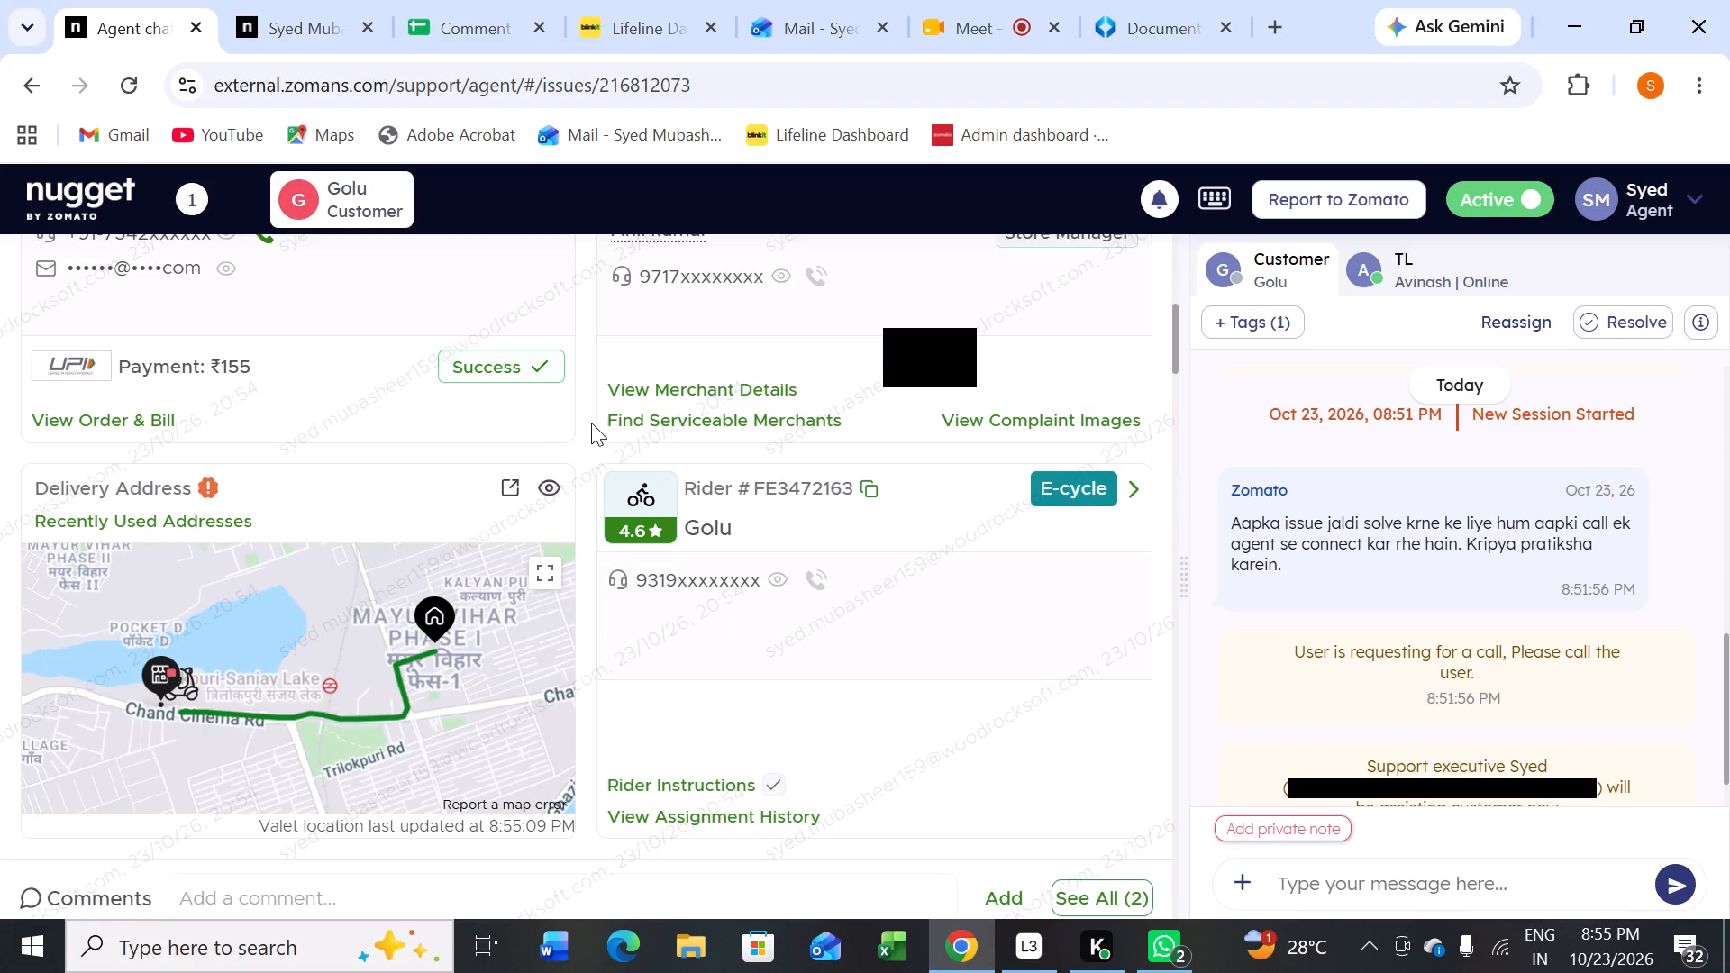
Add the copied "Incomplete address - pin ok" template text as a comment on the order.
{"action": "scroll", "coordinate": [673, 569], "scroll_direction": "down", "scroll_amount": 1}
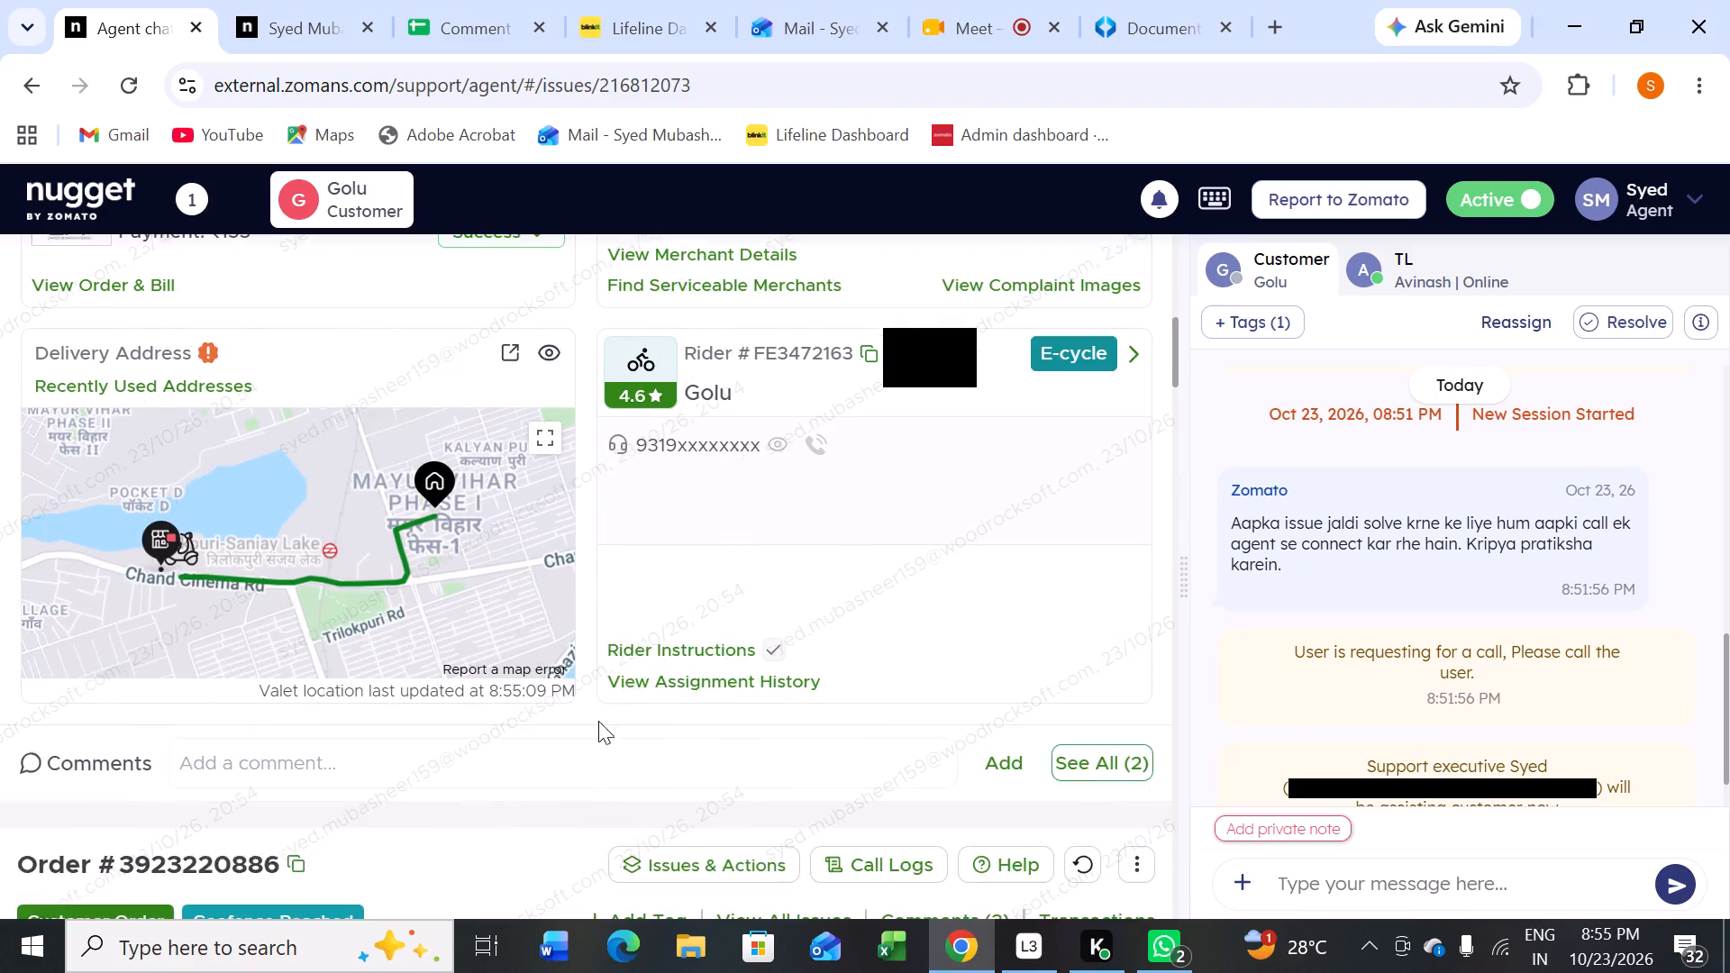
{"action": "left_click", "coordinate": [560, 761]}
{"action": "key", "text": "ctrl+v"}
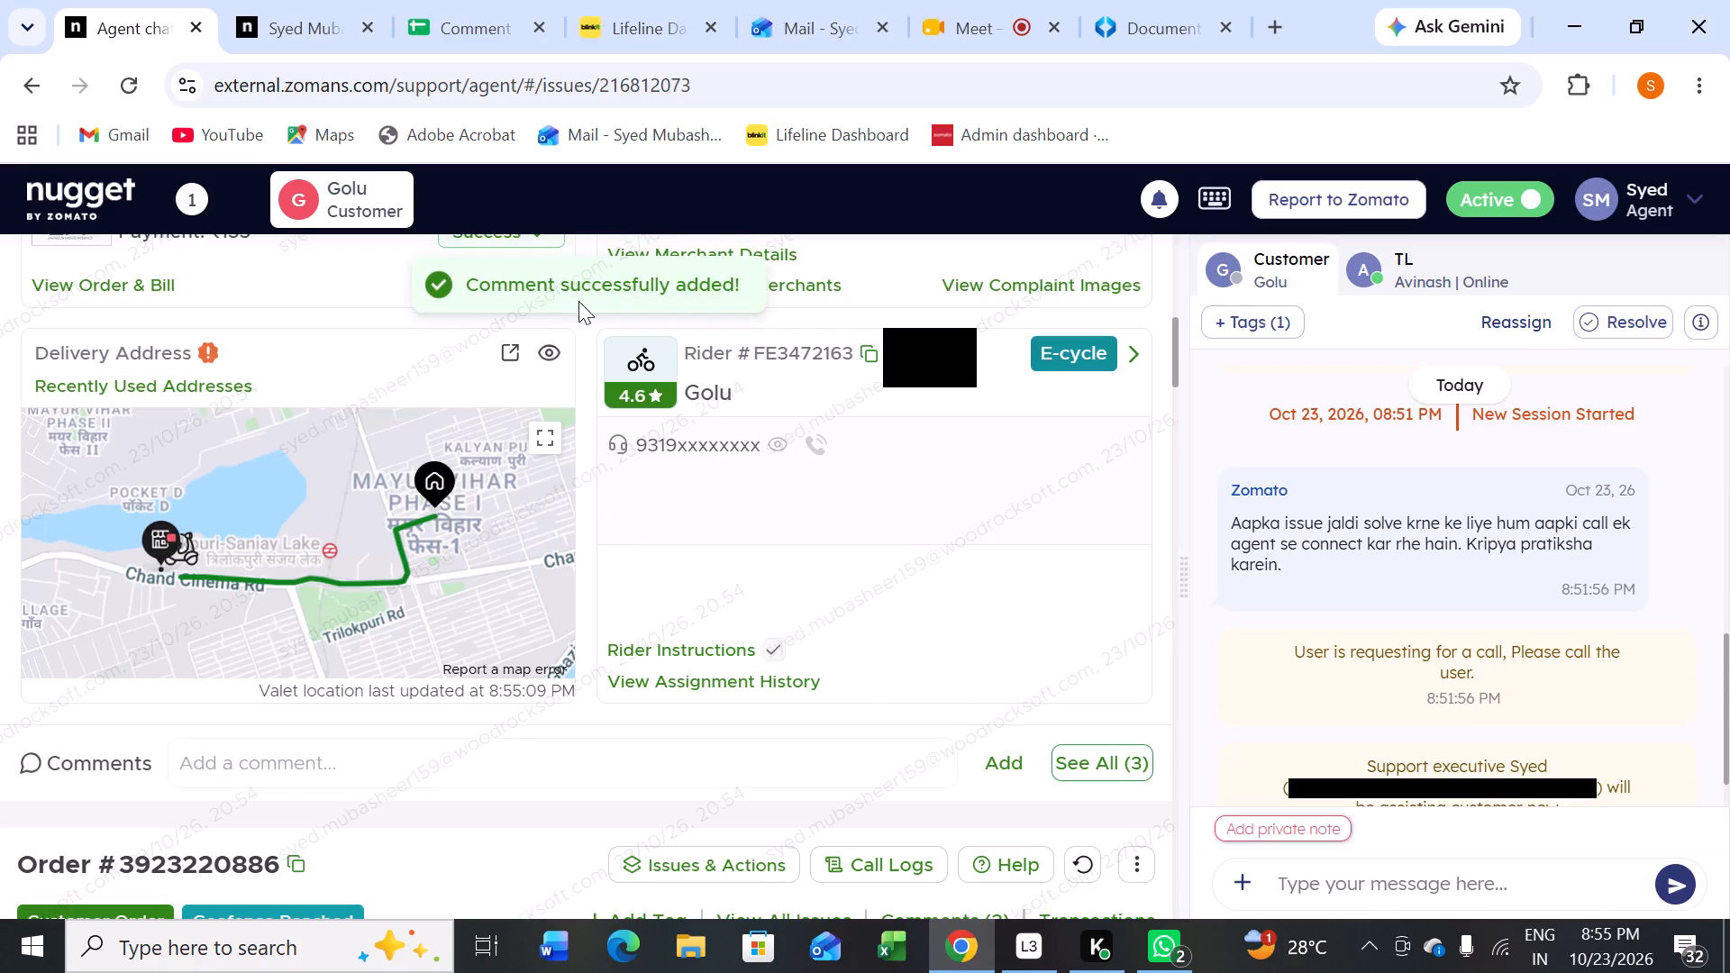
From the recently used addresses, copy the enroute order's address from its start up to just before the city, and close the list.
{"action": "scroll", "coordinate": [592, 409], "scroll_direction": "up", "scroll_amount": 1}
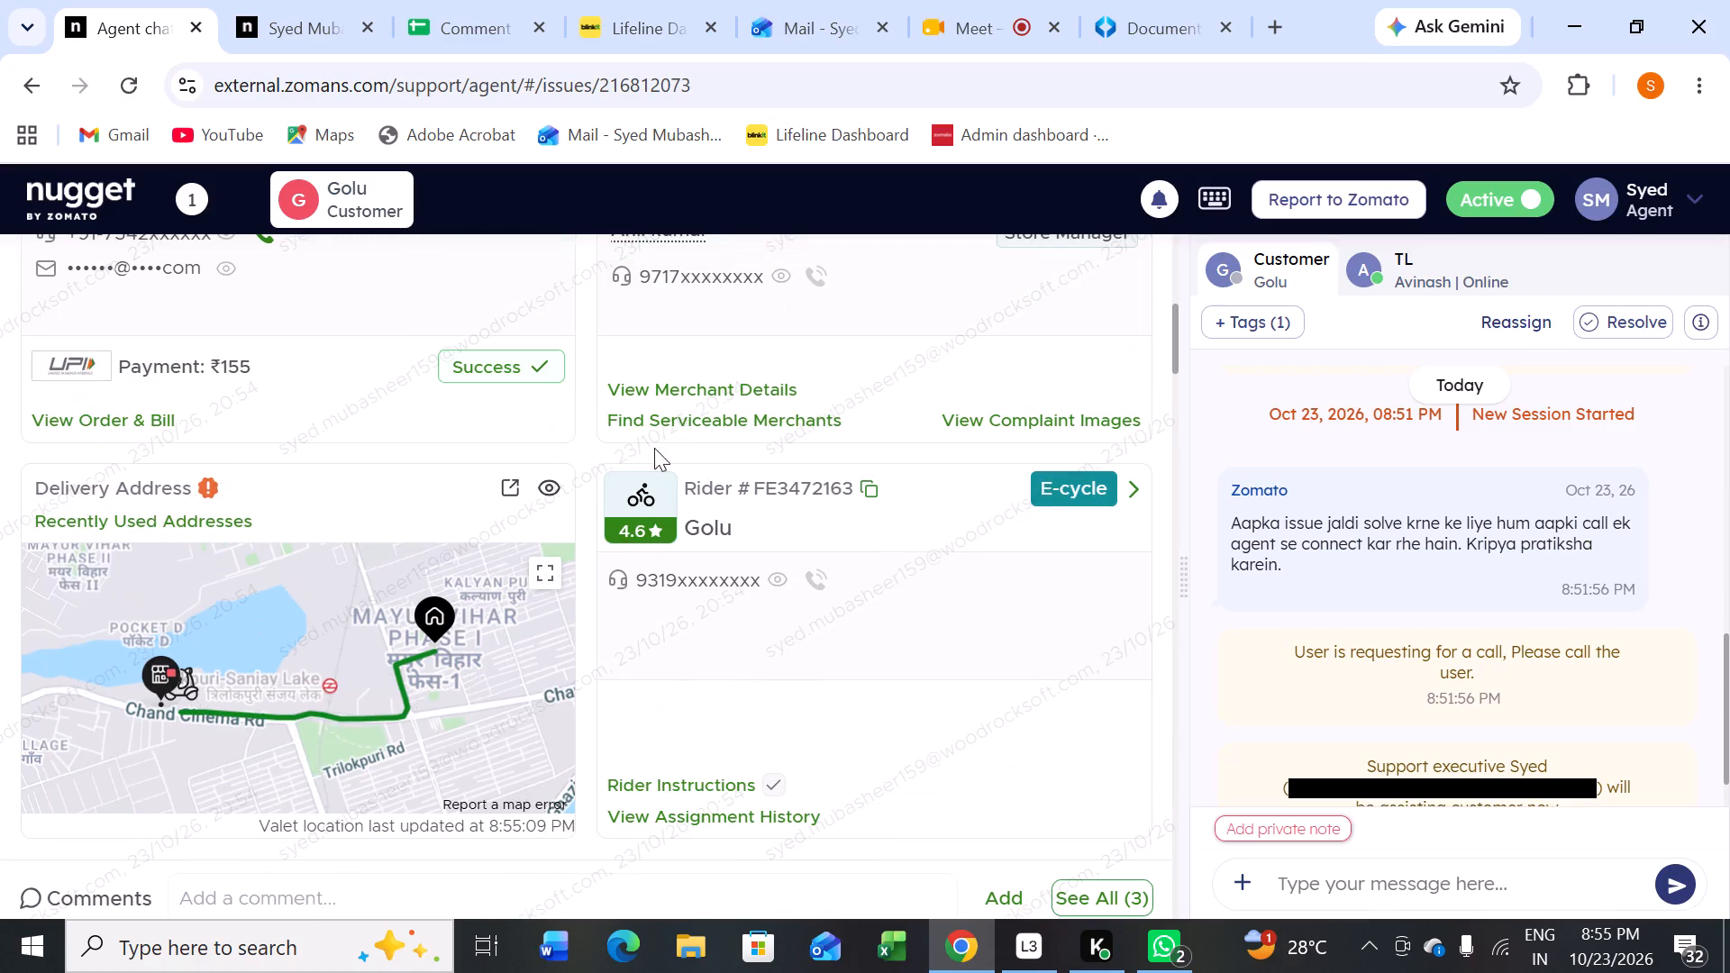
{"action": "scroll", "coordinate": [597, 477], "scroll_direction": "down", "scroll_amount": 2}
{"action": "scroll", "coordinate": [605, 414], "scroll_direction": "up", "scroll_amount": 2}
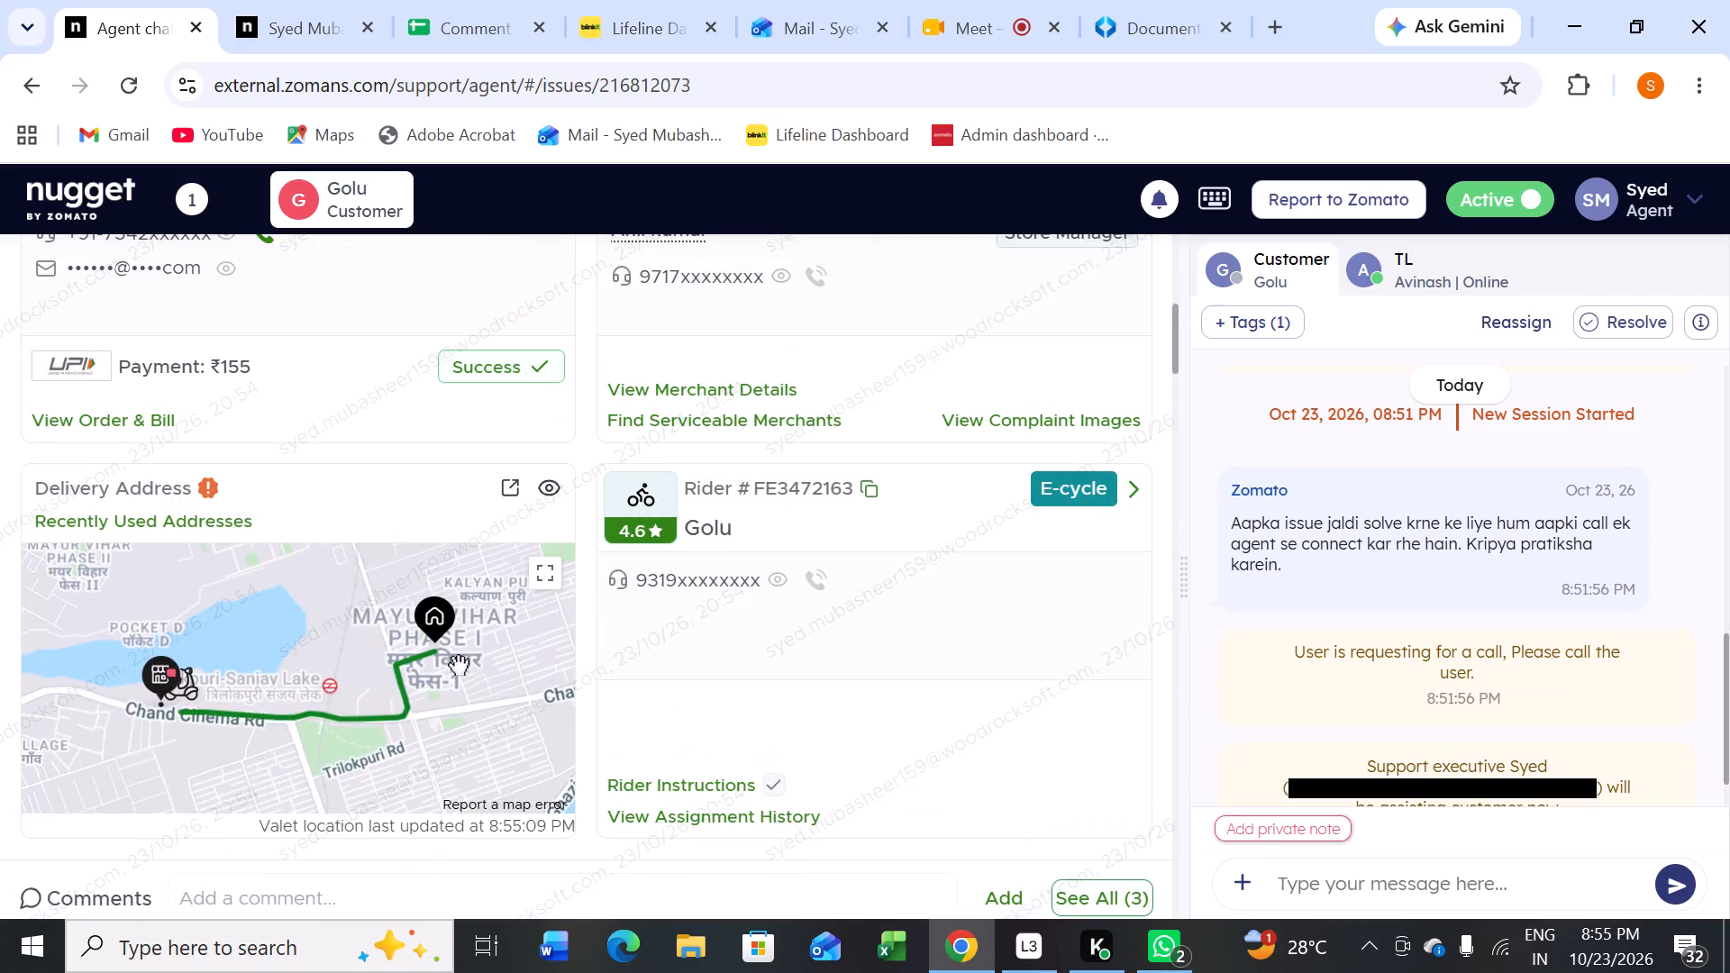
{"action": "left_click", "coordinate": [202, 513]}
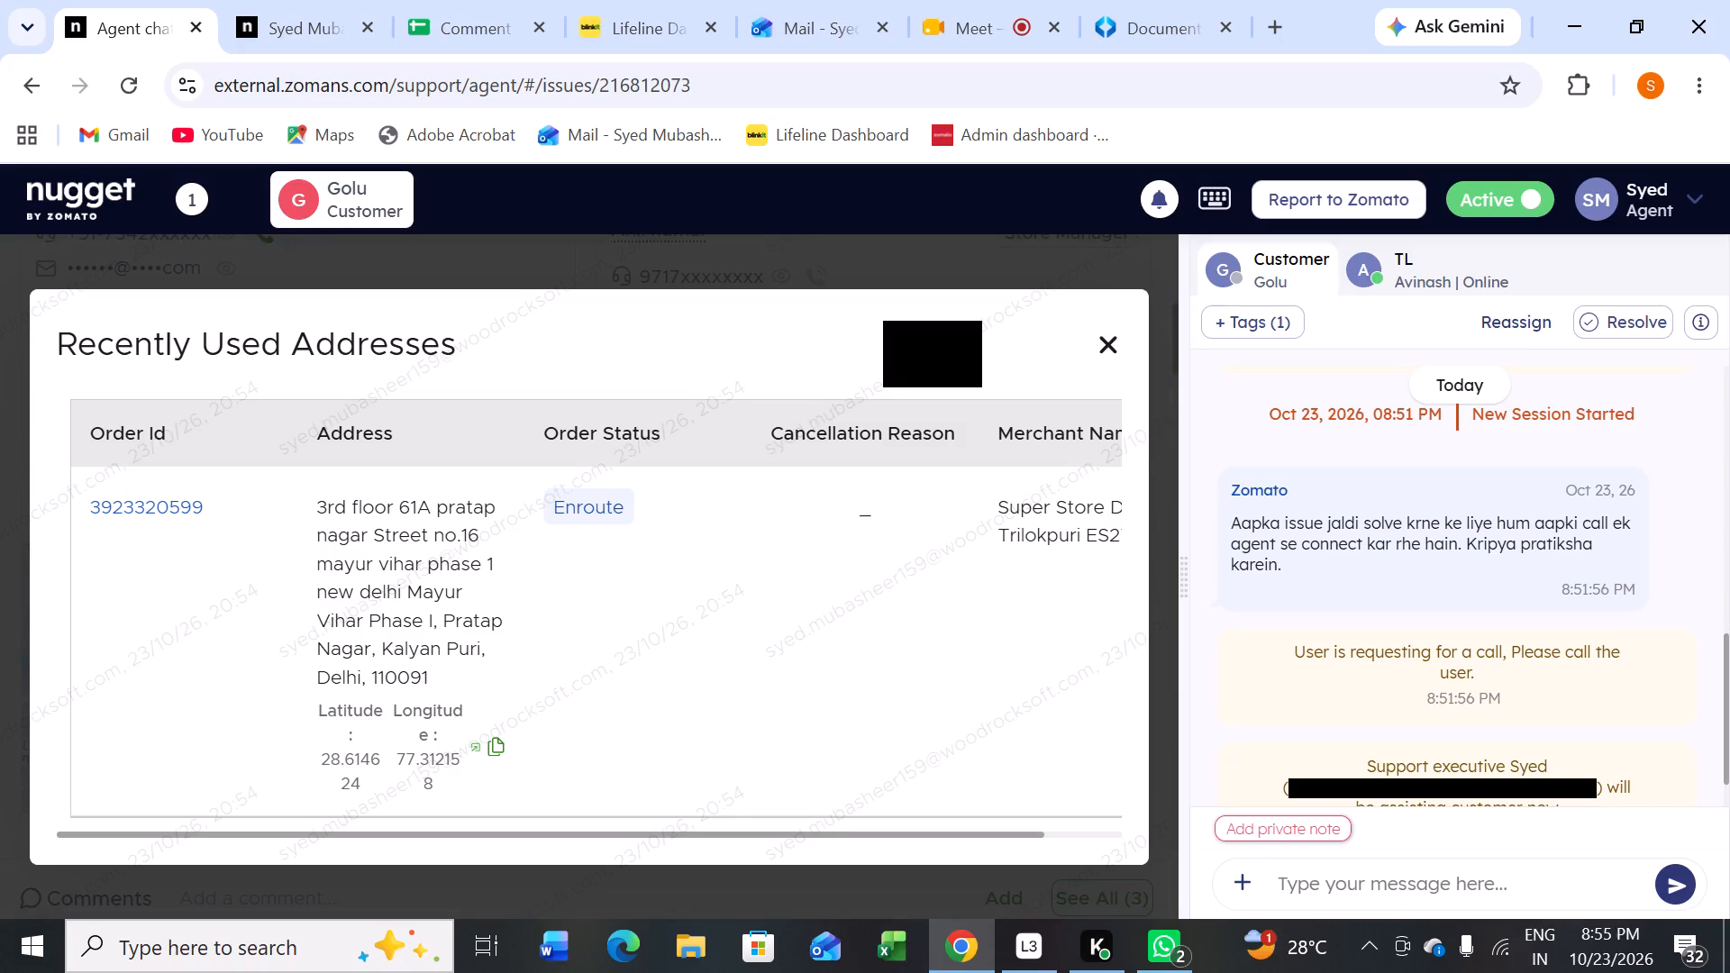
{"action": "left_click_drag", "start_coordinate": [484, 651], "coordinate": [304, 493]}
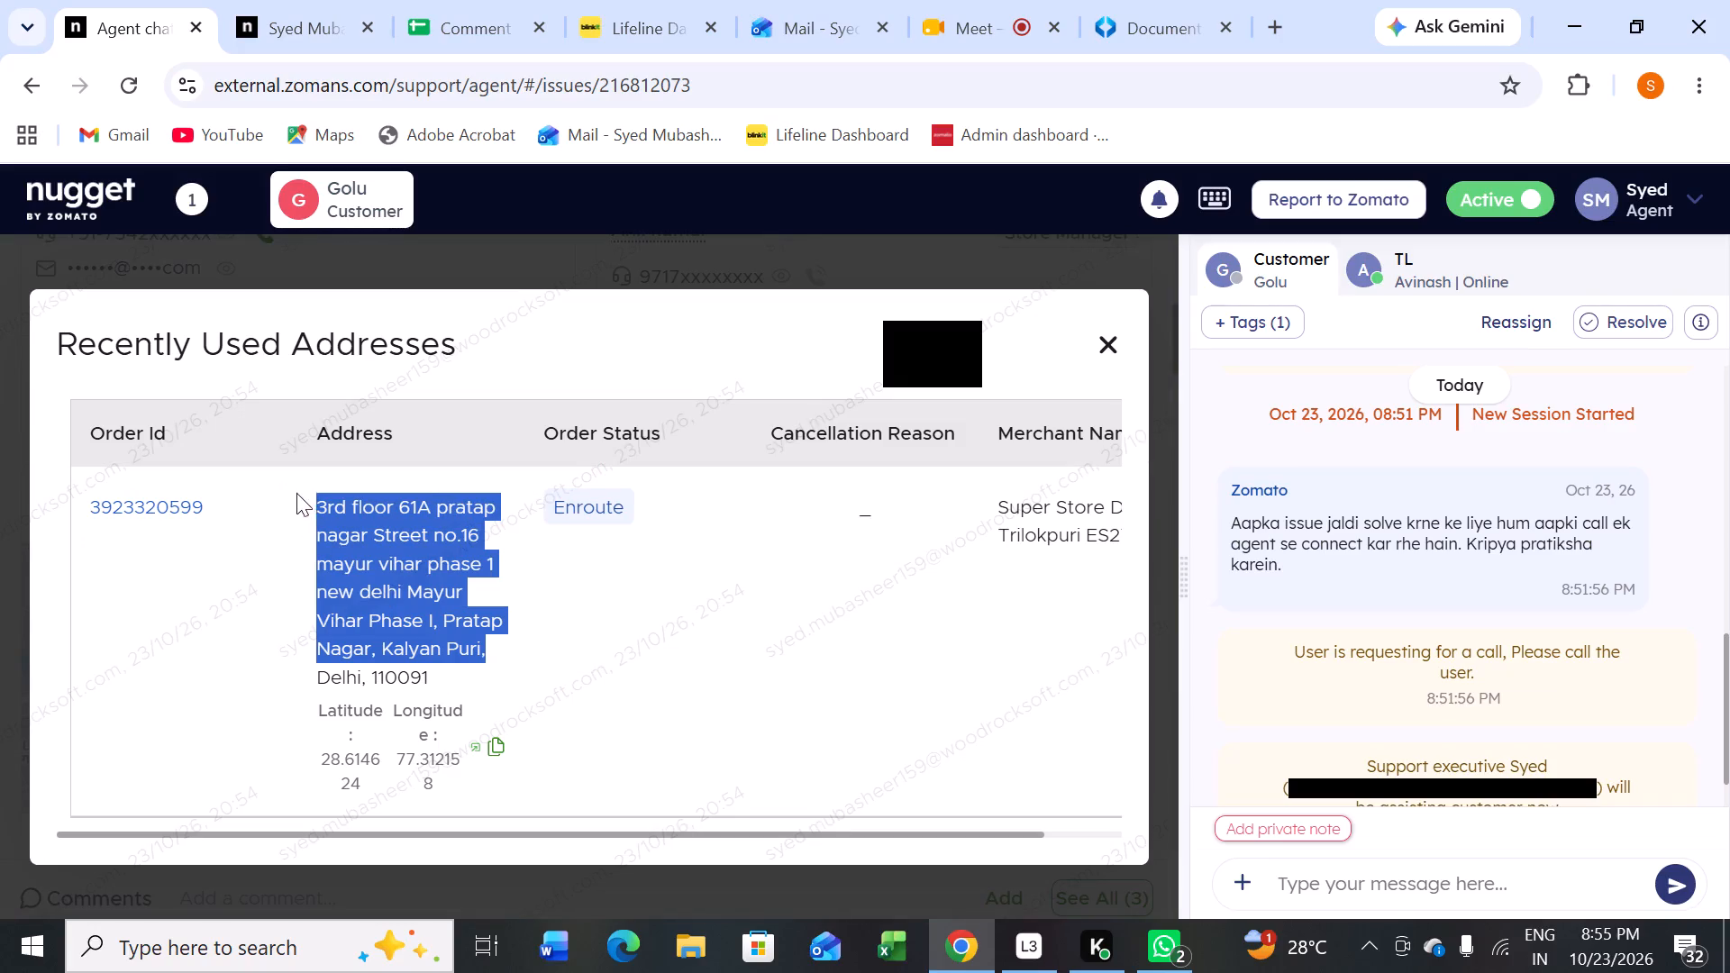
{"action": "key", "text": "ctrl+c"}
{"action": "left_click", "coordinate": [1096, 340]}
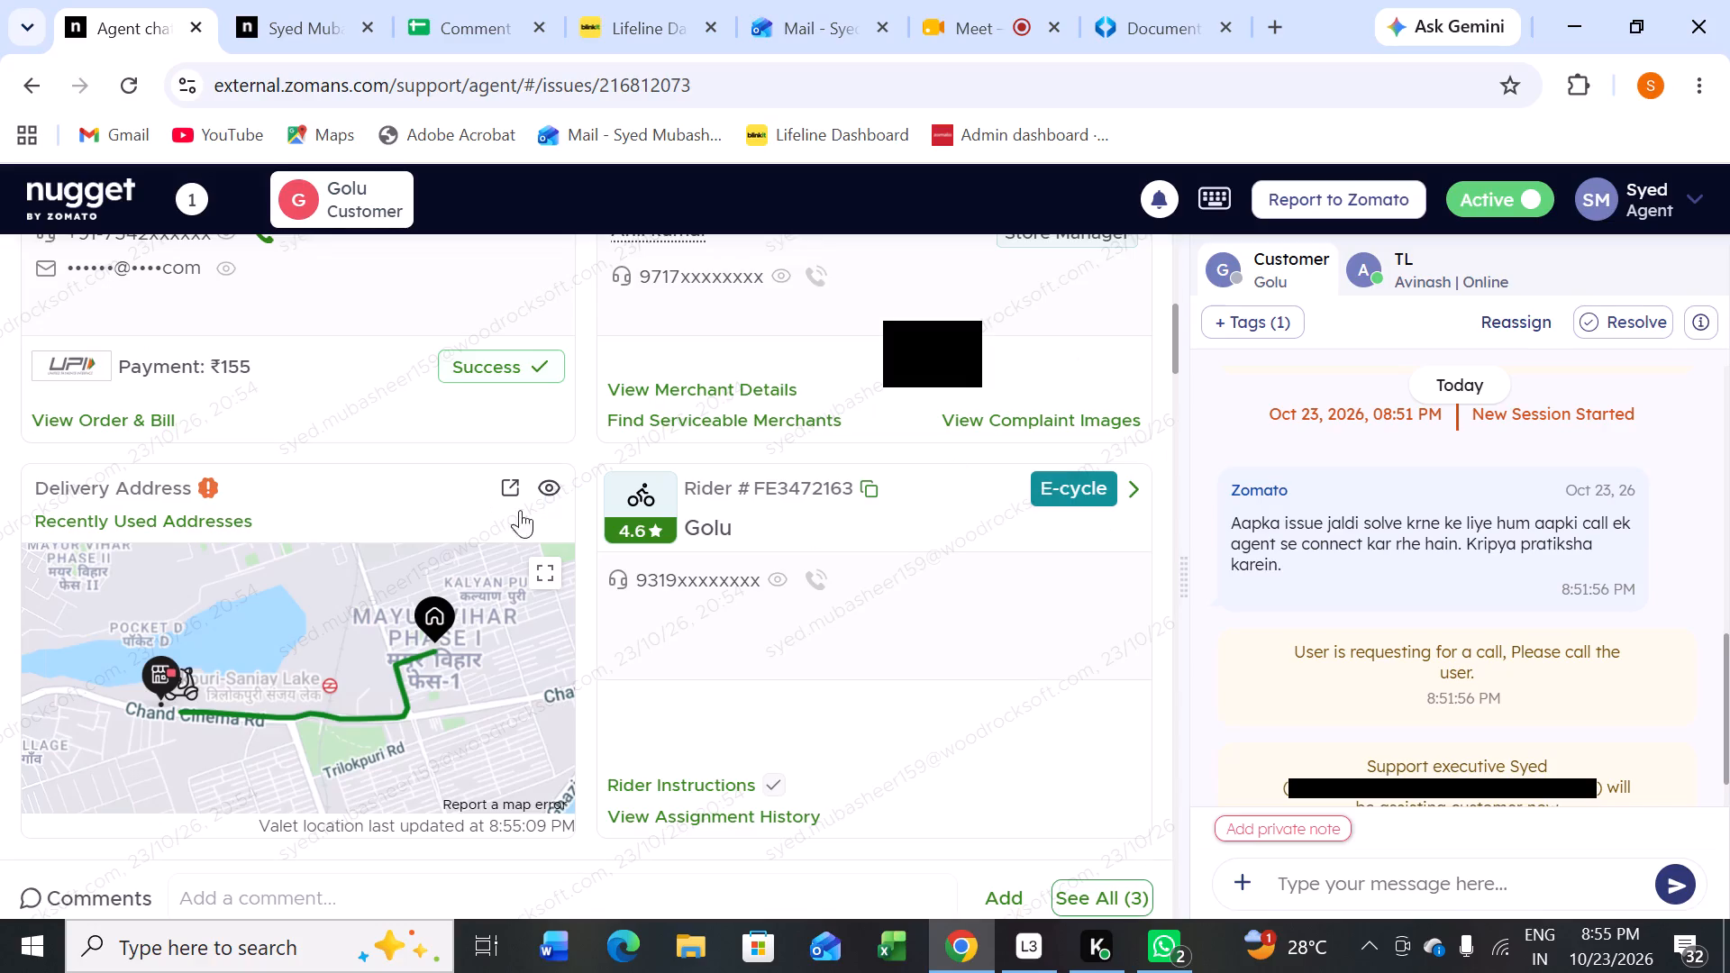
Open the delivery route in Google Maps, choose two-wheeler directions, and replace the pin destination with the copied address.
{"action": "left_click", "coordinate": [512, 492]}
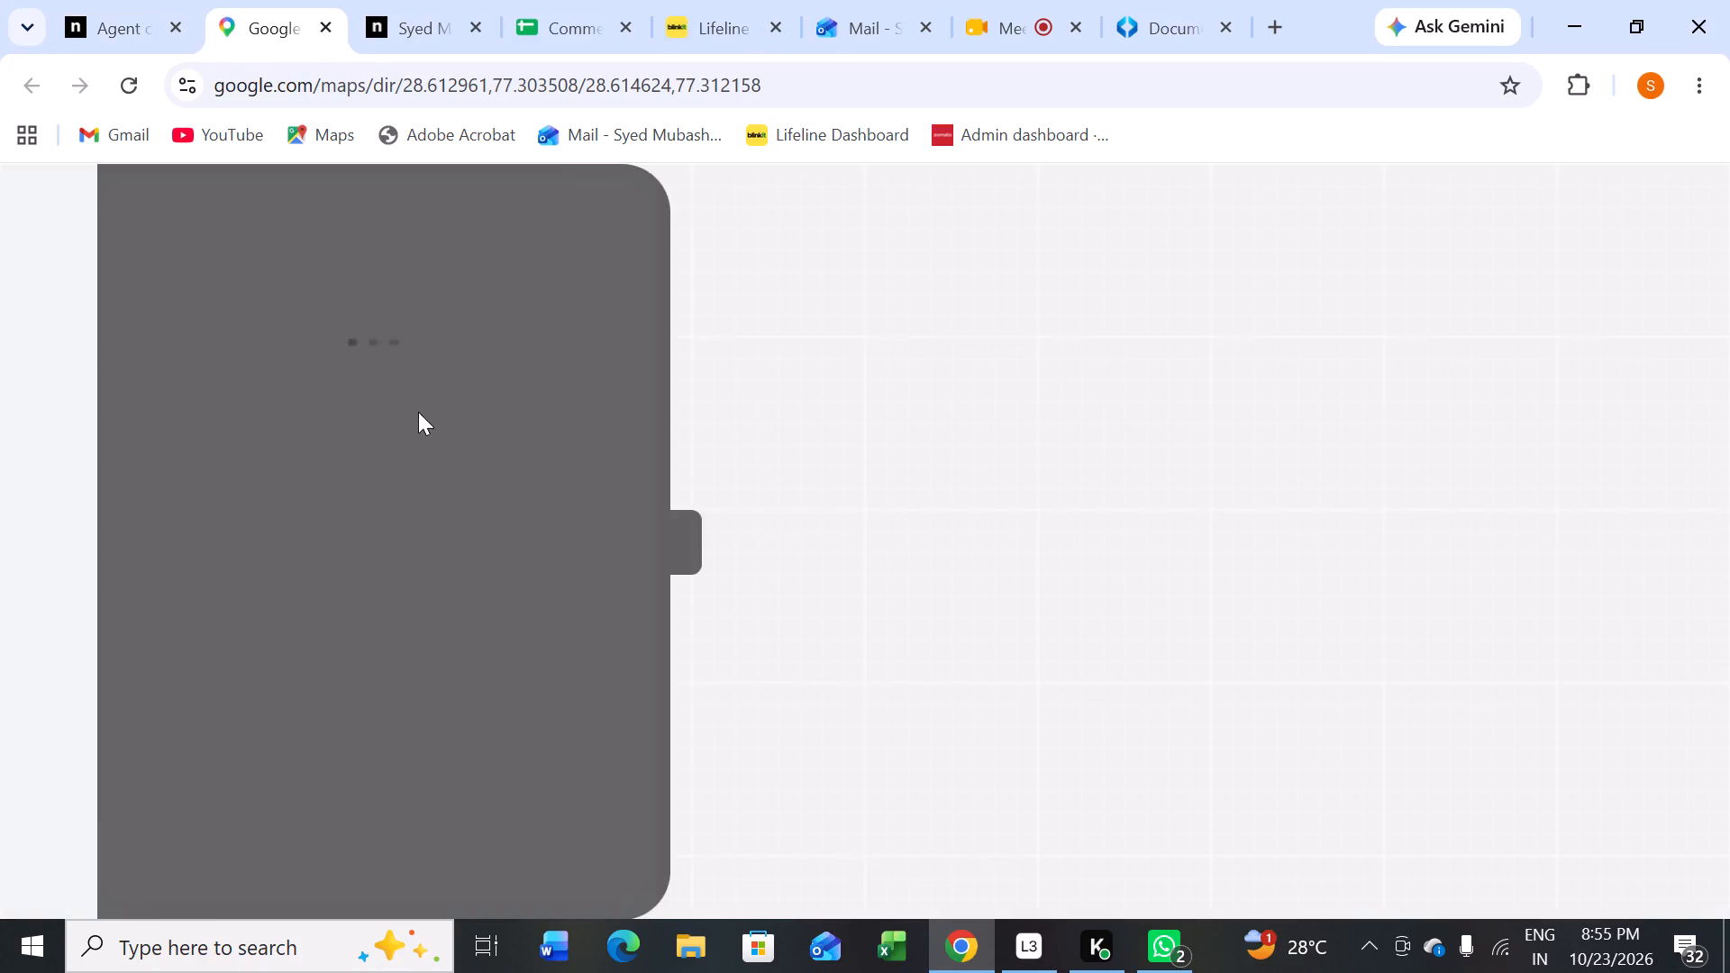
{"action": "left_click", "coordinate": [348, 247]}
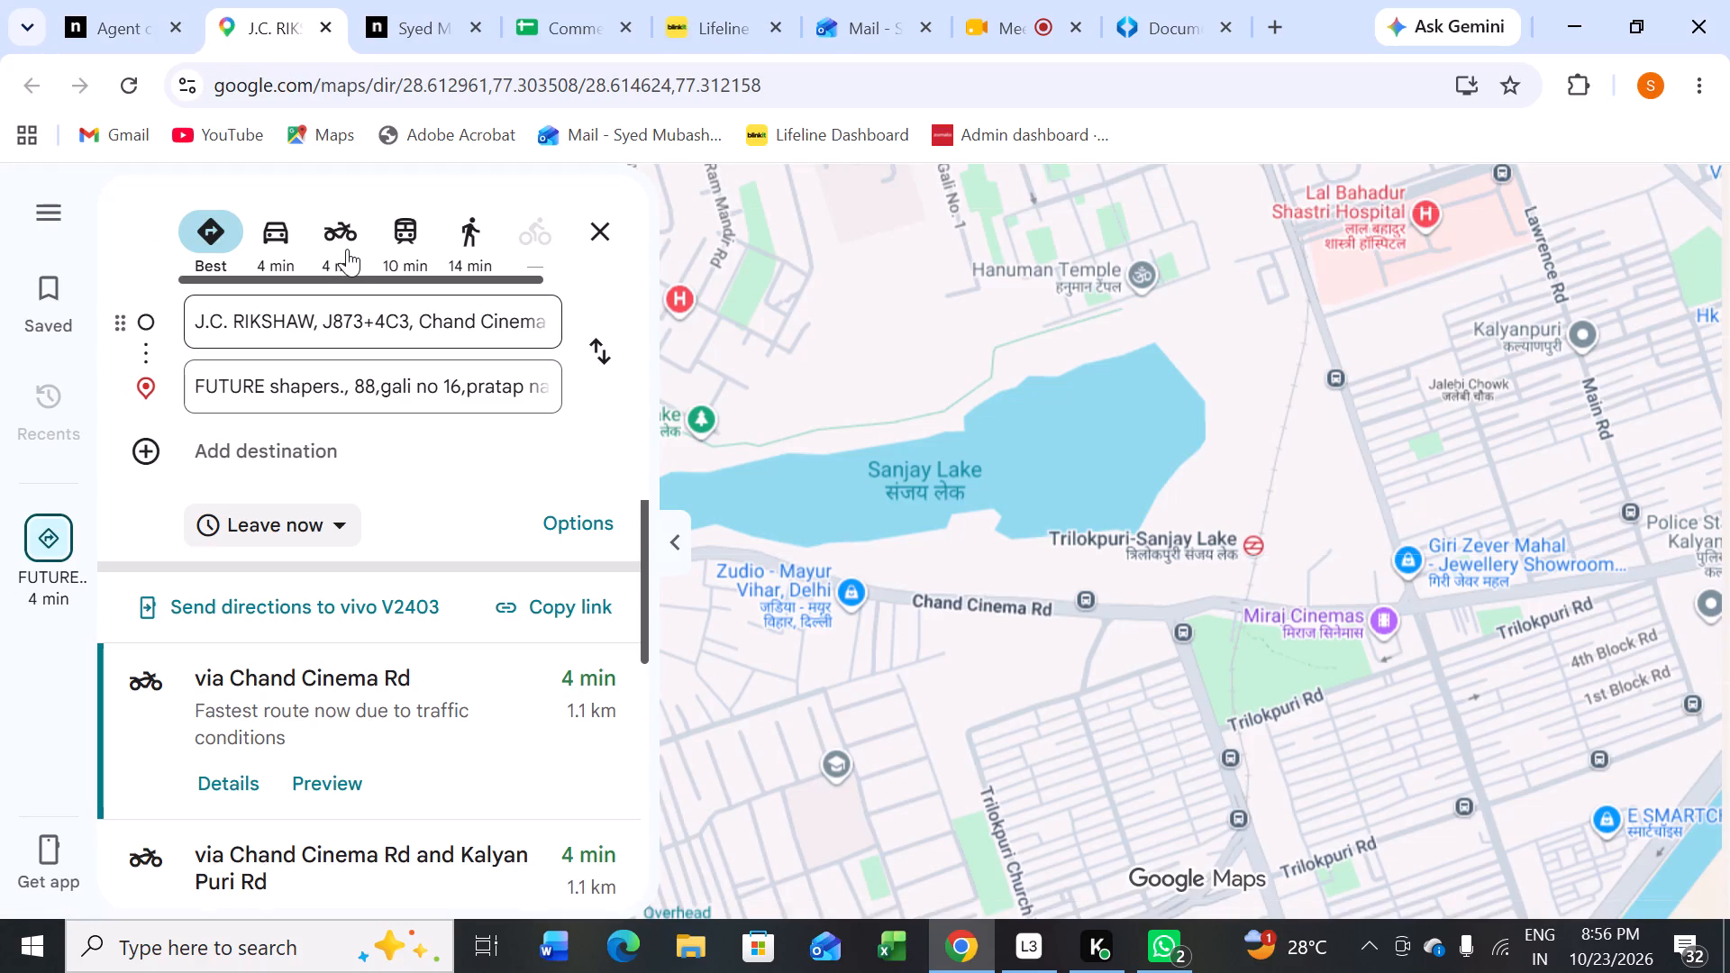
{"action": "left_click", "coordinate": [345, 456]}
{"action": "left_click", "coordinate": [367, 437]}
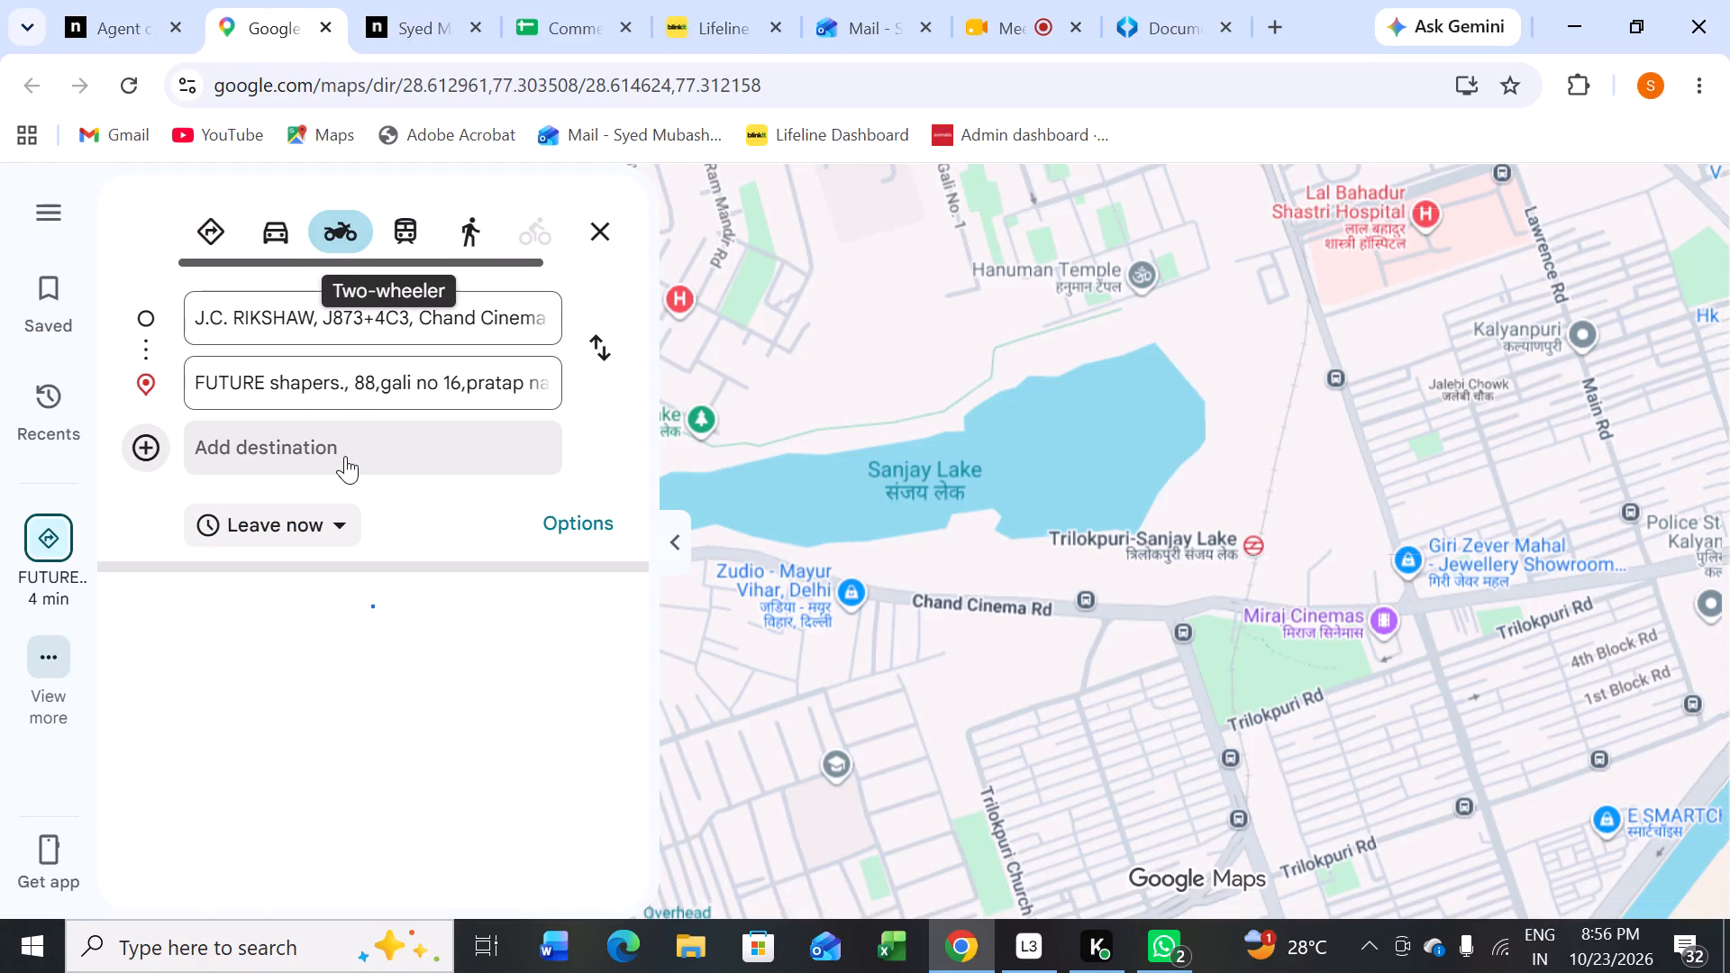
{"action": "left_click", "coordinate": [337, 455]}
{"action": "key", "text": "ctrl+v"}
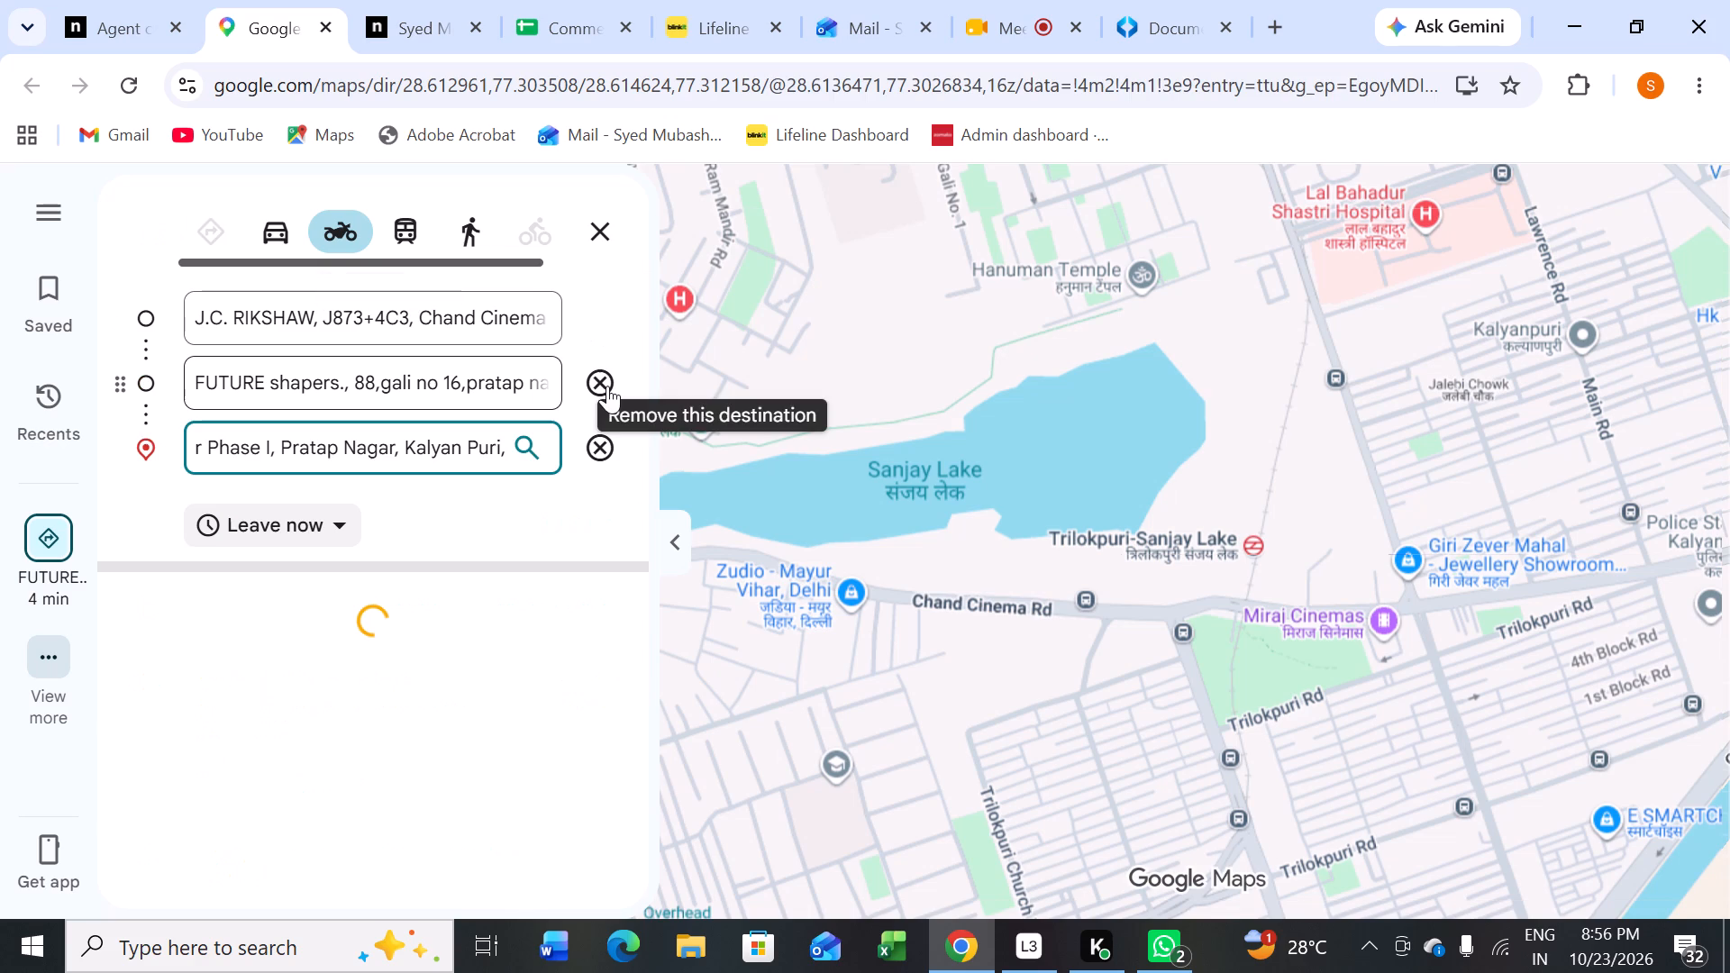
{"action": "left_click", "coordinate": [607, 385]}
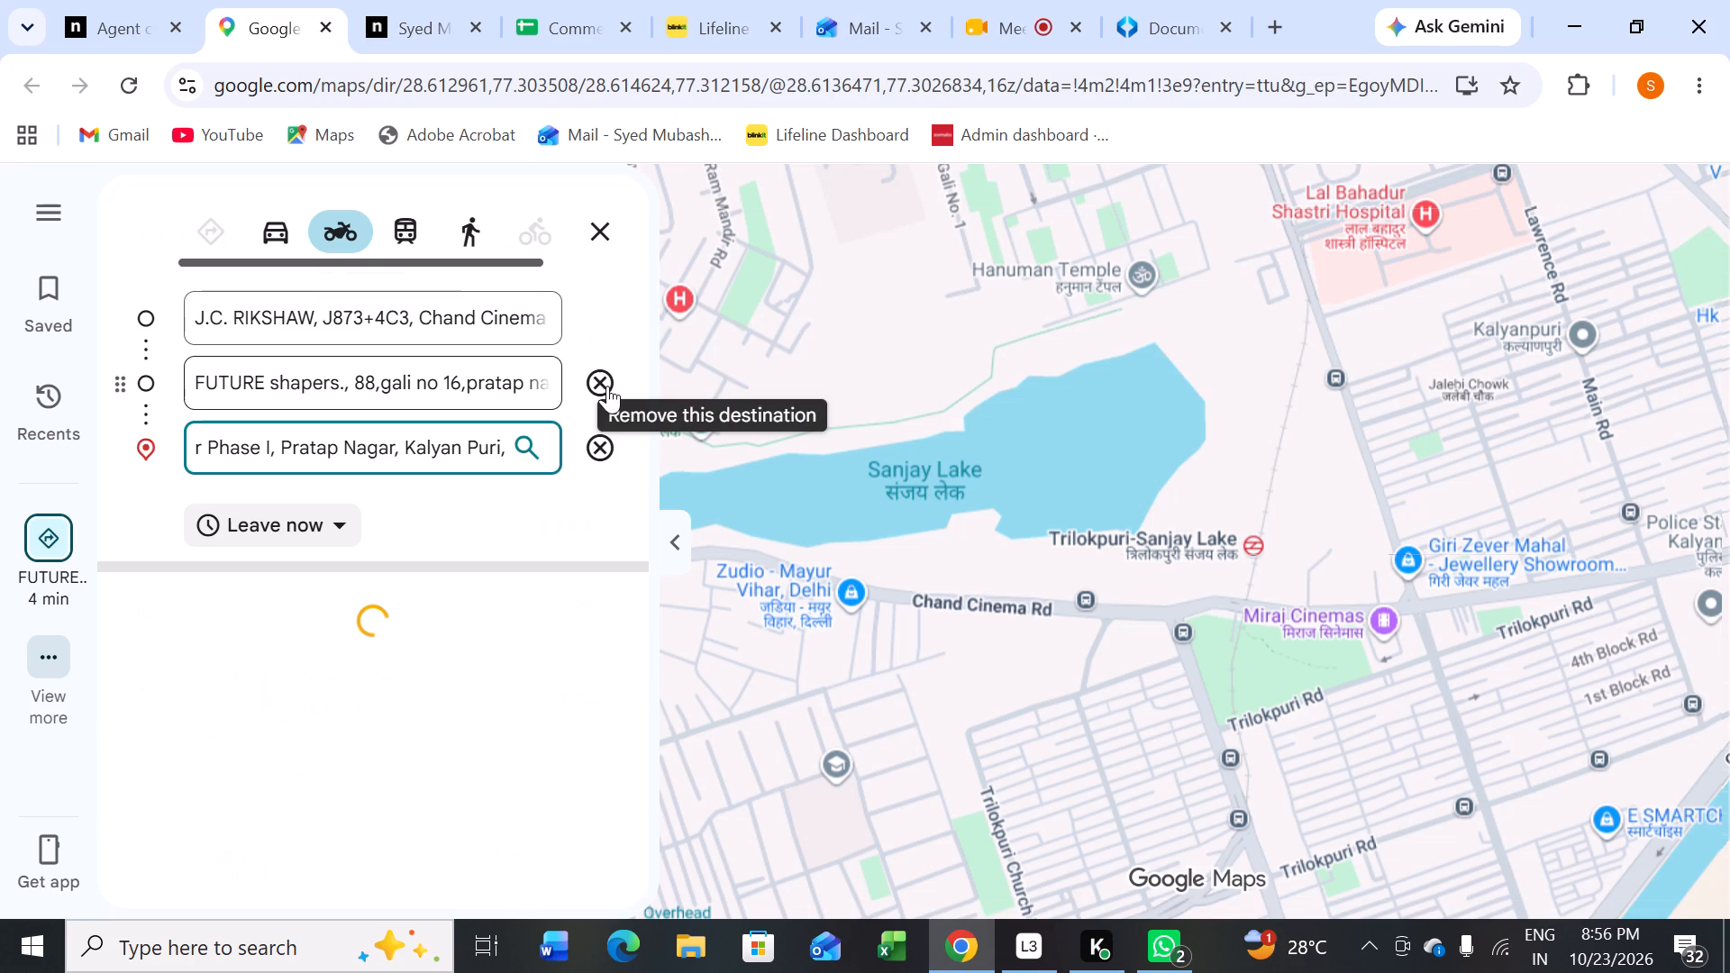